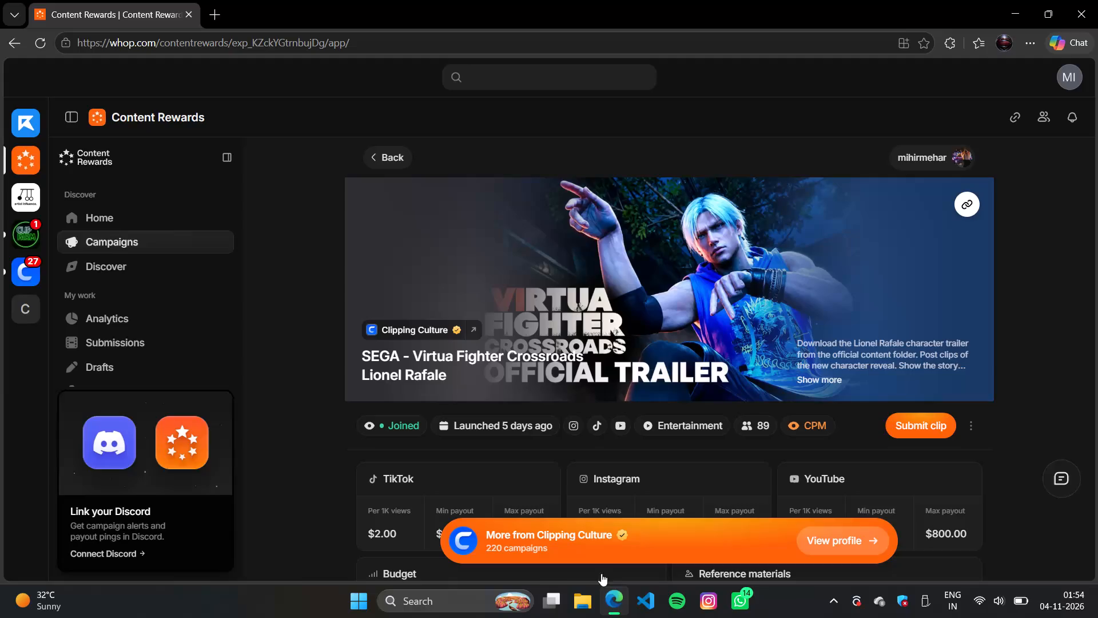
Review the SEGA Virtua Fighter Crossroads Lionel Rafale campaign's payouts, budget, reference materials, brief and content requirements, and minimize the browser.
{"action": "scroll", "coordinate": [595, 309], "scroll_direction": "down", "scroll_amount": 6}
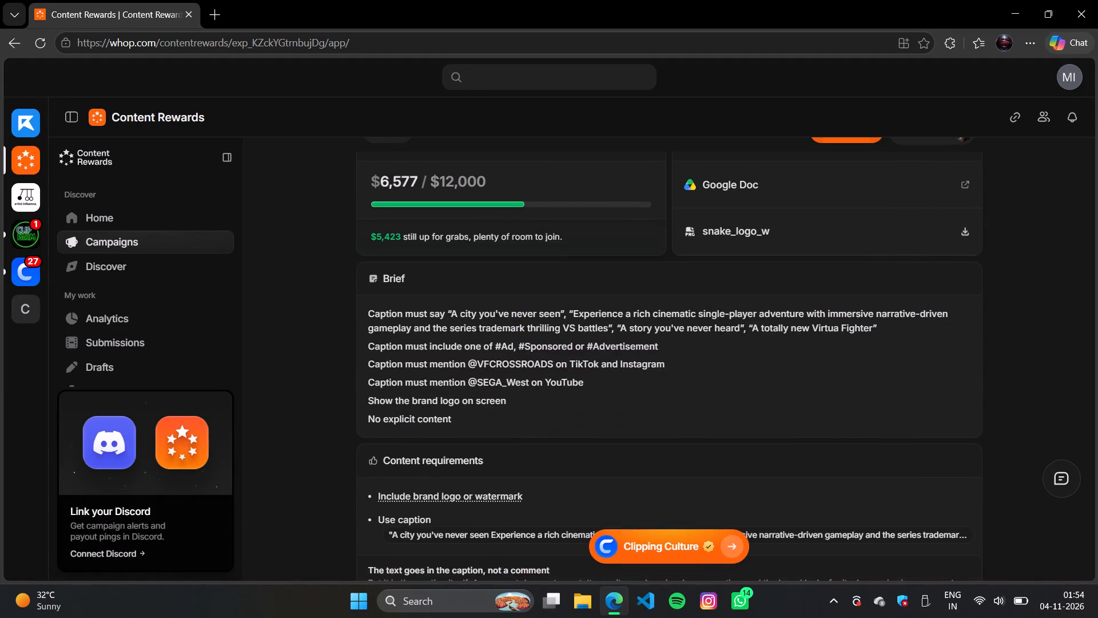
{"action": "scroll", "coordinate": [619, 267], "scroll_direction": "down", "scroll_amount": 7}
{"action": "scroll", "coordinate": [619, 267], "scroll_direction": "up", "scroll_amount": 9}
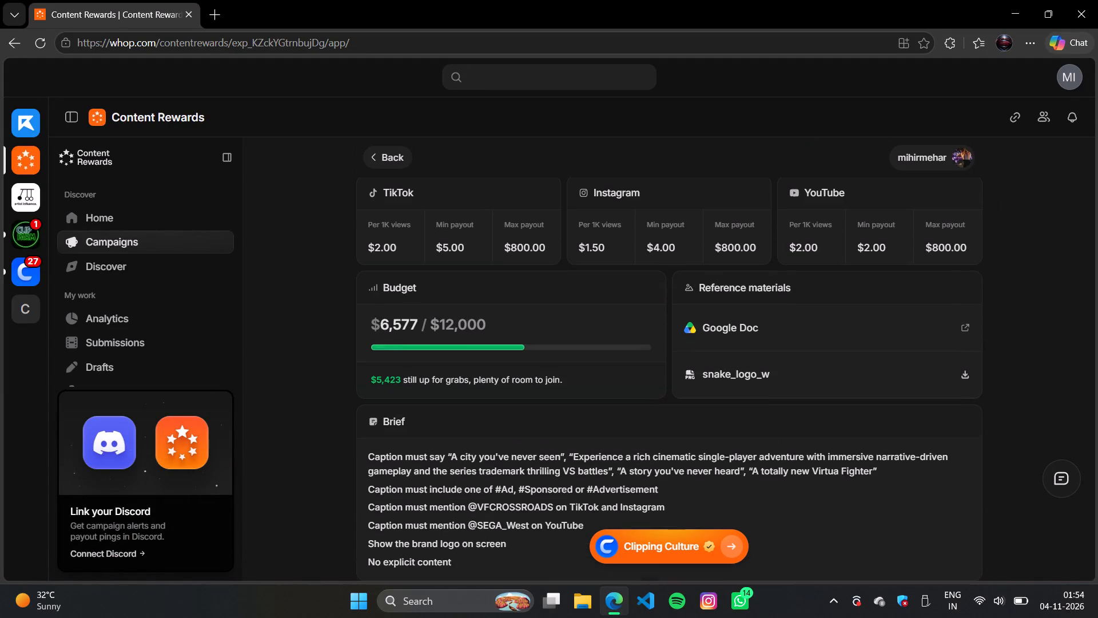
{"action": "left_click", "coordinate": [1012, 7]}
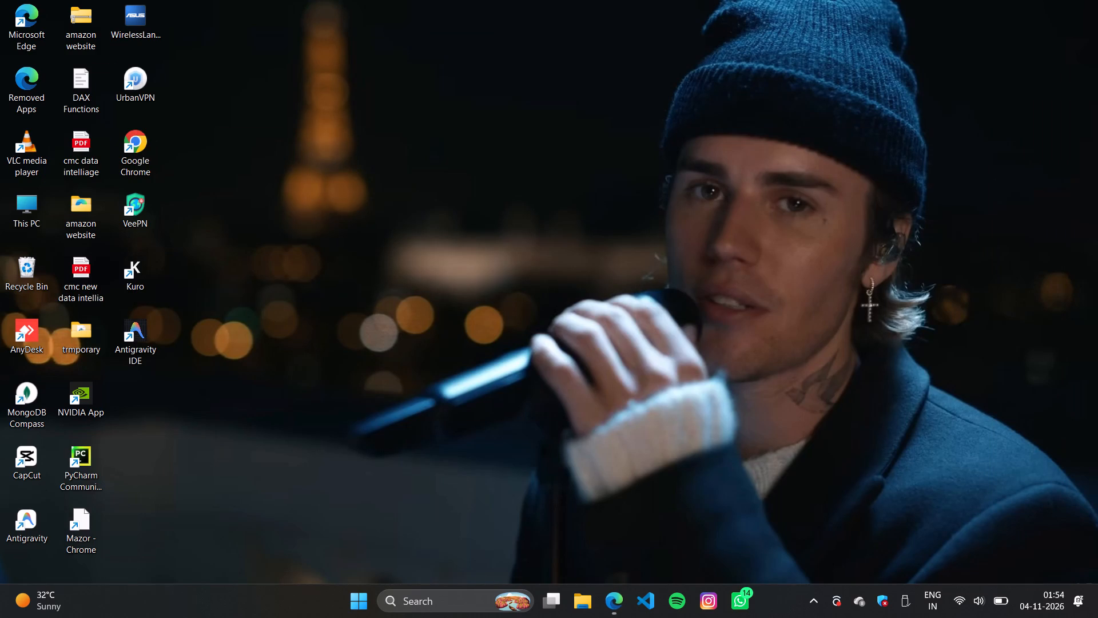
Open UrbanVPN, continue with the free version, connect to the Ukraine location, and minimize its window.
{"action": "double_click", "coordinate": [140, 89]}
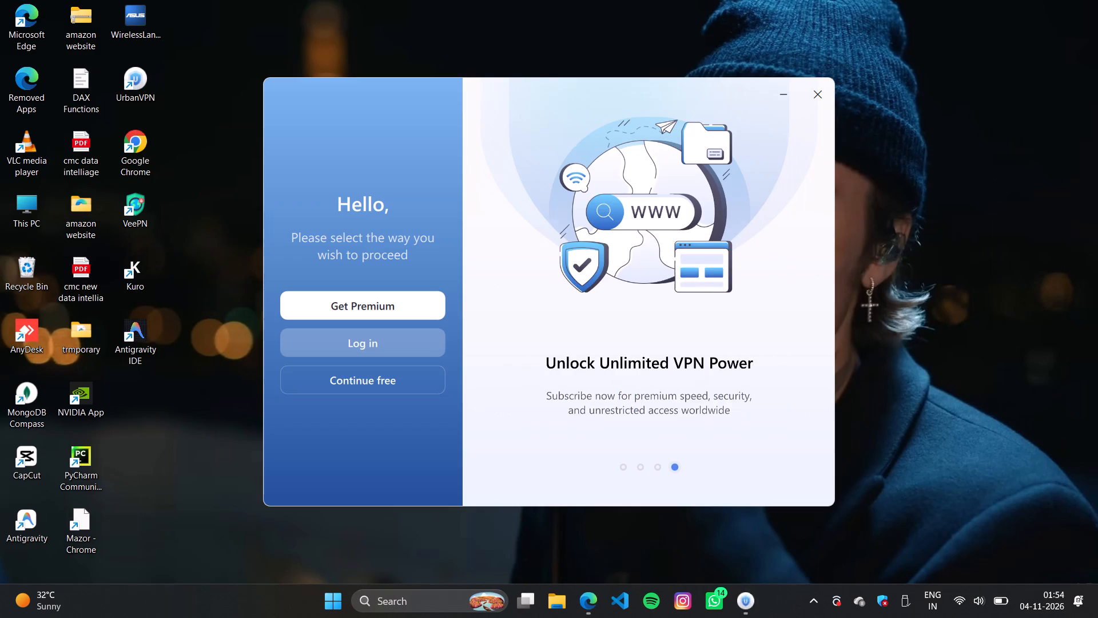
{"action": "left_click", "coordinate": [385, 379]}
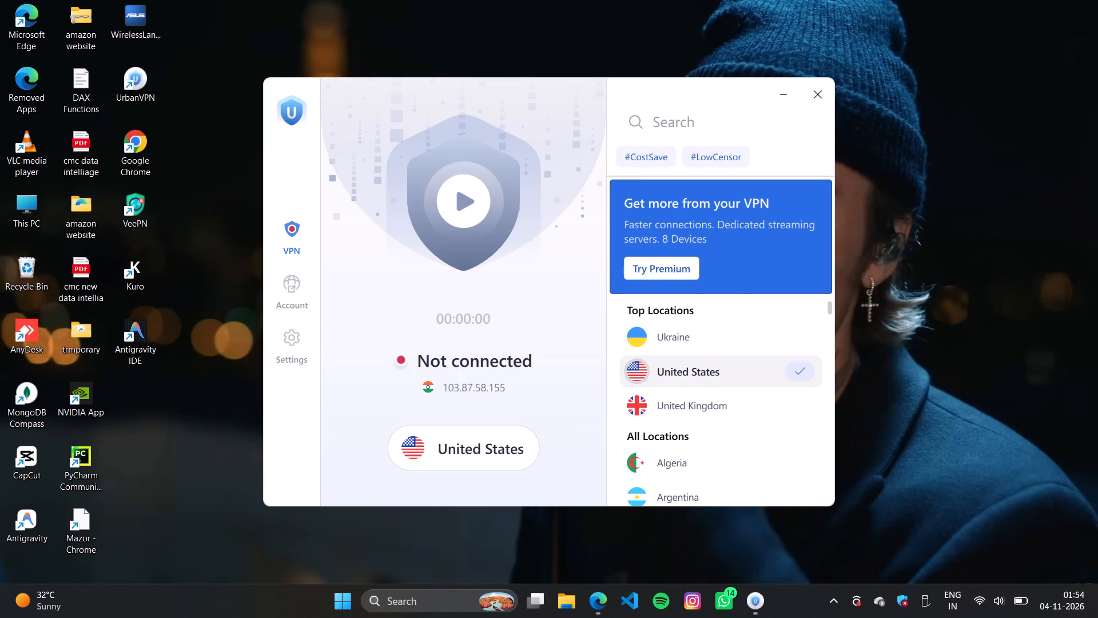
{"action": "left_click", "coordinate": [657, 348]}
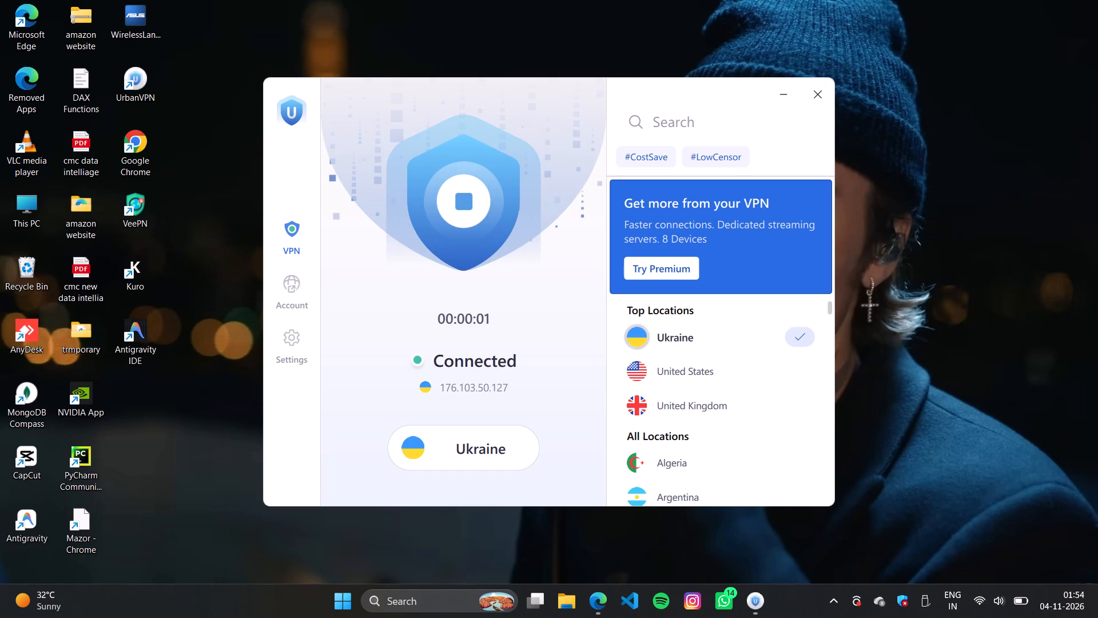
{"action": "left_click", "coordinate": [785, 96]}
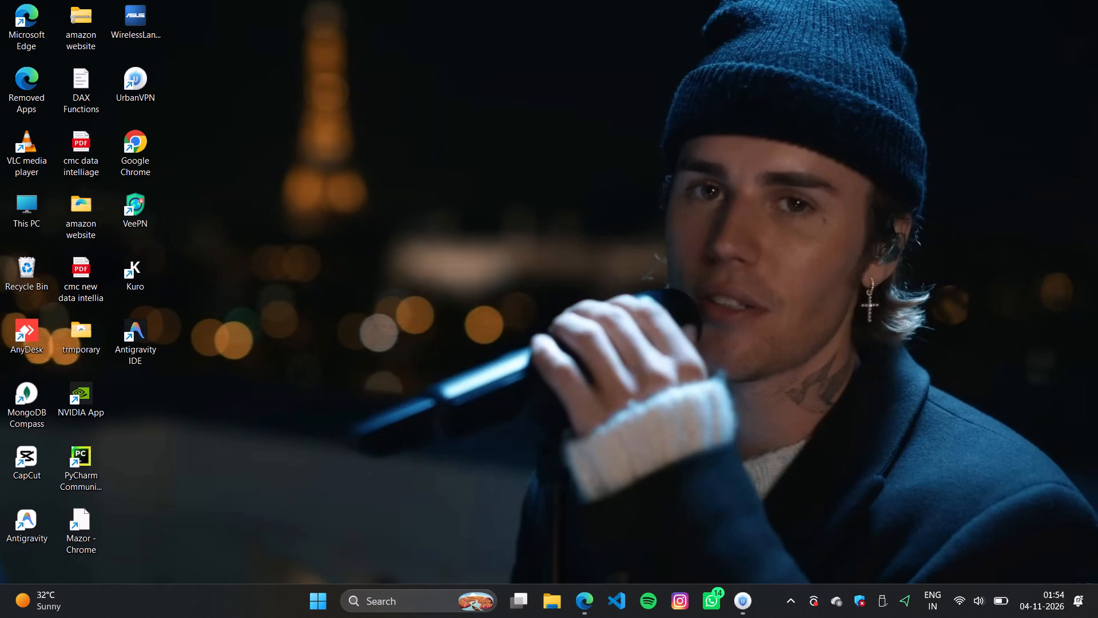
Open CapCut, create a new empty video project, and minimize the editor.
{"action": "double_click", "coordinate": [30, 464]}
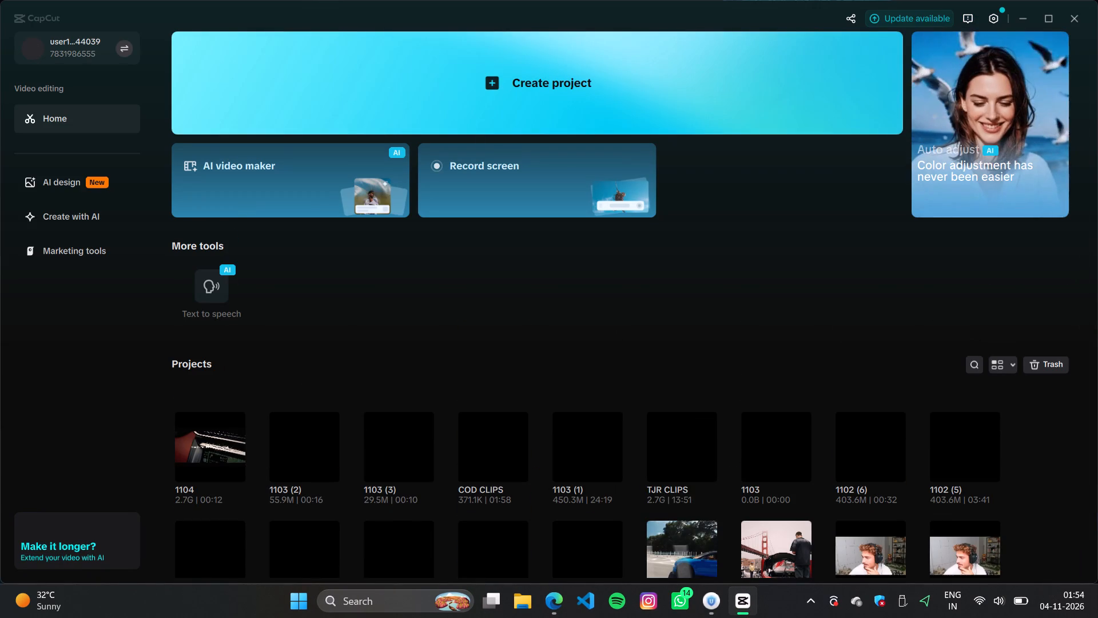
{"action": "left_click", "coordinate": [516, 108]}
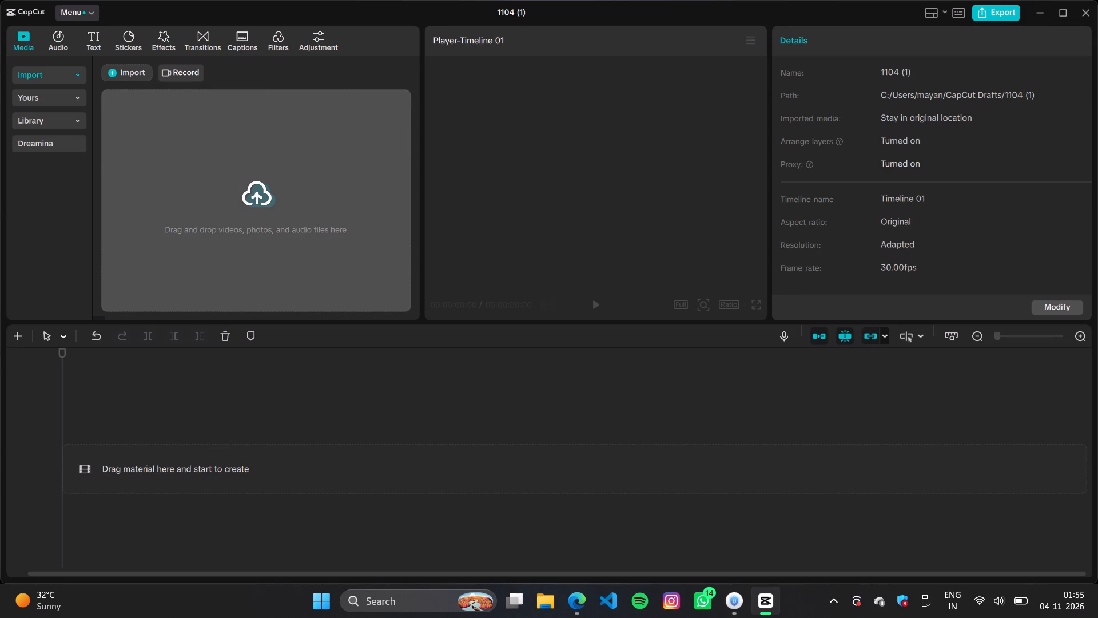
{"action": "left_click", "coordinate": [1021, 10]}
{"action": "left_click", "coordinate": [1040, 17]}
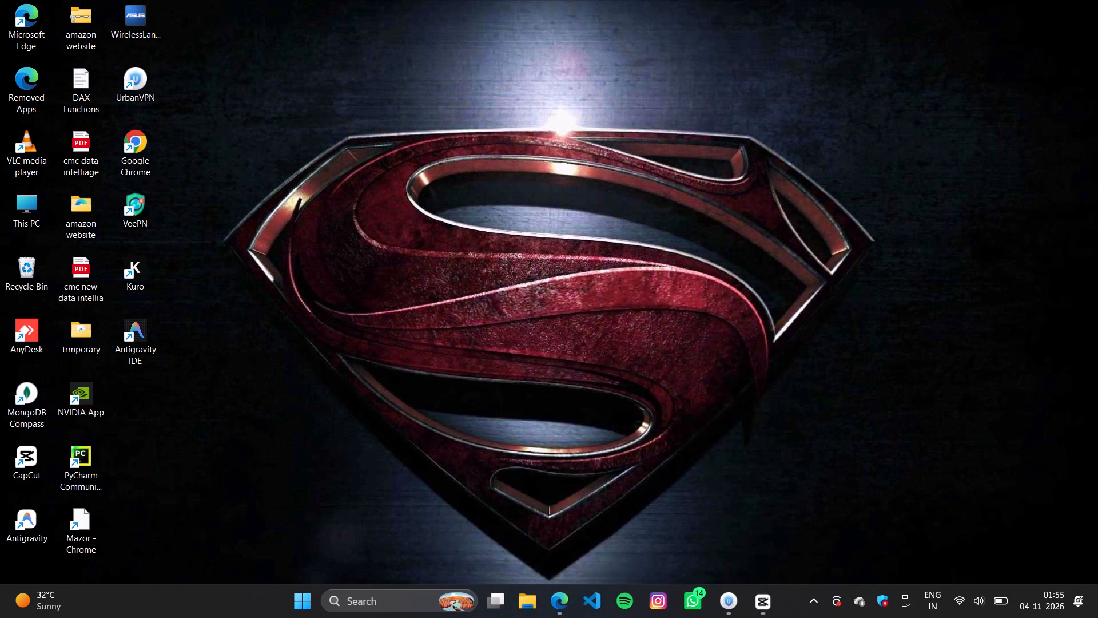
Launch the Kuro application from the desktop.
{"action": "double_click", "coordinate": [141, 268]}
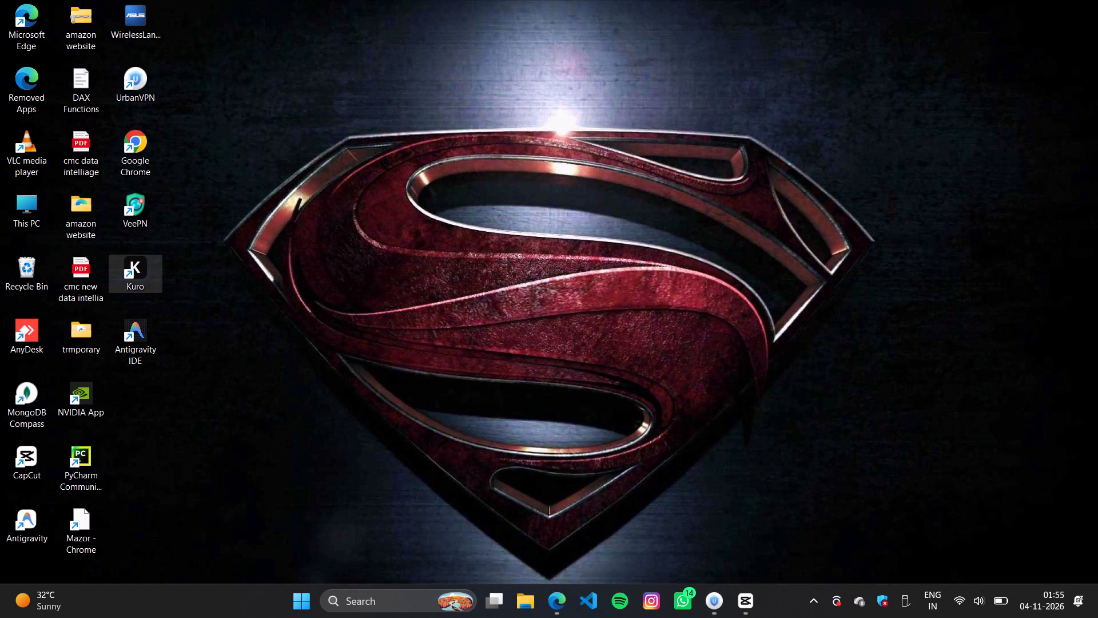
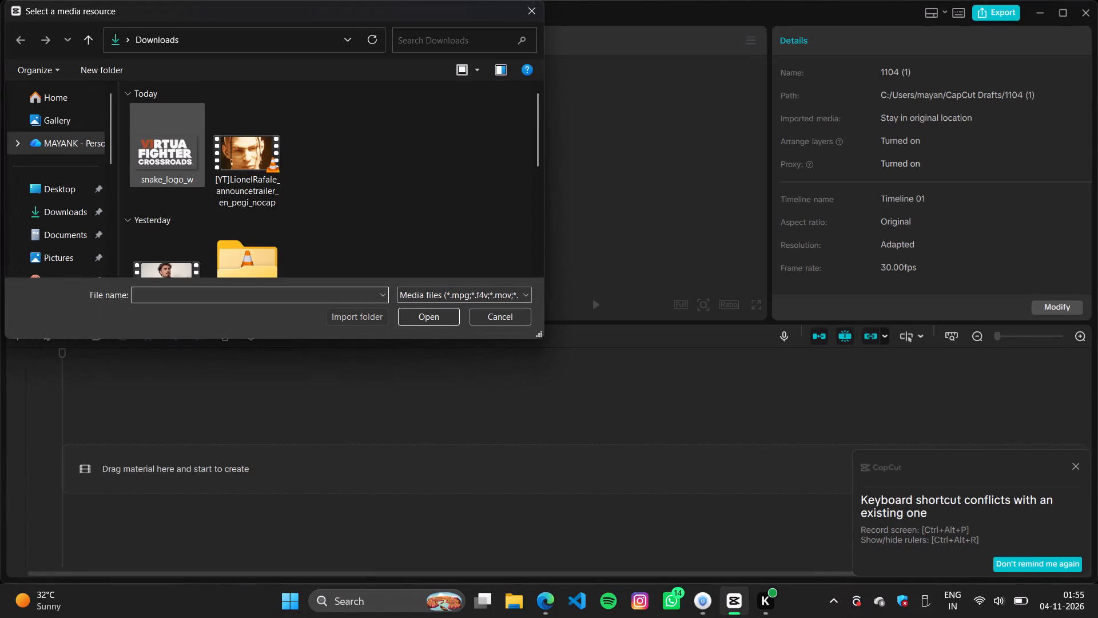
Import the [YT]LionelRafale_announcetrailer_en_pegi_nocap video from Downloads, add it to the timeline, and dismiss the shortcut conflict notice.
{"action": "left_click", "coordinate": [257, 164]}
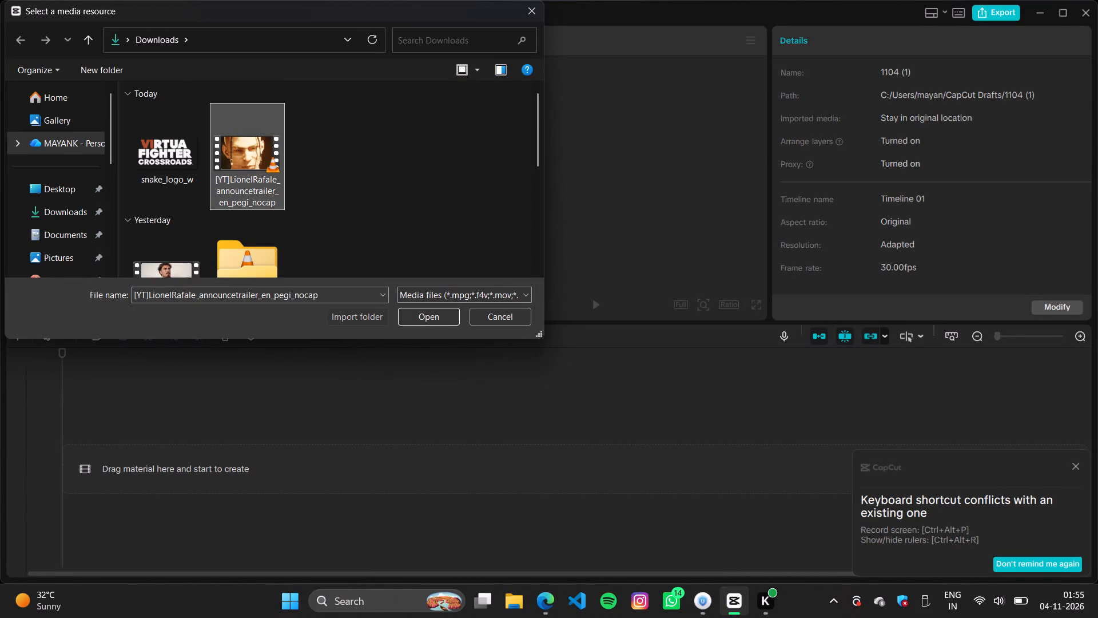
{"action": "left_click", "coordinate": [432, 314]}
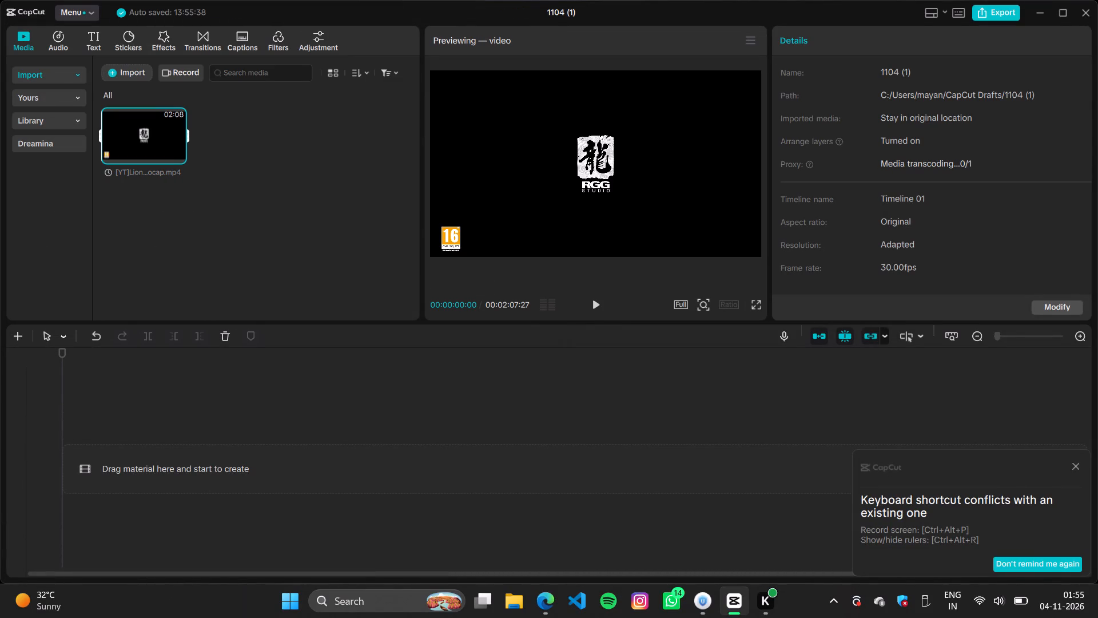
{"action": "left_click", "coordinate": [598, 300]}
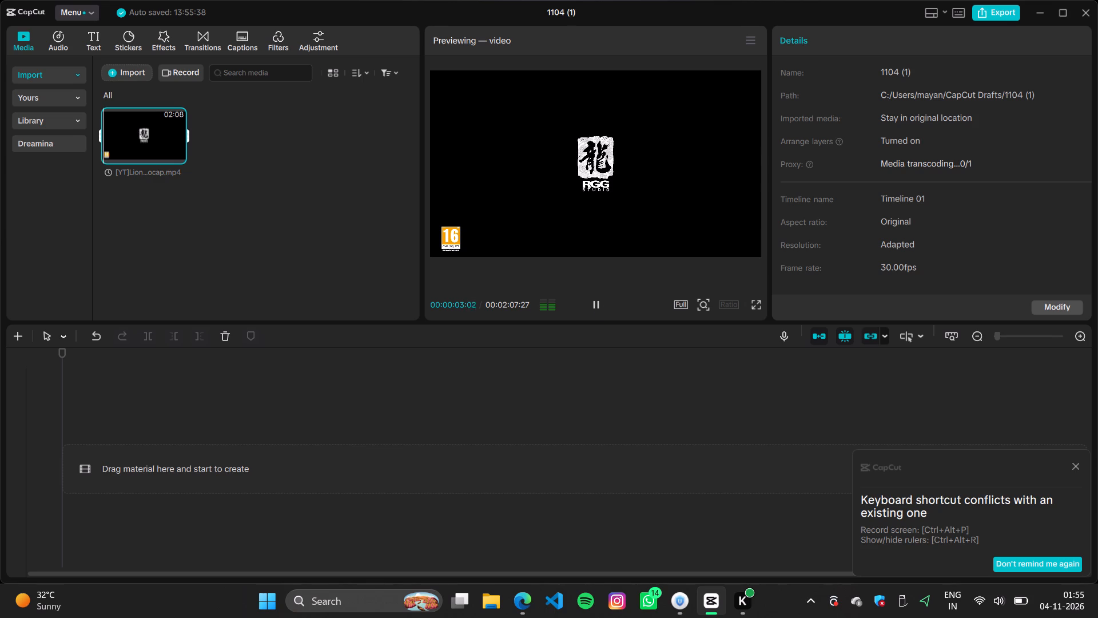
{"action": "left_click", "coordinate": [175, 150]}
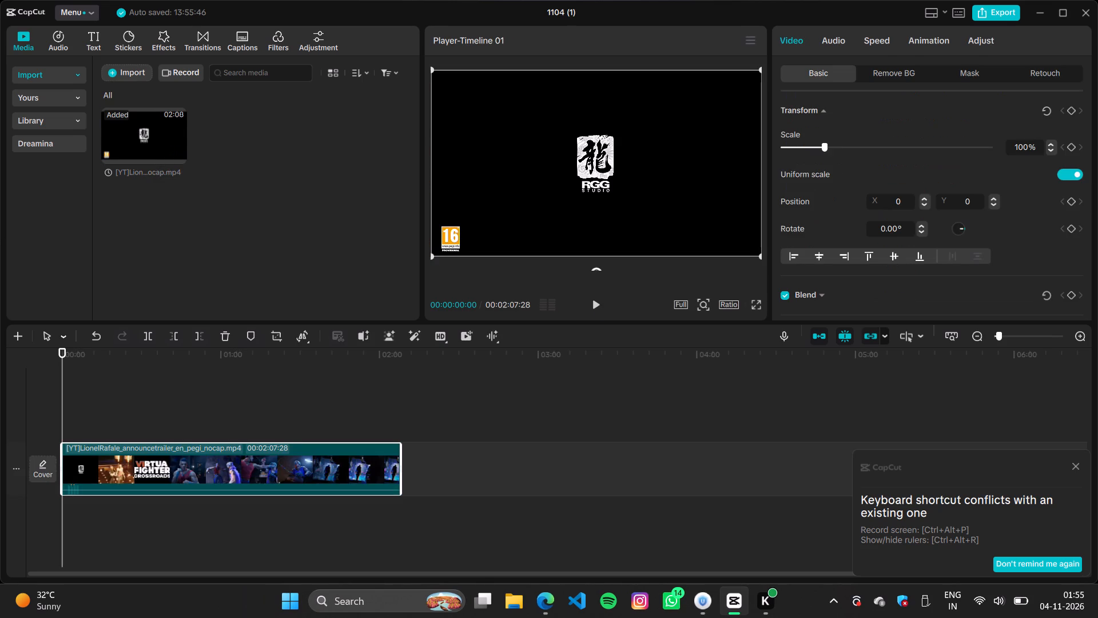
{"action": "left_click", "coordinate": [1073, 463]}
Play and scrub through the Lionel Rafale trailer on the timeline to examine its opening, logo and fight scenes.
{"action": "key", "text": "space"}
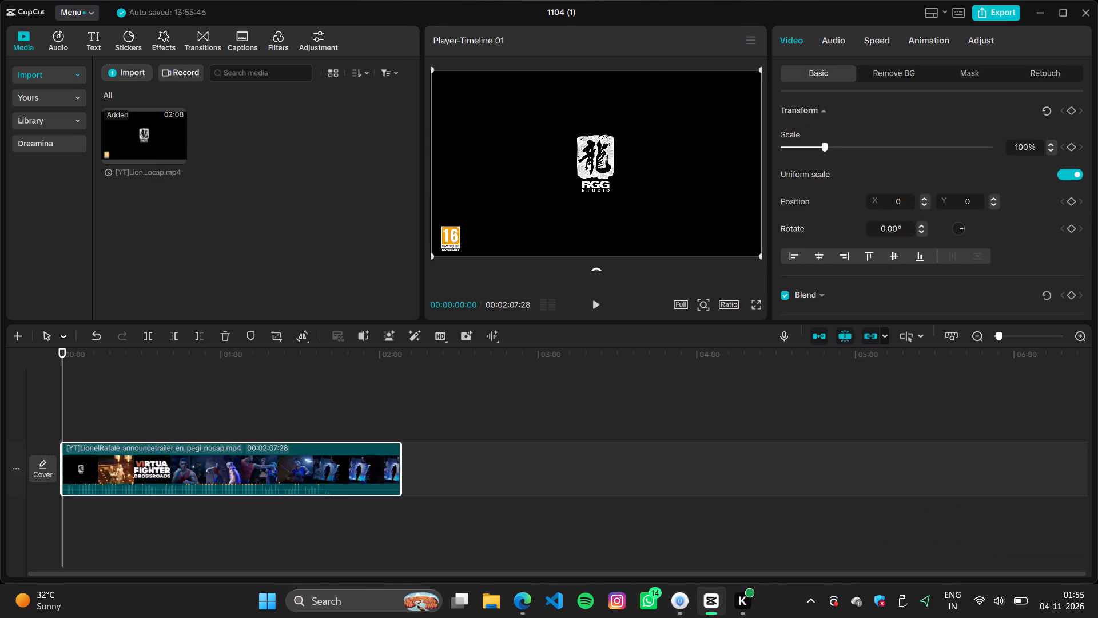
{"action": "left_click", "coordinate": [177, 358]}
{"action": "key", "text": "space"}
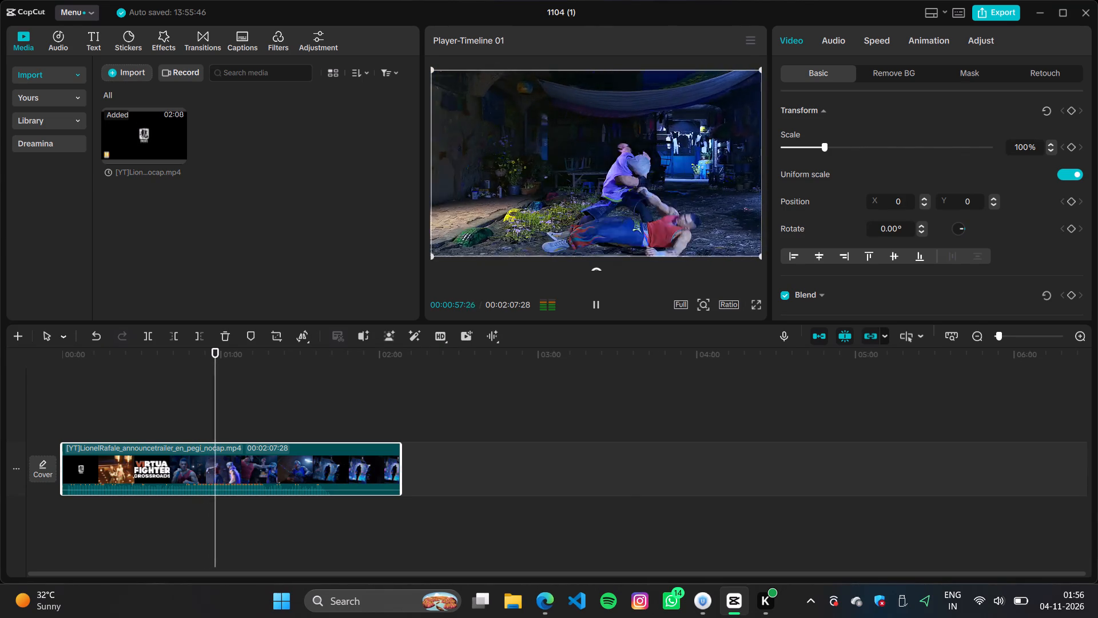
{"action": "left_click_drag", "start_coordinate": [221, 387], "coordinate": [218, 387]}
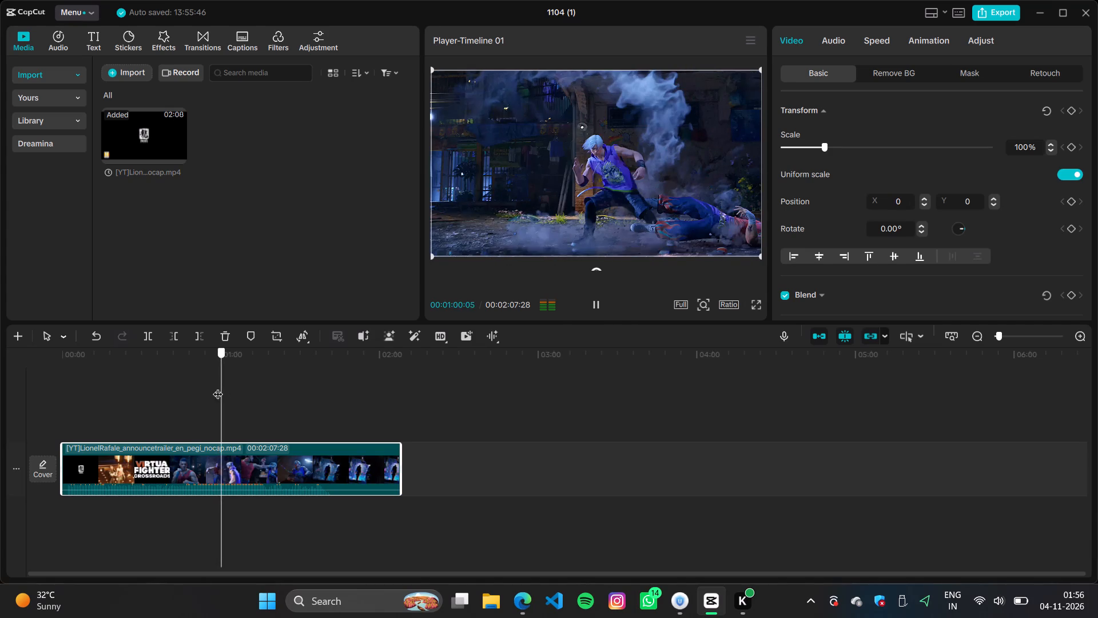
{"action": "left_click_drag", "start_coordinate": [218, 387], "coordinate": [129, 399]}
{"action": "key", "text": "space"}
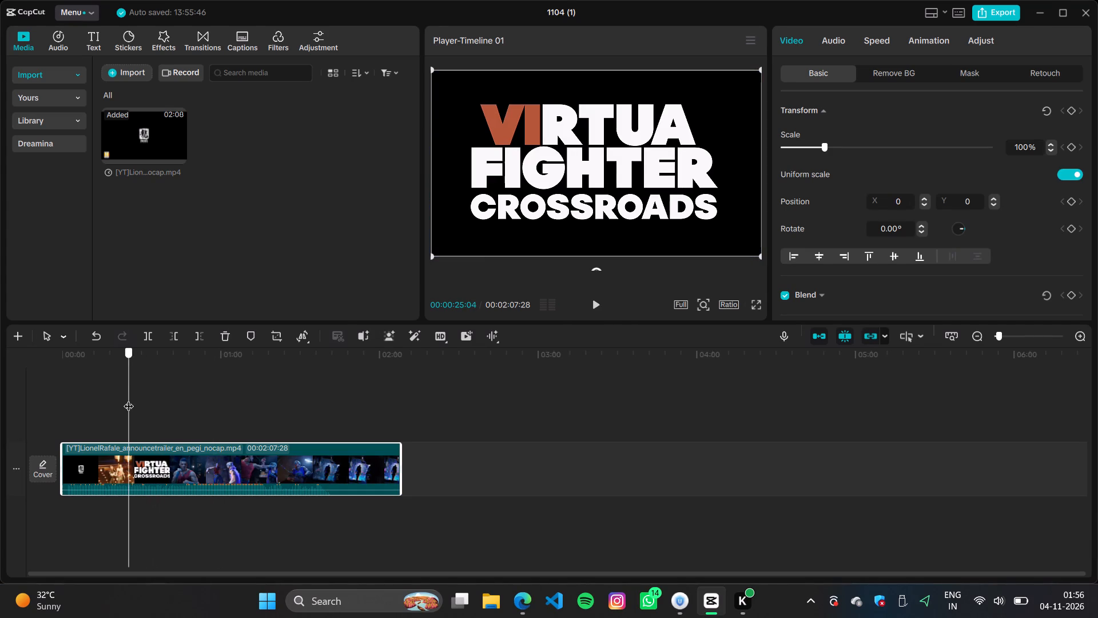
{"action": "key", "text": "space"}
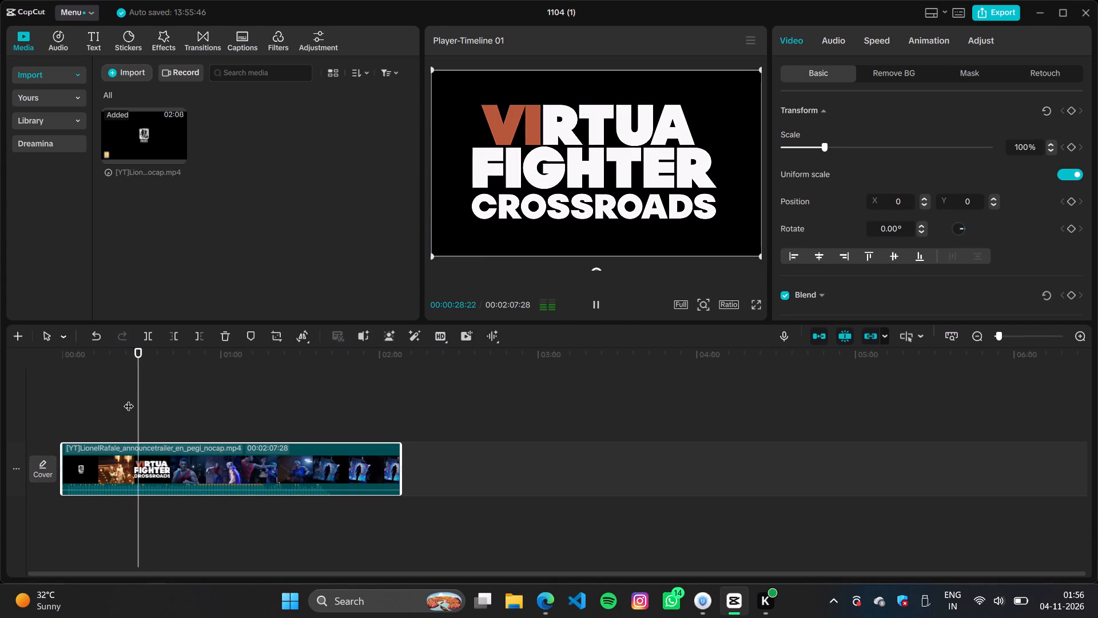
{"action": "left_click", "coordinate": [97, 402]}
{"action": "key", "text": "space"}
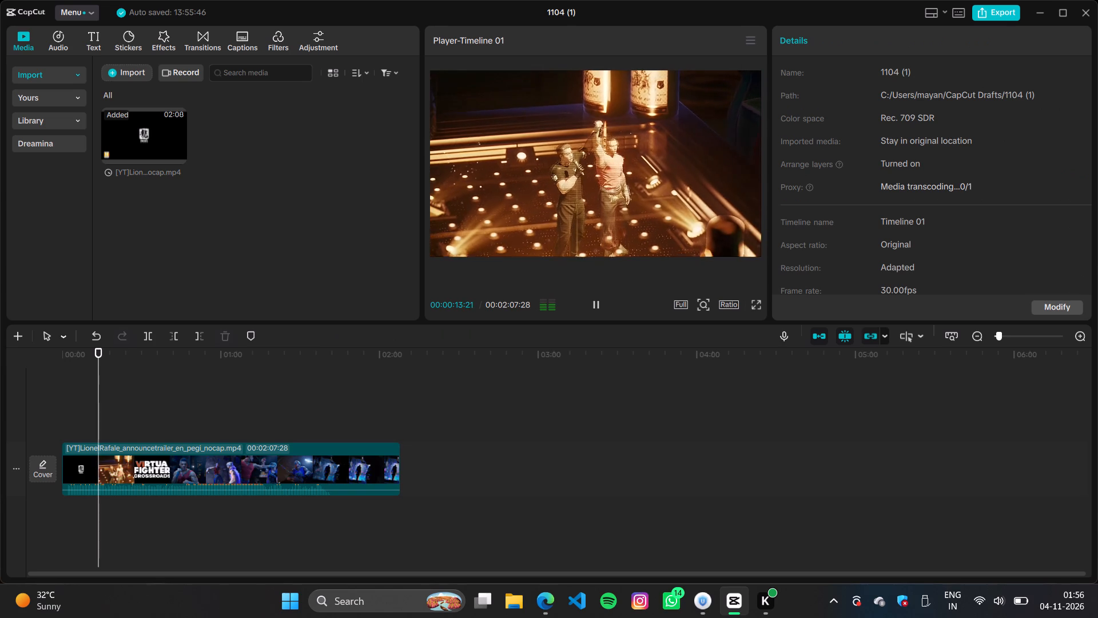
{"action": "left_click", "coordinate": [171, 397]}
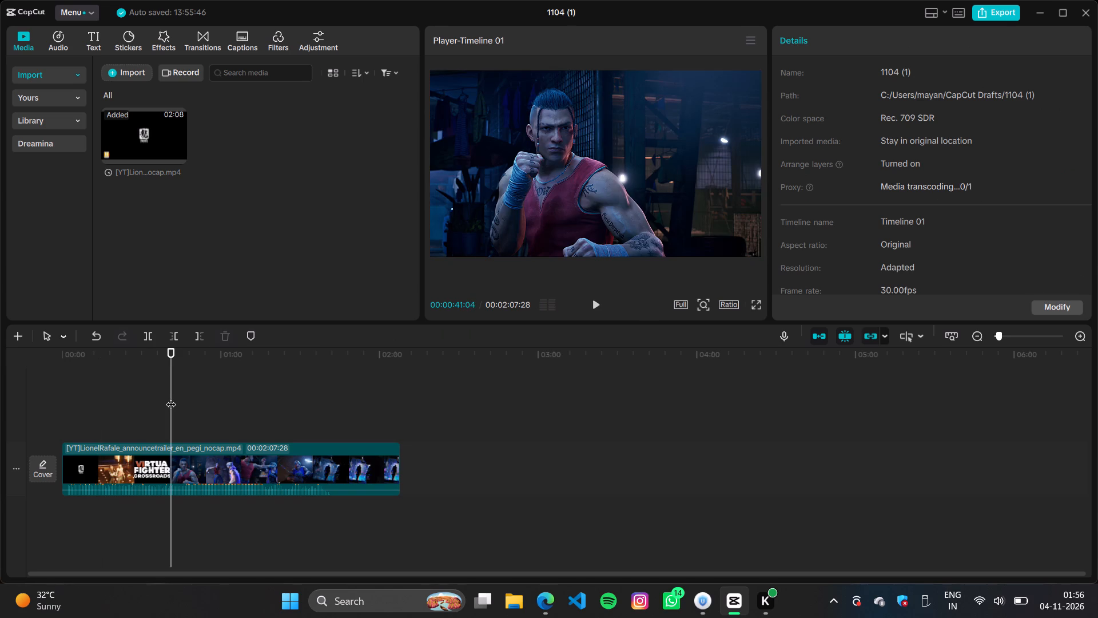
{"action": "left_click_drag", "start_coordinate": [171, 397], "coordinate": [164, 397]}
{"action": "key", "text": "space"}
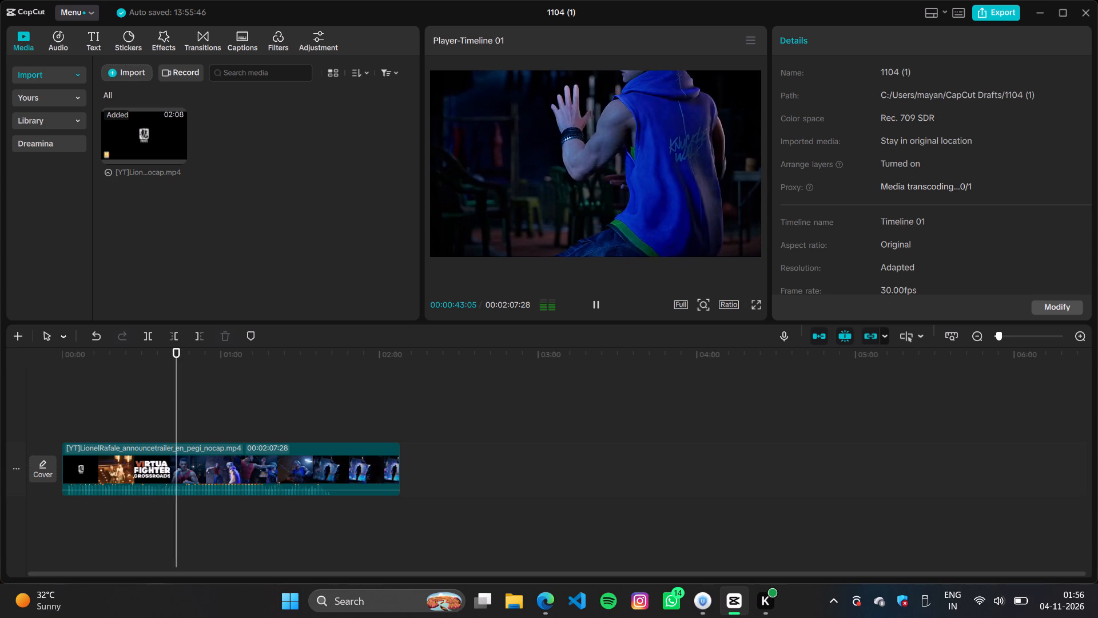
{"action": "left_click", "coordinate": [163, 397]}
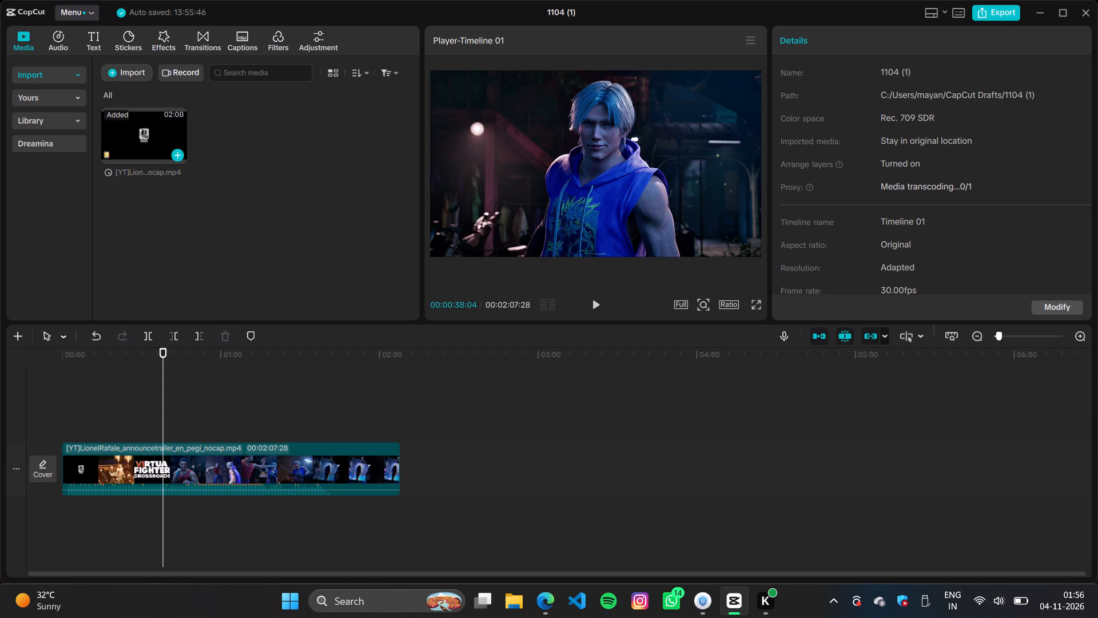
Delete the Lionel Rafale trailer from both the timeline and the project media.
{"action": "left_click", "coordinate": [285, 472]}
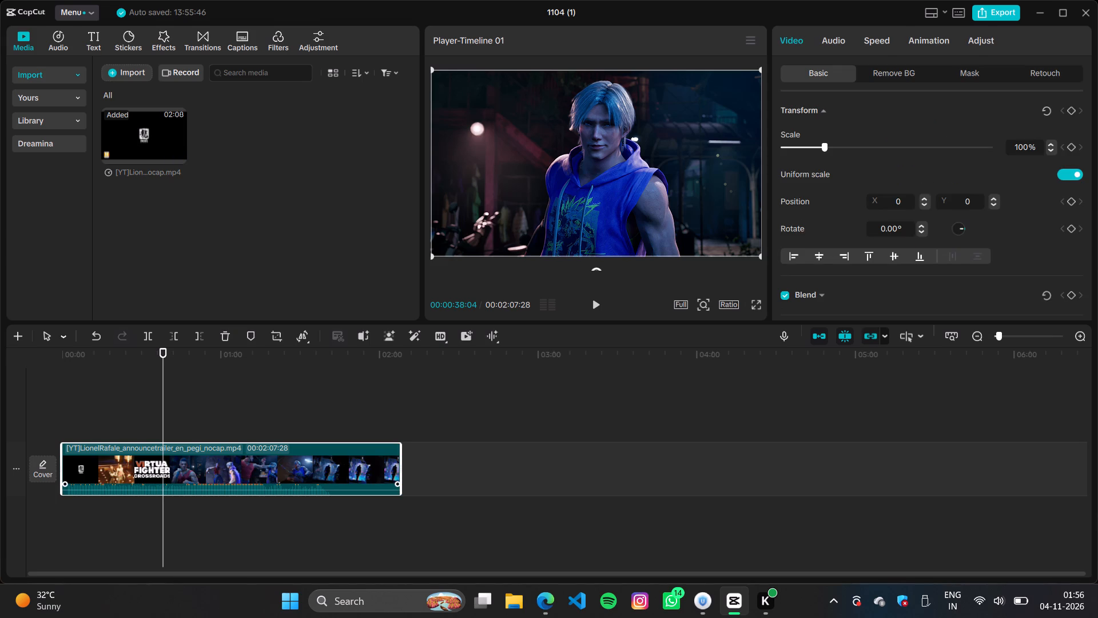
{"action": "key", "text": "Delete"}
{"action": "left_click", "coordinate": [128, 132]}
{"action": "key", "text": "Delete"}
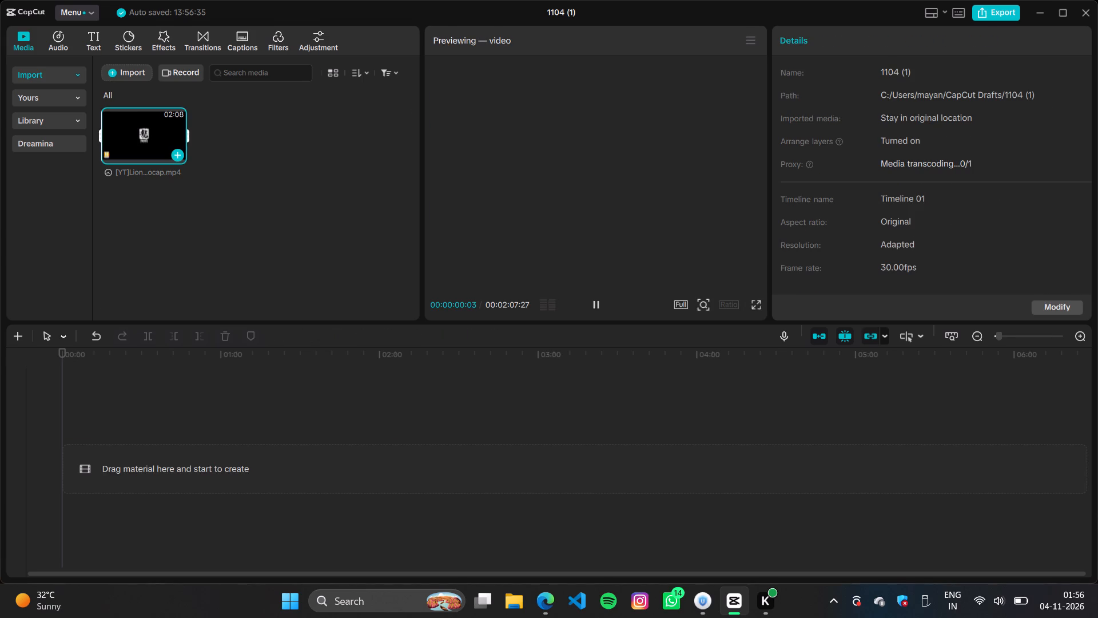
Import the Call of Duty Modern Warfare 4 Season 1 Launch Trailer from D:'s COD CLIPPING RESOUCES folder and add it to the timeline.
{"action": "left_click", "coordinate": [206, 165]}
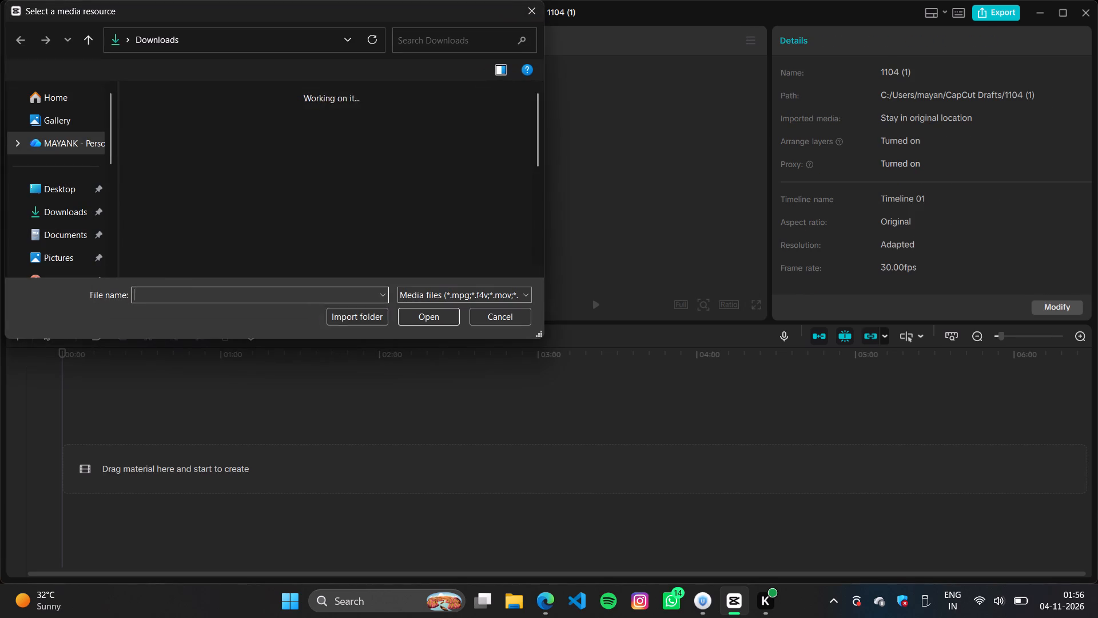
{"action": "scroll", "coordinate": [190, 219], "scroll_direction": "down", "scroll_amount": 1}
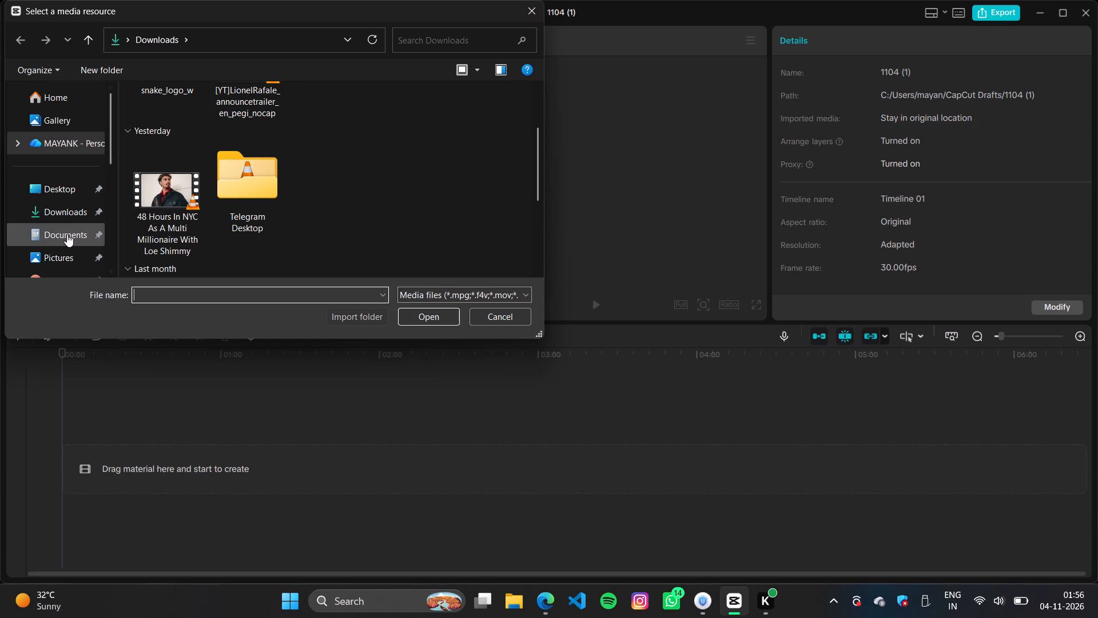
{"action": "scroll", "coordinate": [75, 222], "scroll_direction": "down", "scroll_amount": 2}
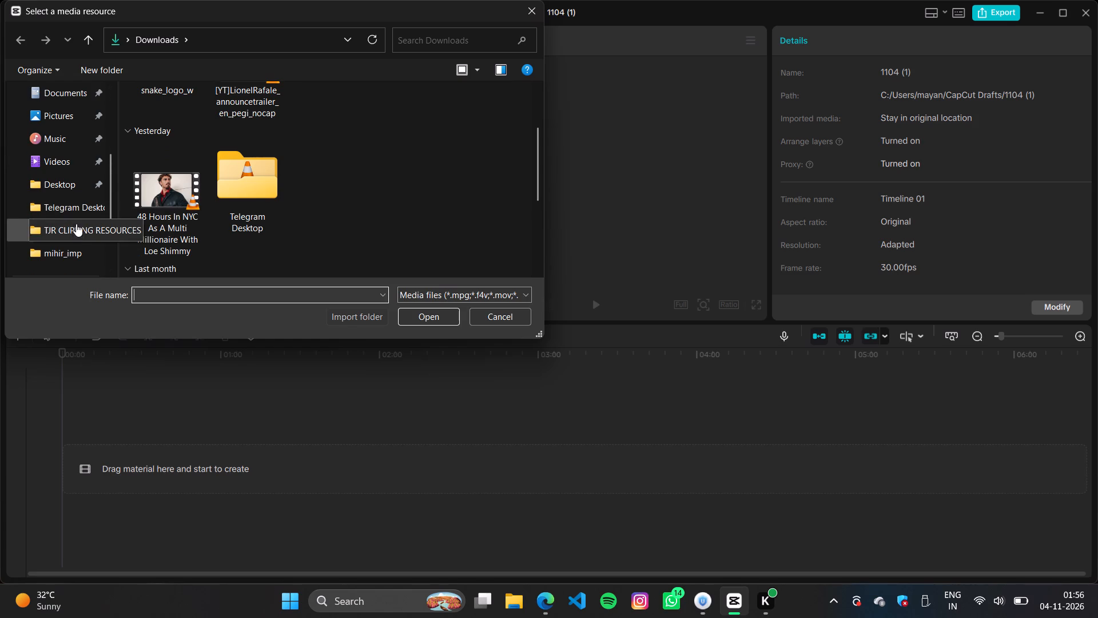
{"action": "left_click", "coordinate": [76, 232]}
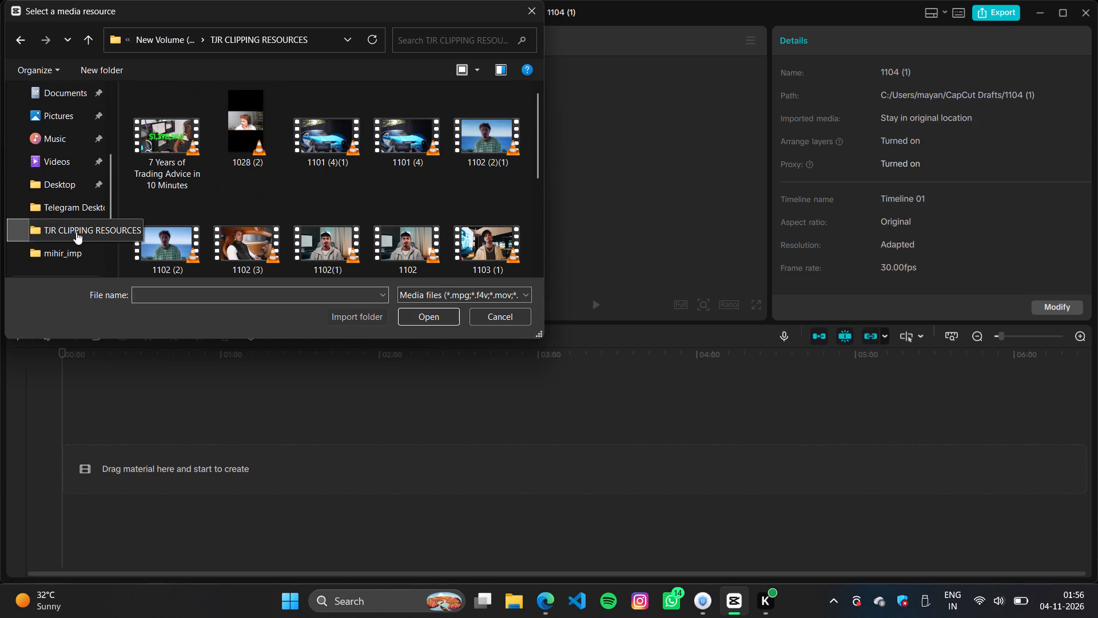
{"action": "scroll", "coordinate": [76, 232], "scroll_direction": "down", "scroll_amount": 2}
{"action": "left_click", "coordinate": [78, 213]}
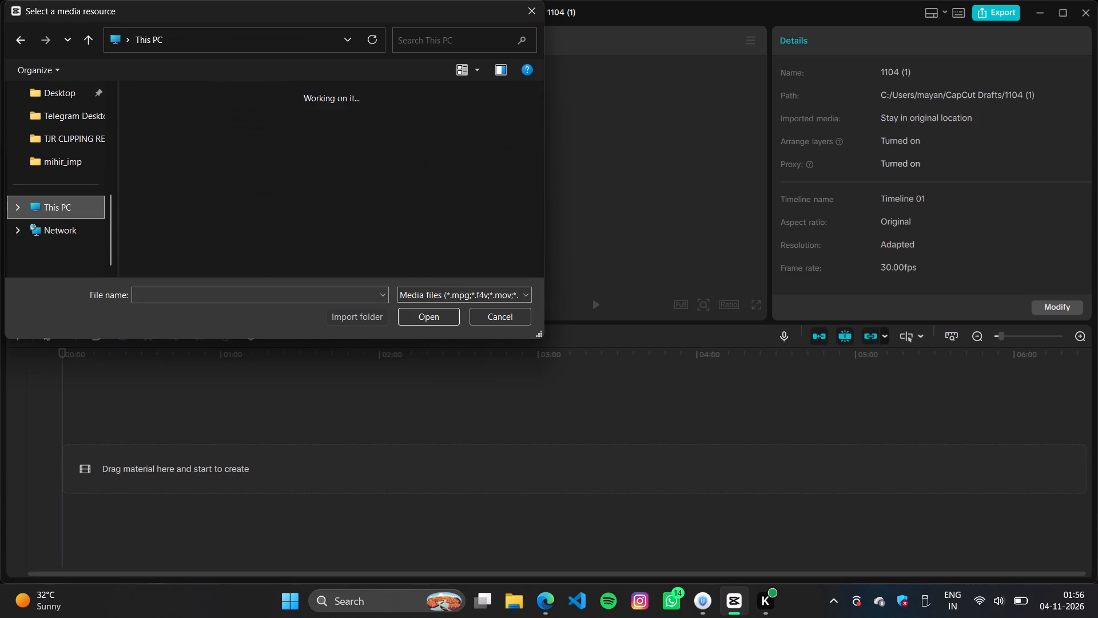
{"action": "double_click", "coordinate": [379, 113]}
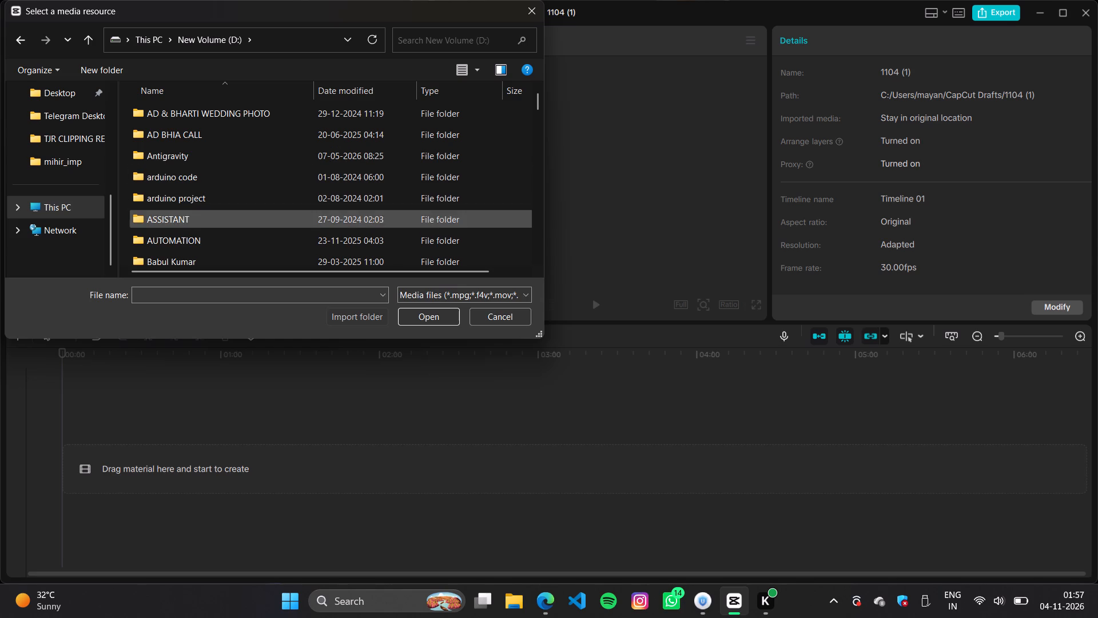
{"action": "scroll", "coordinate": [352, 201], "scroll_direction": "down", "scroll_amount": 3}
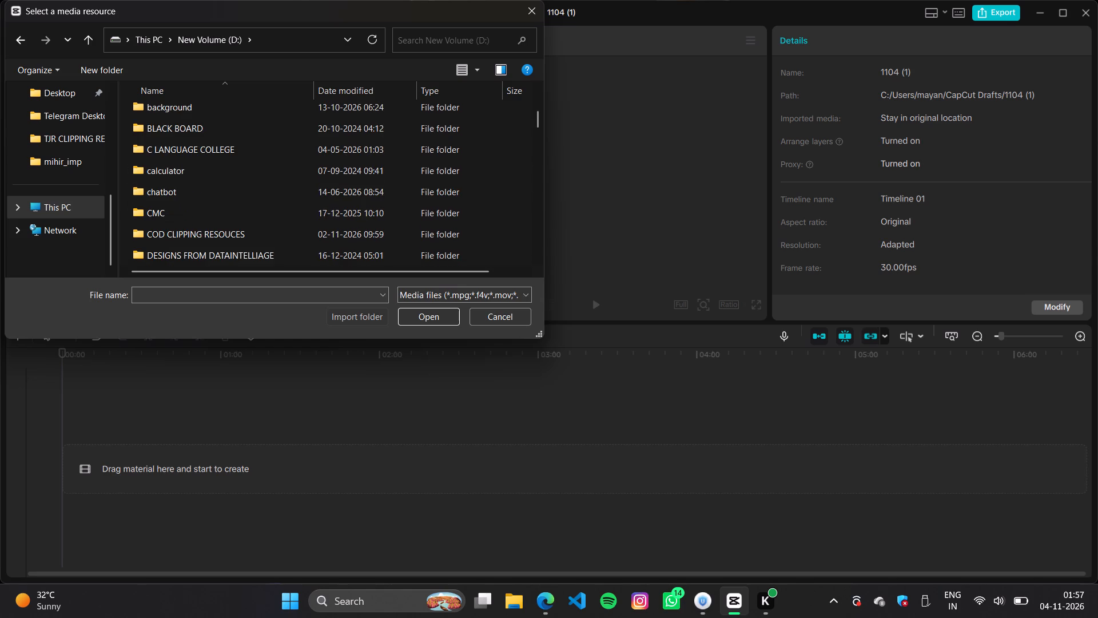
{"action": "scroll", "coordinate": [352, 201], "scroll_direction": "down", "scroll_amount": 3}
{"action": "scroll", "coordinate": [352, 201], "scroll_direction": "up", "scroll_amount": 5}
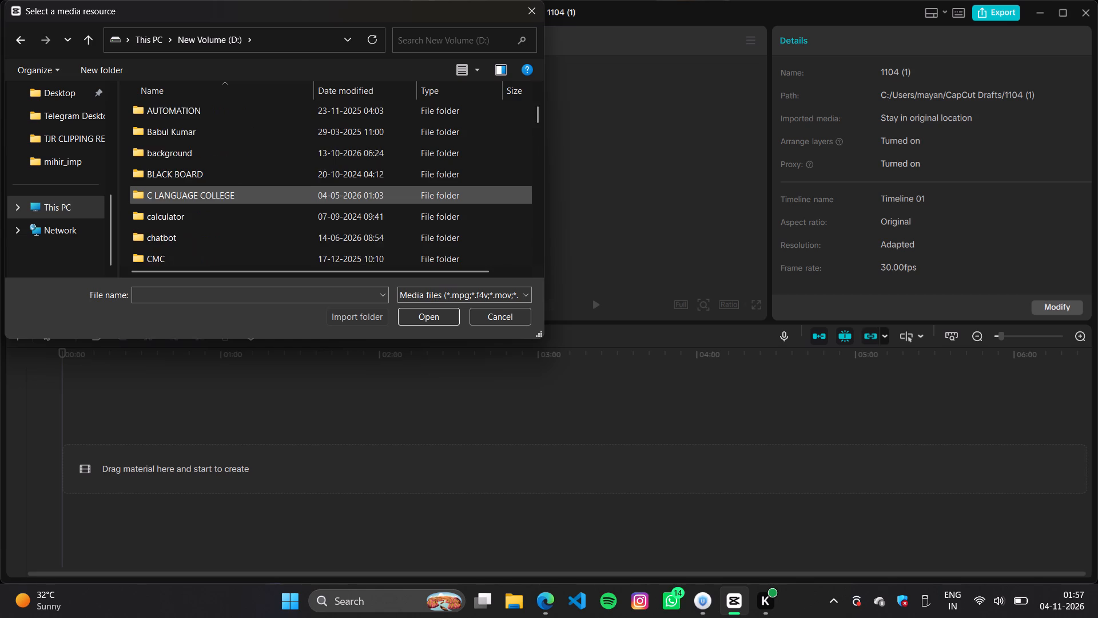
{"action": "scroll", "coordinate": [352, 201], "scroll_direction": "up", "scroll_amount": 2}
{"action": "scroll", "coordinate": [248, 193], "scroll_direction": "down", "scroll_amount": 2}
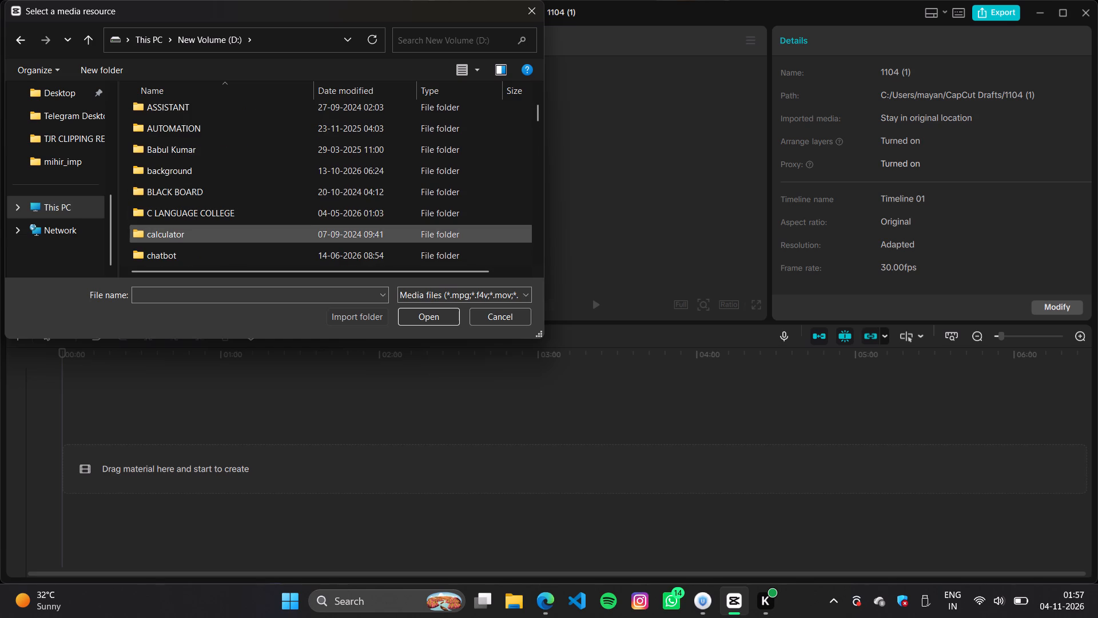
{"action": "scroll", "coordinate": [258, 228], "scroll_direction": "down", "scroll_amount": 1}
{"action": "left_click", "coordinate": [244, 237]}
{"action": "double_click", "coordinate": [244, 237]}
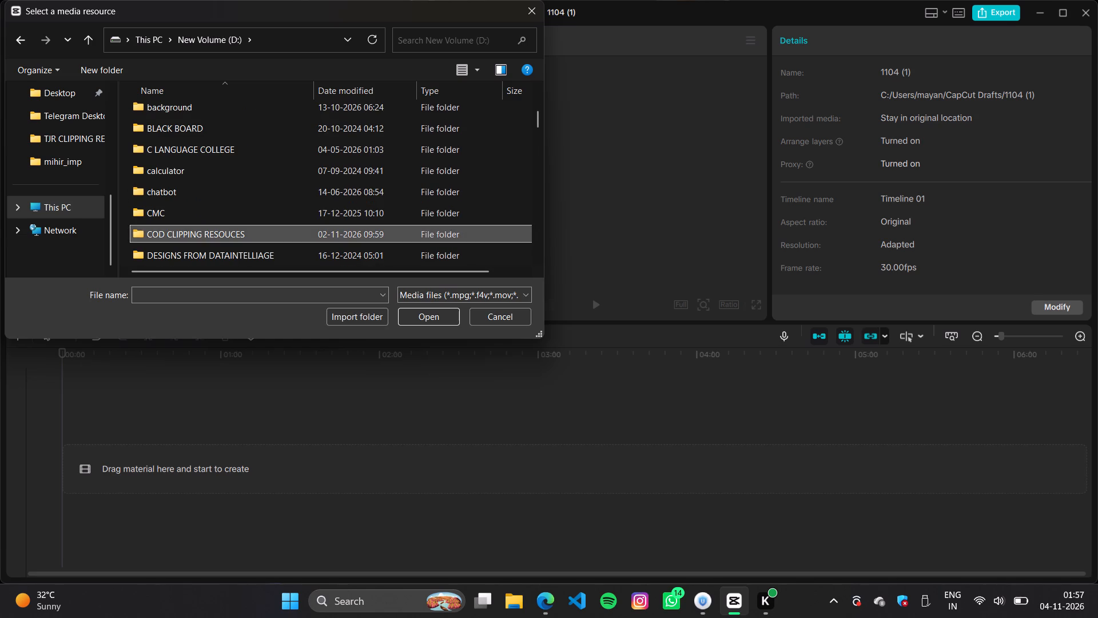
{"action": "left_click", "coordinate": [182, 132]}
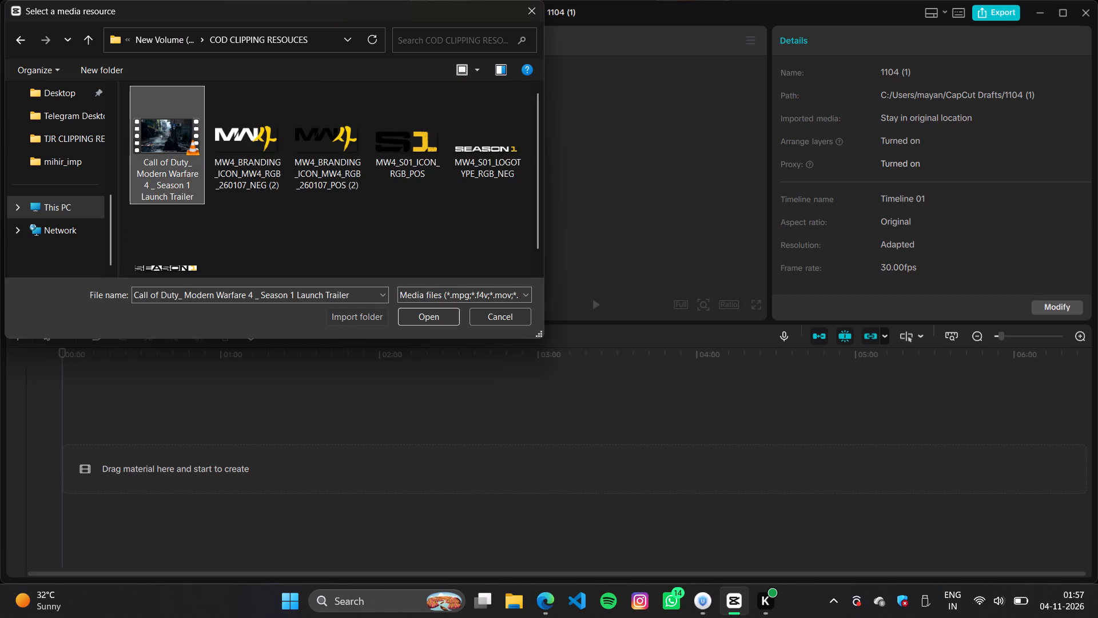
{"action": "left_click", "coordinate": [421, 322]}
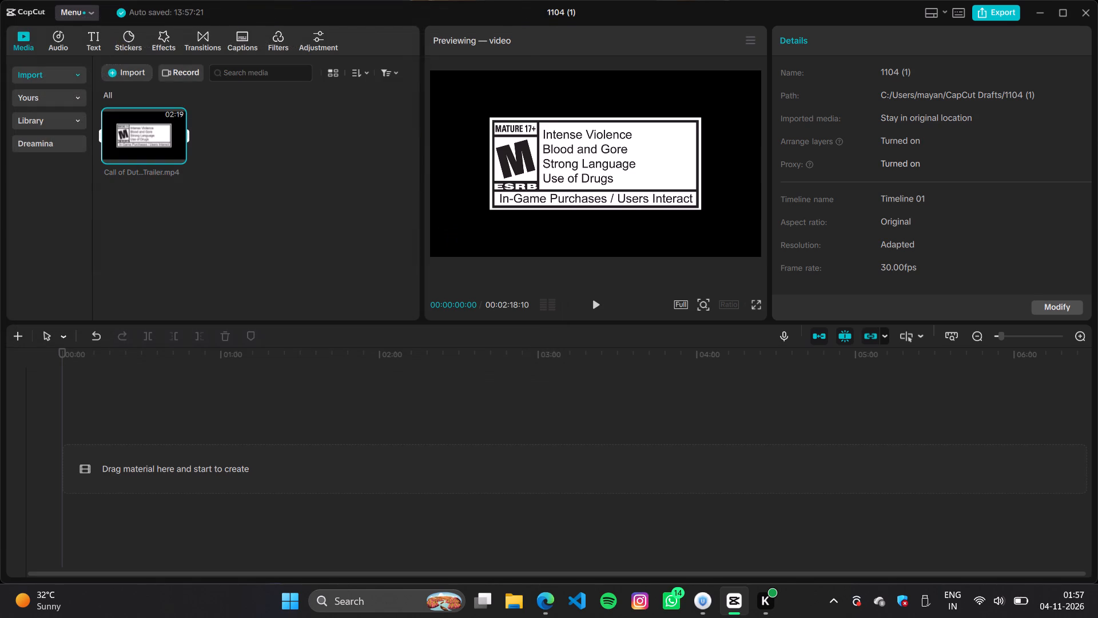
{"action": "left_click", "coordinate": [174, 154]}
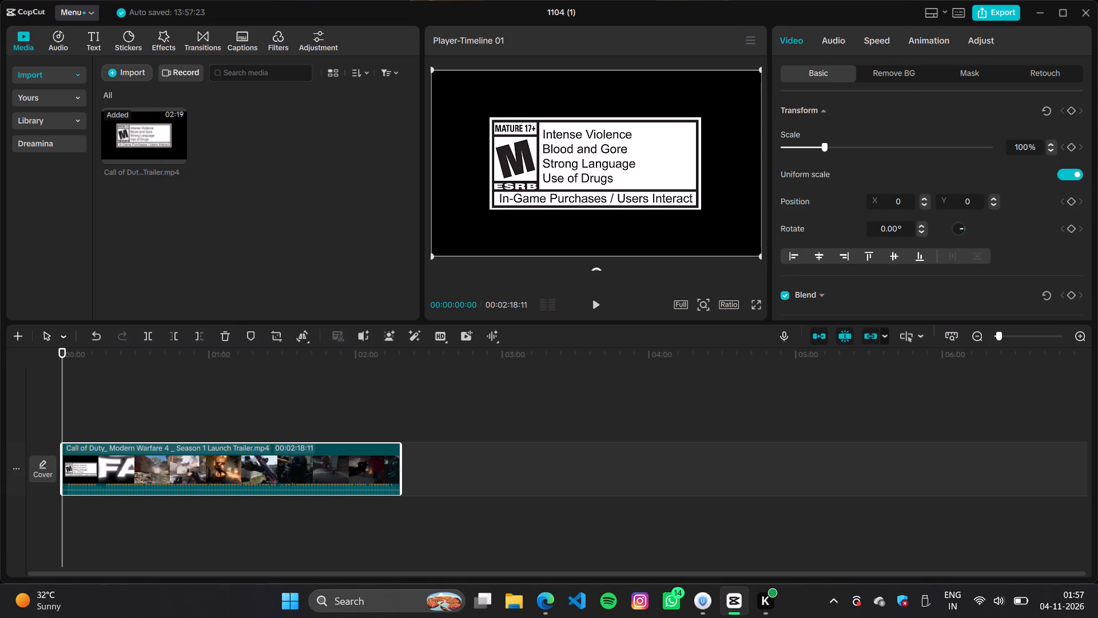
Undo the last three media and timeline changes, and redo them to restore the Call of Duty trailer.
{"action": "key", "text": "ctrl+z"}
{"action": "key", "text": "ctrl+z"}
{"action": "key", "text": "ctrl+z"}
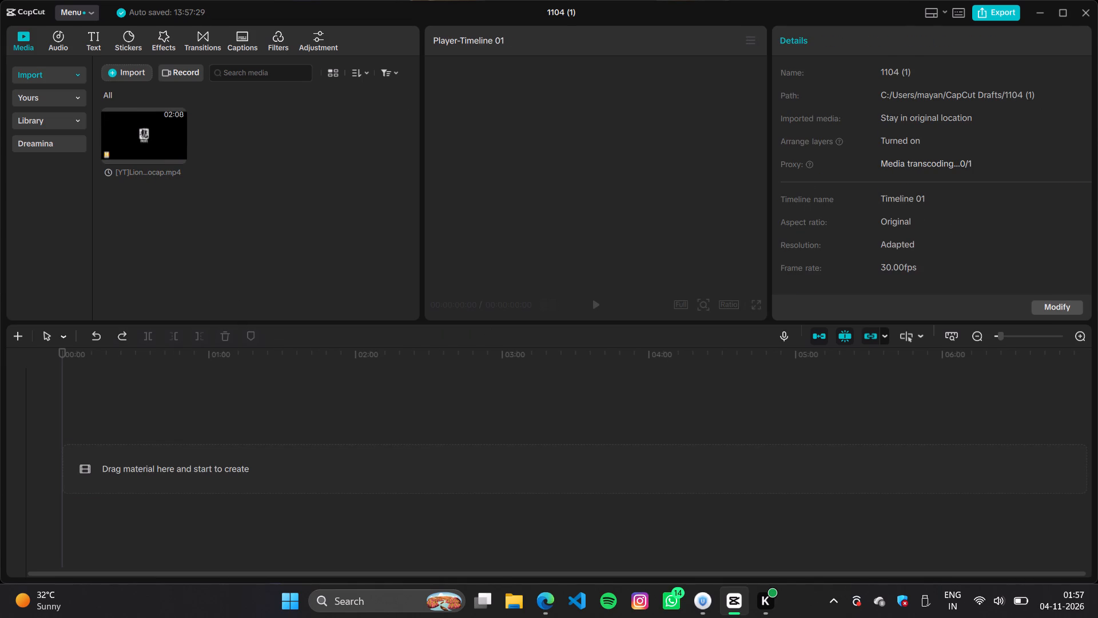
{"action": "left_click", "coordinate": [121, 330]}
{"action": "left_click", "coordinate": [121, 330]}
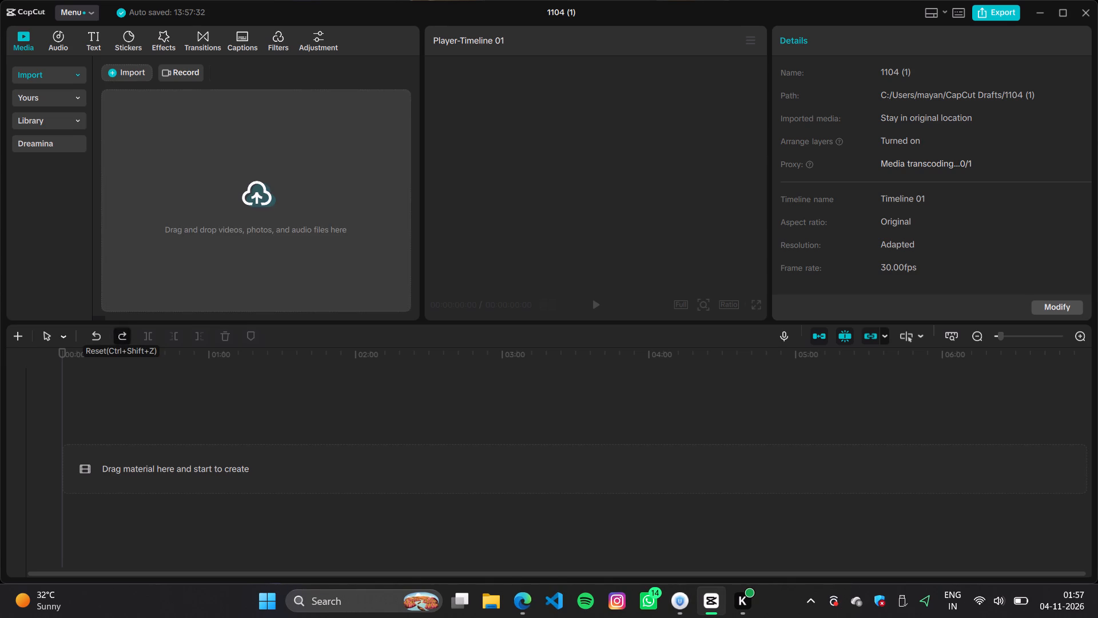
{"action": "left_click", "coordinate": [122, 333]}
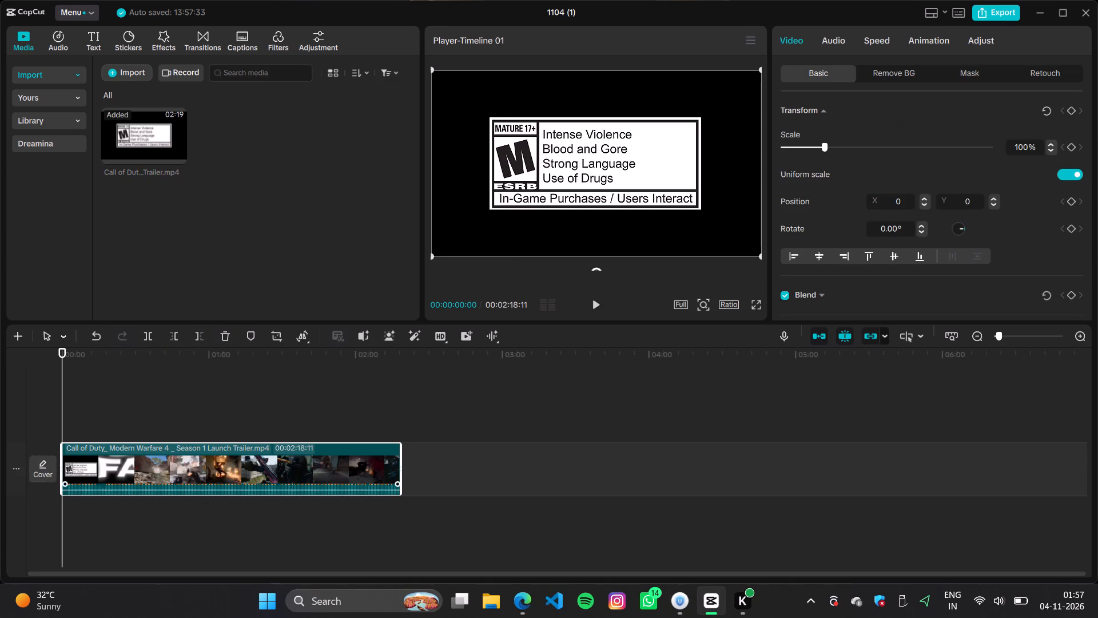
Scrub and play the Call of Duty trailer up to the dual-gun combat scene to find where the clip should start.
{"action": "scroll", "coordinate": [292, 482], "scroll_direction": "up", "scroll_amount": 6, "text": "ctrl"}
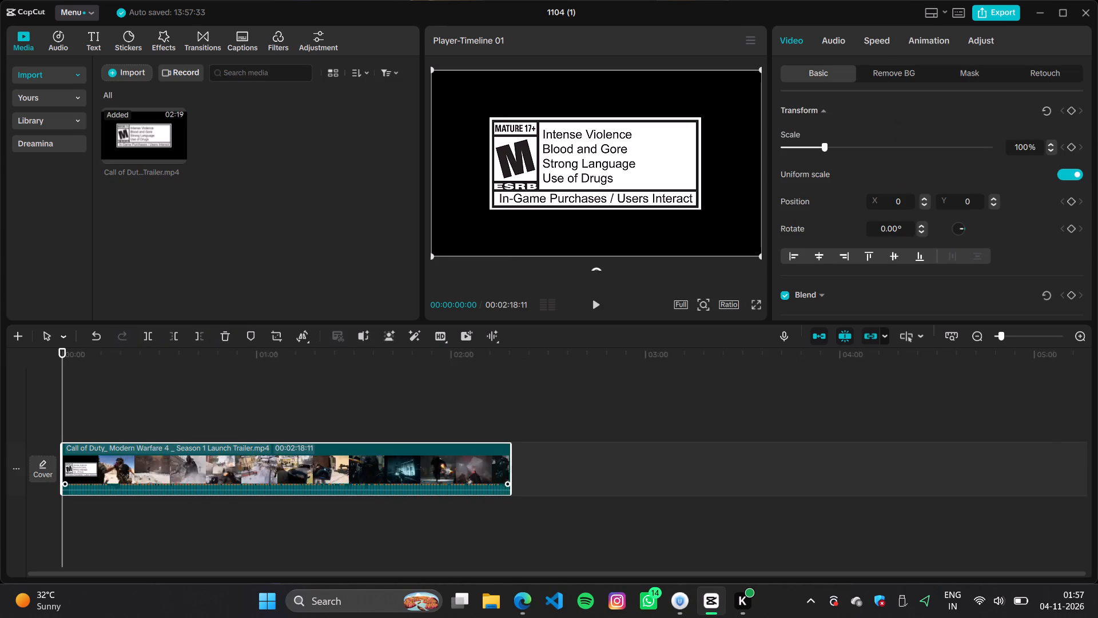
{"action": "scroll", "coordinate": [315, 462], "scroll_direction": "up", "scroll_amount": 9, "text": "ctrl"}
{"action": "scroll", "coordinate": [315, 462], "scroll_direction": "down", "scroll_amount": 1, "text": "ctrl"}
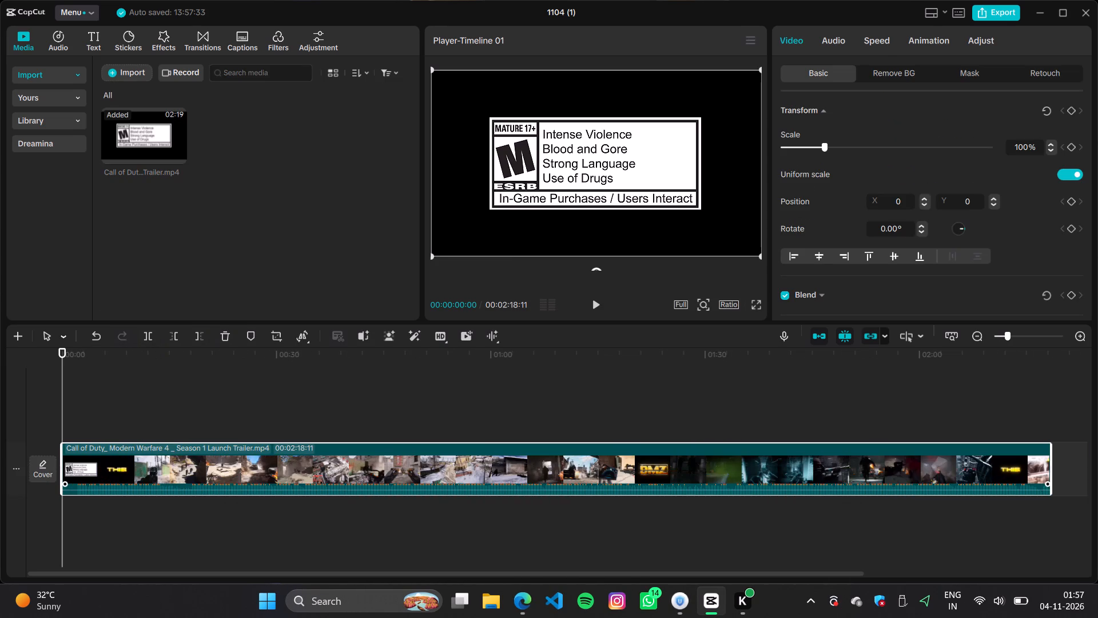
{"action": "left_click", "coordinate": [136, 395]}
{"action": "left_click_drag", "start_coordinate": [140, 397], "coordinate": [104, 399]}
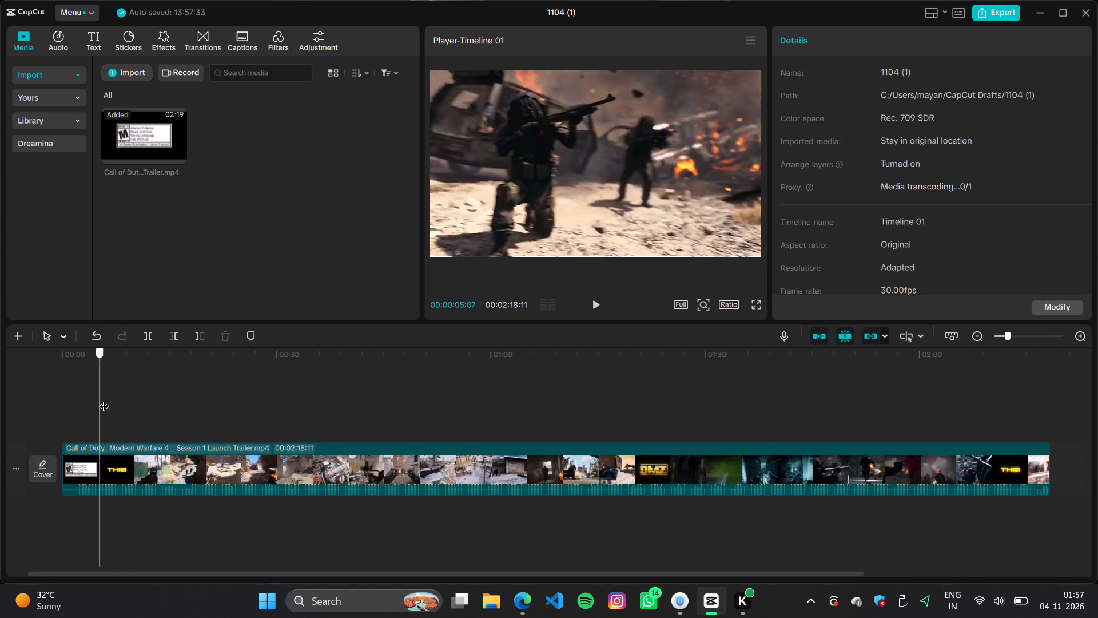
{"action": "left_click_drag", "start_coordinate": [104, 399], "coordinate": [333, 428]}
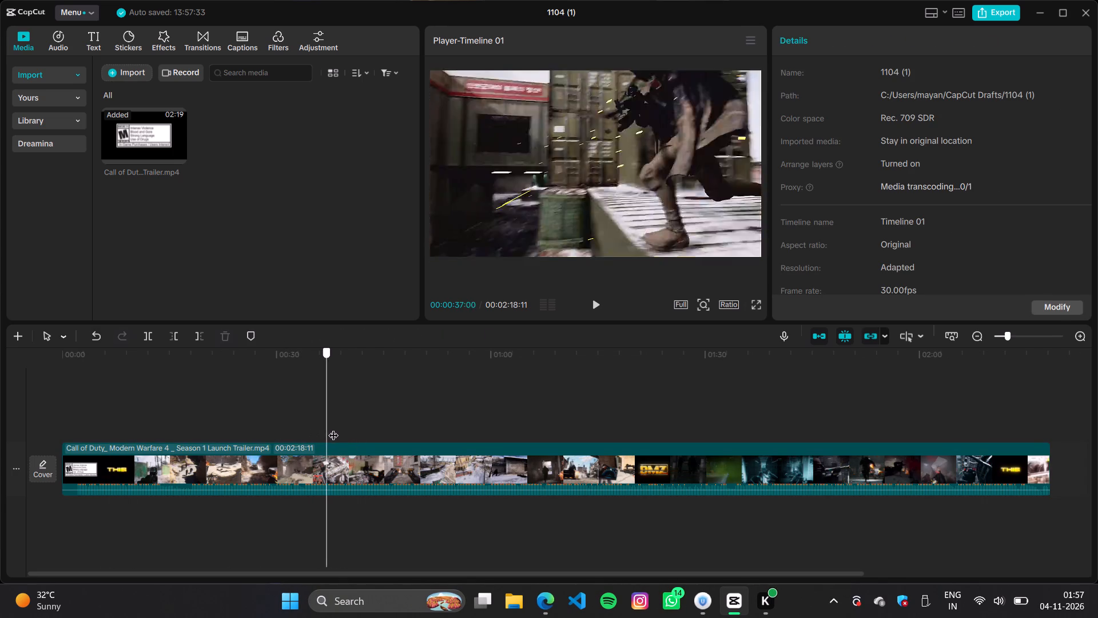
{"action": "left_click_drag", "start_coordinate": [333, 428], "coordinate": [343, 428]}
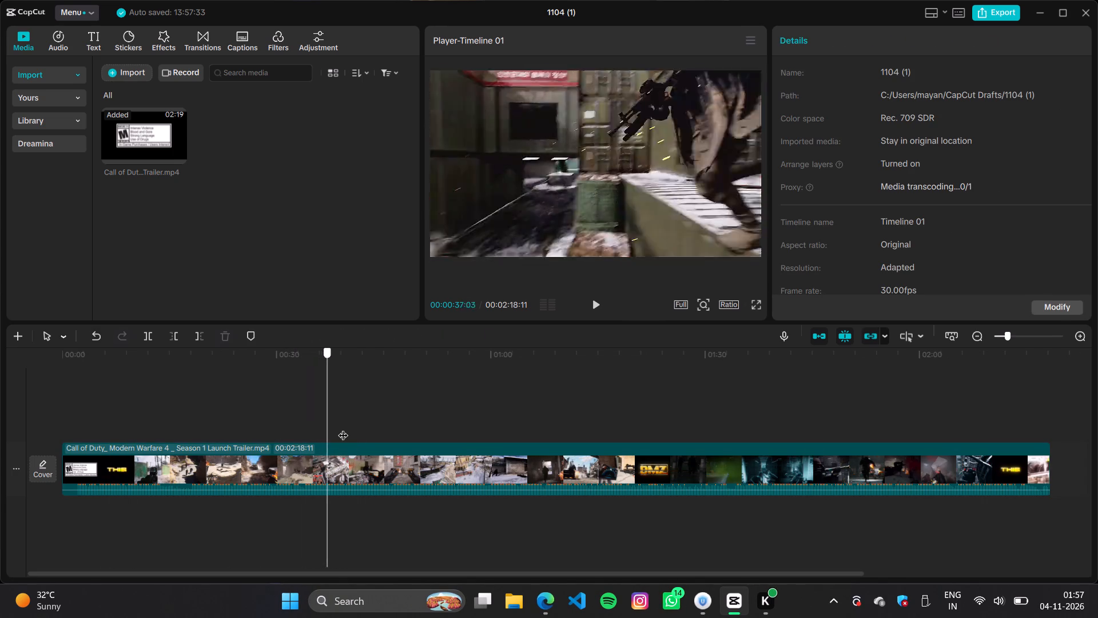
{"action": "left_click_drag", "start_coordinate": [343, 428], "coordinate": [335, 435]}
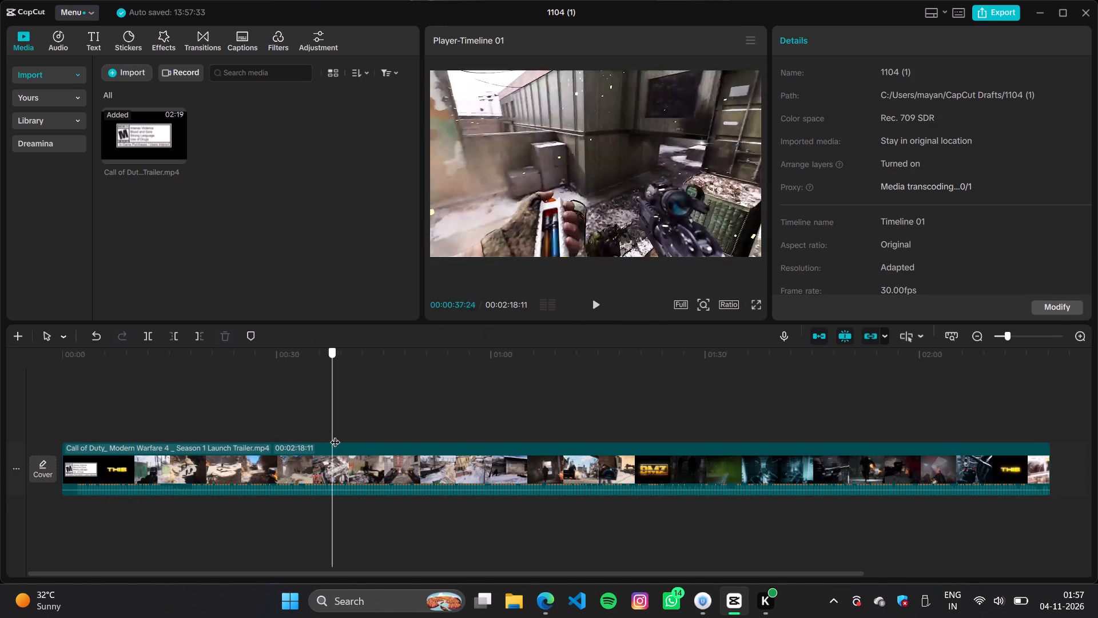
{"action": "left_click_drag", "start_coordinate": [335, 435], "coordinate": [360, 439]}
{"action": "key", "text": "space"}
{"action": "key", "text": "space"}
{"action": "key", "text": "space"}
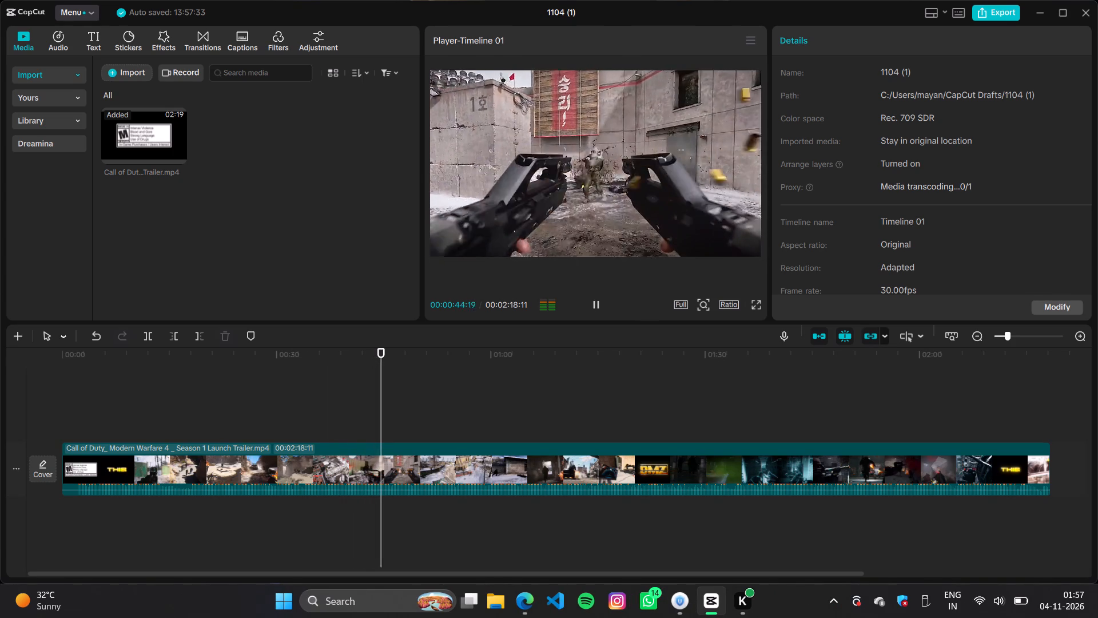
{"action": "key", "text": "space"}
Split the trailer at 00:00:41:16, at the start of the shot following the first-person dual-gun firing.
{"action": "key", "text": "Left"}
{"action": "key", "text": "Left"}
{"action": "key", "text": "Left"}
{"action": "key", "text": "Left"}
{"action": "key", "text": "Left"}
{"action": "key", "text": "Left"}
{"action": "key", "text": "Left"}
{"action": "key", "text": "Left"}
{"action": "key", "text": "Left"}
{"action": "key", "text": "Left"}
{"action": "key", "text": "Left"}
{"action": "key", "text": "Left"}
{"action": "key", "text": "Left"}
{"action": "key", "text": "Left"}
{"action": "key", "text": "Left"}
{"action": "key", "text": "Left"}
{"action": "key", "text": "Left"}
{"action": "key", "text": "Left"}
{"action": "key", "text": "Left"}
{"action": "key", "text": "Left"}
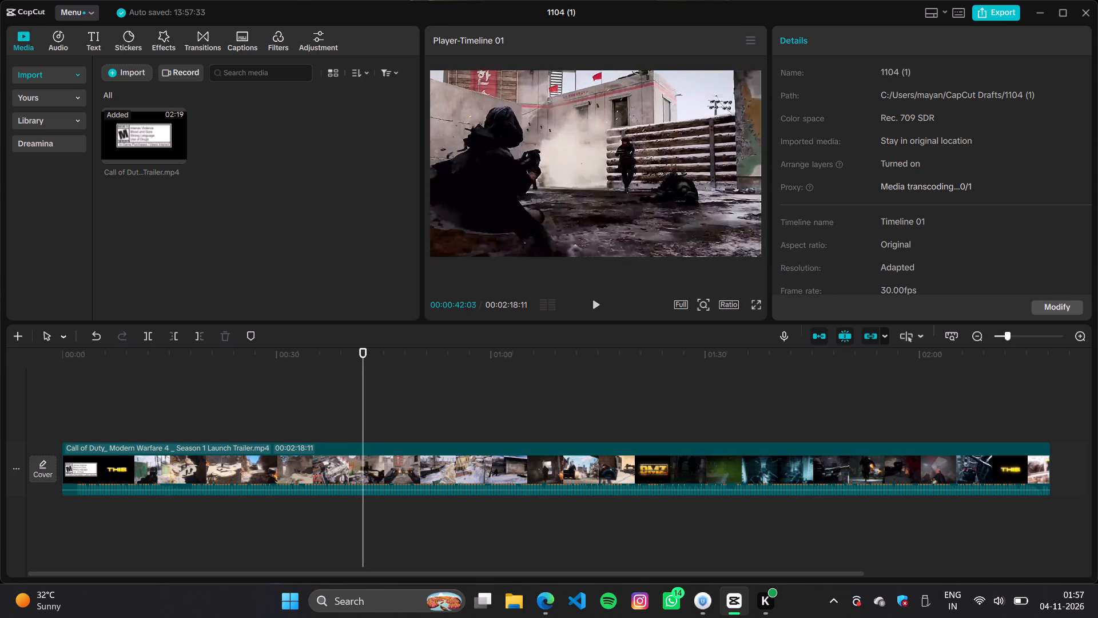
{"action": "key", "text": "Left"}
{"action": "key", "text": "Left"}
{"action": "key", "text": "Left"}
{"action": "key", "text": "Left"}
{"action": "key", "text": "Left"}
{"action": "key", "text": "Left"}
{"action": "key", "text": "Left"}
{"action": "key", "text": "Left"}
{"action": "key", "text": "Left"}
{"action": "key", "text": "Left"}
{"action": "key", "text": "Left"}
{"action": "key", "text": "Left"}
{"action": "key", "text": "Left"}
{"action": "key", "text": "Left"}
{"action": "key", "text": "Left"}
{"action": "key", "text": "Left"}
{"action": "key", "text": "Left"}
{"action": "key", "text": "Left"}
{"action": "key", "text": "Left"}
{"action": "key", "text": "Left"}
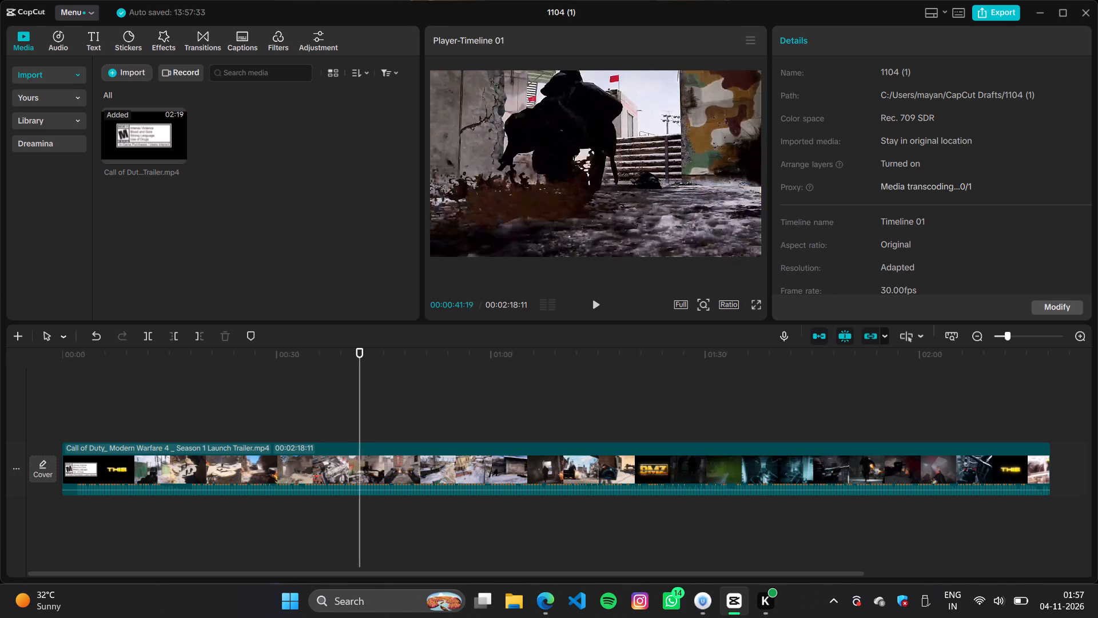
{"action": "key", "text": "Right"}
{"action": "key", "text": "Right"}
{"action": "key", "text": "Right"}
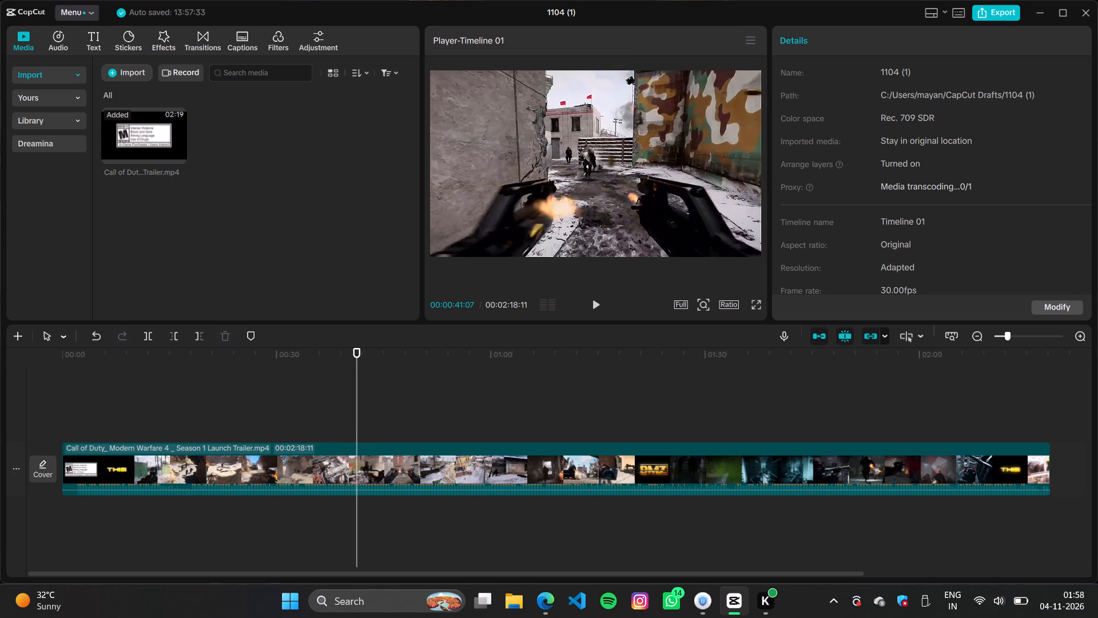
{"action": "key", "text": "Right"}
{"action": "key", "text": "Right"}
{"action": "key", "text": "Right"}
{"action": "key", "text": "Right"}
{"action": "key", "text": "Right"}
{"action": "key", "text": "Right"}
{"action": "key", "text": "Right"}
{"action": "key", "text": "Right"}
{"action": "key", "text": "Right"}
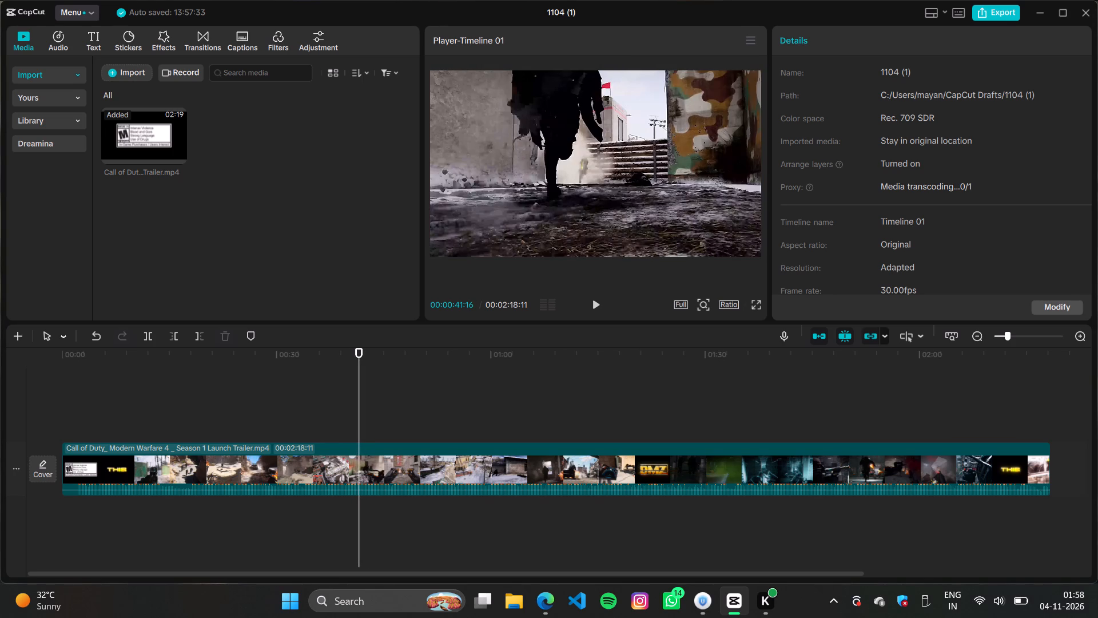
{"action": "key", "text": "Left"}
{"action": "key", "text": "Right"}
{"action": "left_click", "coordinate": [360, 475]}
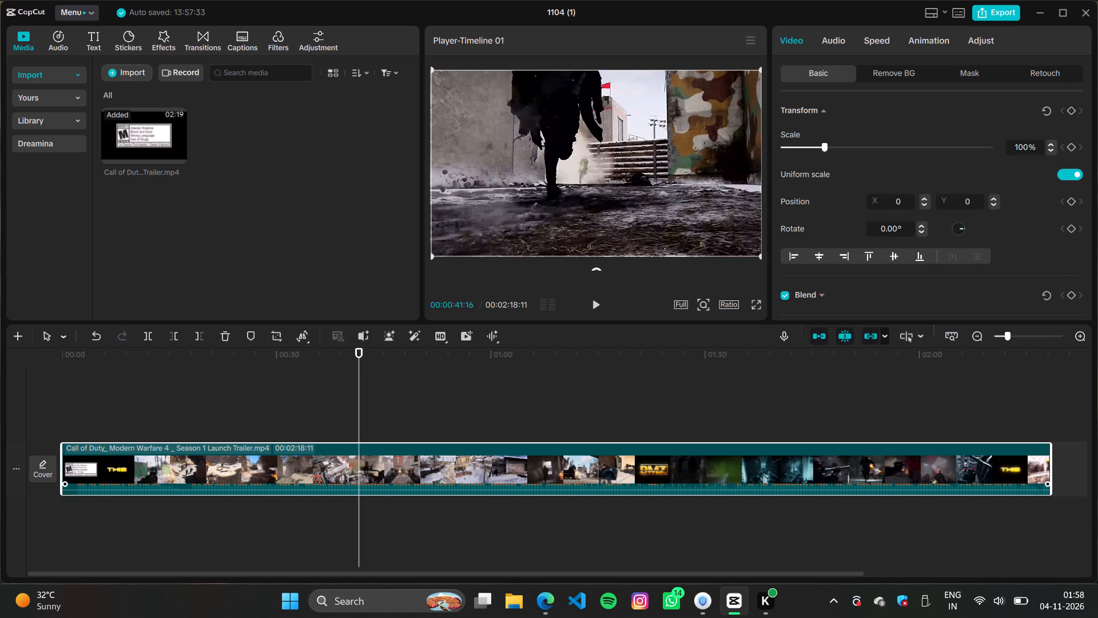
{"action": "key", "text": "ctrl+b"}
Delete the trailer segment before the split, keeping the remaining footage from the timeline's start.
{"action": "left_click", "coordinate": [286, 463]}
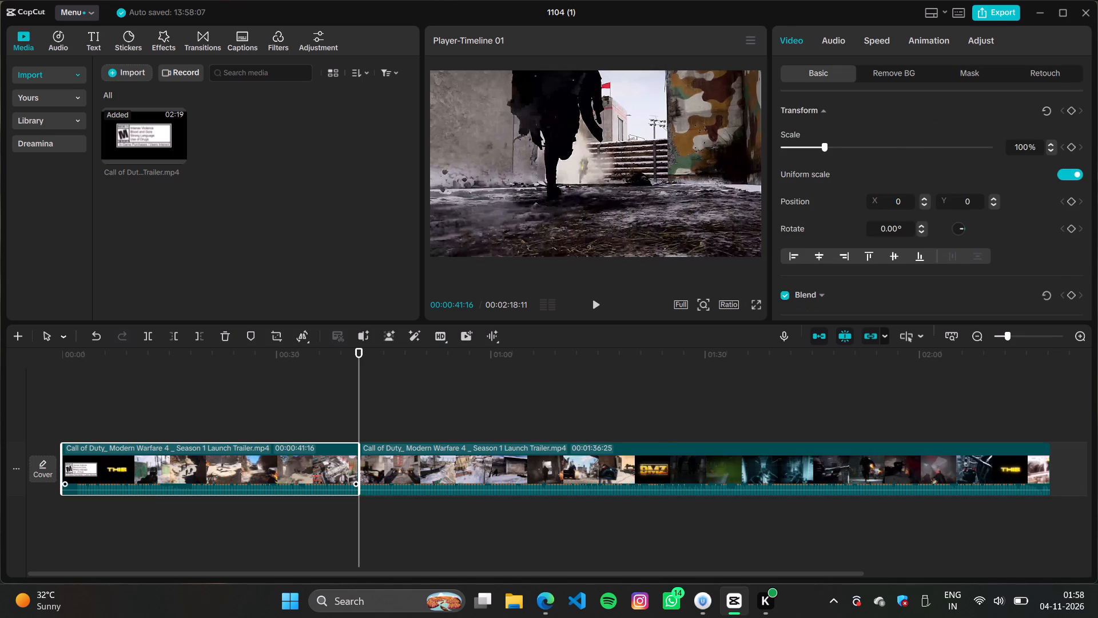
{"action": "key", "text": "BackSpace"}
Split the remaining trailer at 00:00:03:24, where the dual-gun combat shot changes to the snowy Backstab scene.
{"action": "scroll", "coordinate": [391, 507], "scroll_direction": "up", "scroll_amount": 2, "text": "ctrl"}
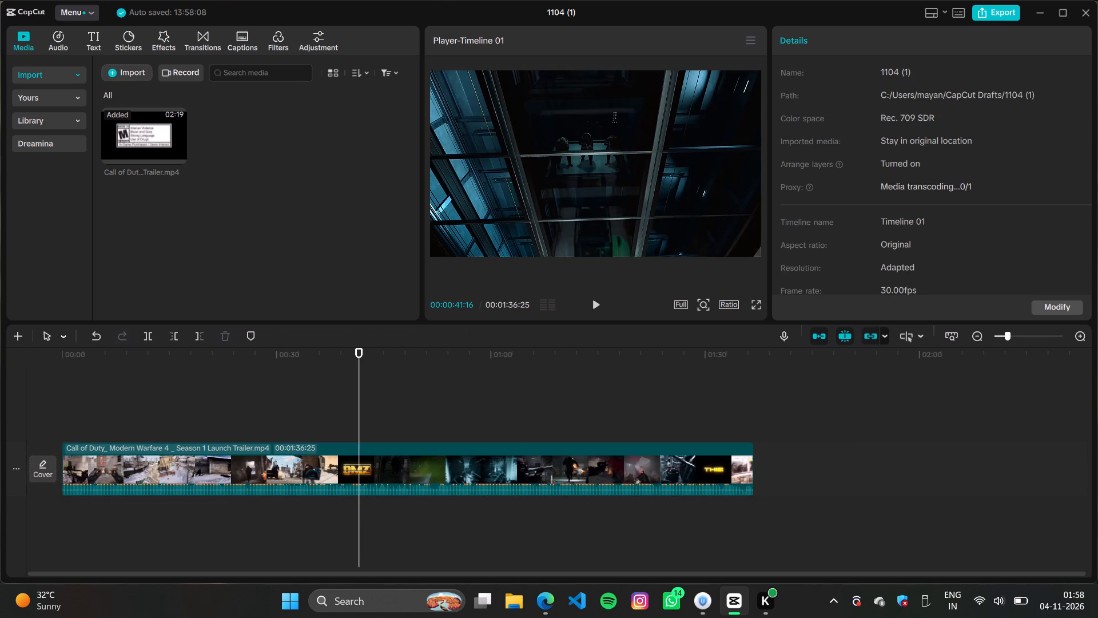
{"action": "scroll", "coordinate": [391, 508], "scroll_direction": "up", "scroll_amount": 4, "text": "ctrl"}
{"action": "left_click_drag", "start_coordinate": [362, 405], "coordinate": [0, 423]}
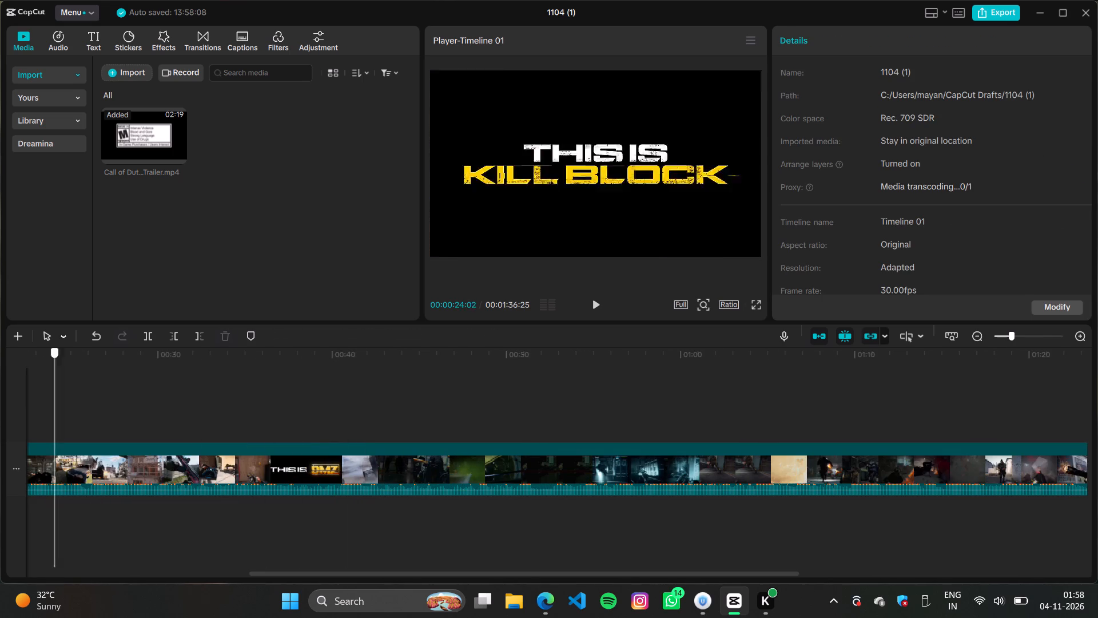
{"action": "left_click_drag", "start_coordinate": [0, 423], "coordinate": [0, 451]}
{"action": "left_click", "coordinate": [112, 409]}
{"action": "key", "text": "space"}
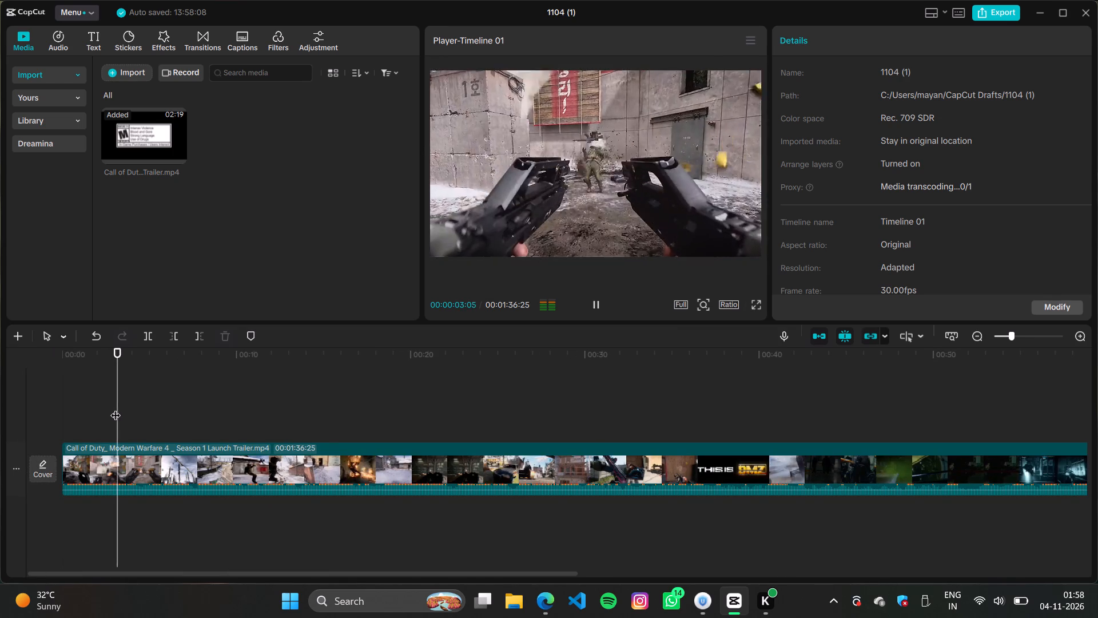
{"action": "key", "text": "space"}
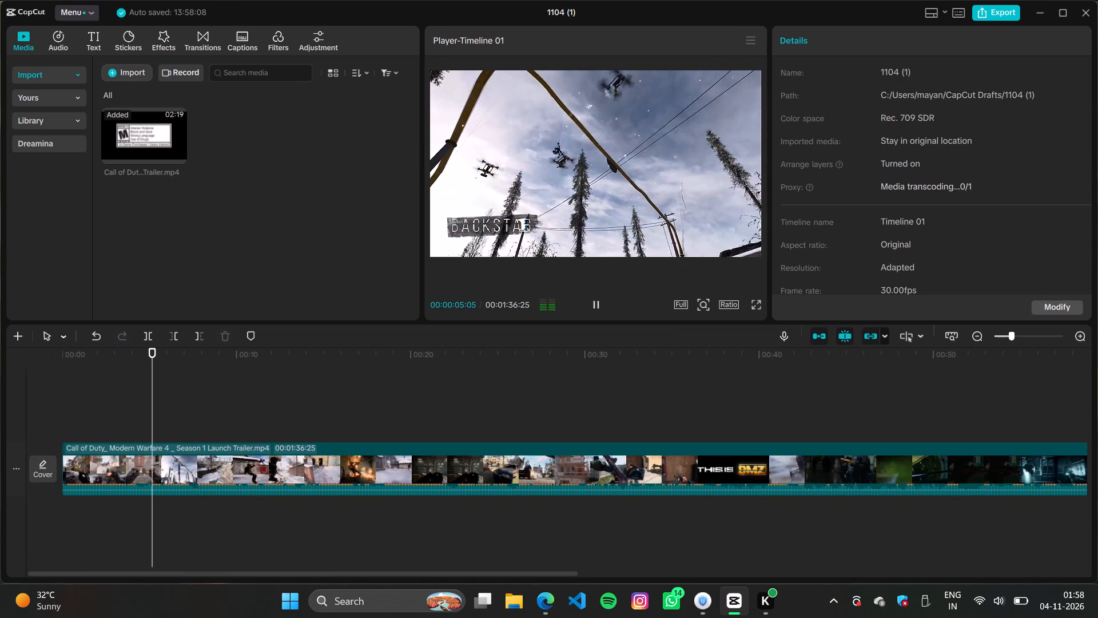
{"action": "left_click", "coordinate": [134, 398]}
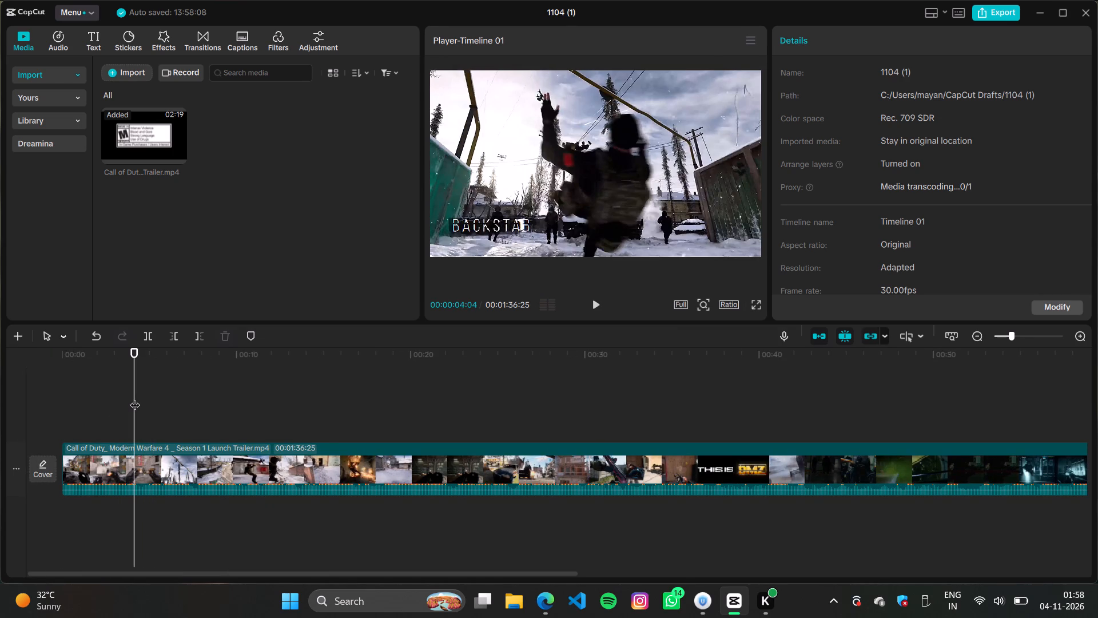
{"action": "key", "text": "Left"}
{"action": "key", "text": "Left"}
{"action": "key", "text": "Left"}
{"action": "key", "text": "Left"}
{"action": "key", "text": "Left"}
{"action": "key", "text": "Left"}
{"action": "key", "text": "Left"}
{"action": "key", "text": "Left"}
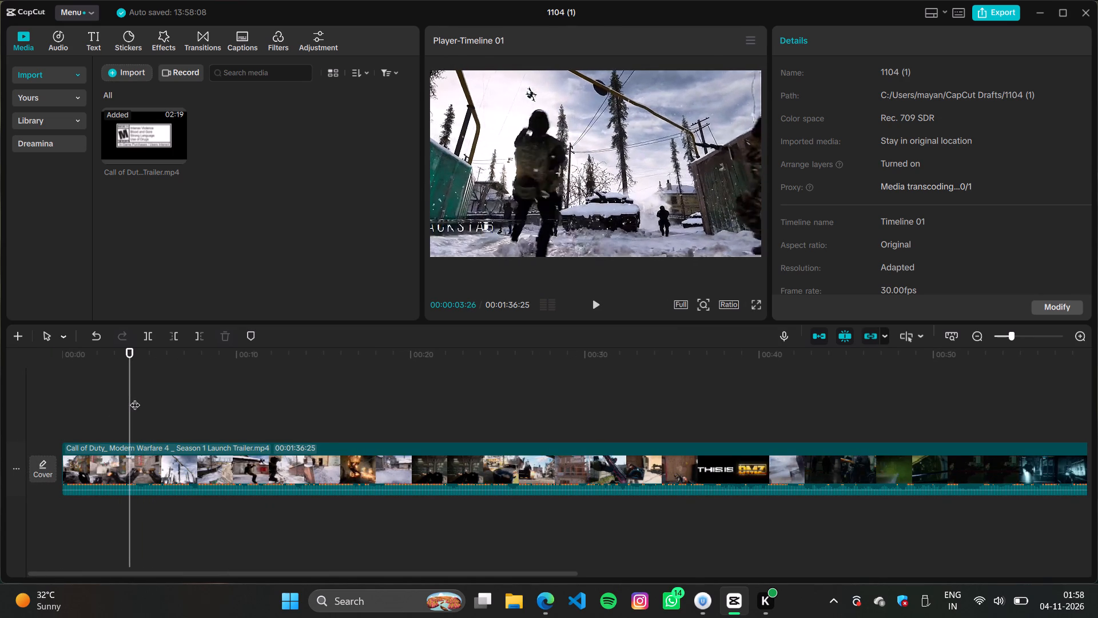
{"action": "key", "text": "Left"}
{"action": "key", "text": "Left"}
{"action": "key", "text": "Left"}
{"action": "key", "text": "Left"}
{"action": "key", "text": "Left"}
{"action": "key", "text": "Left"}
{"action": "key", "text": "Right"}
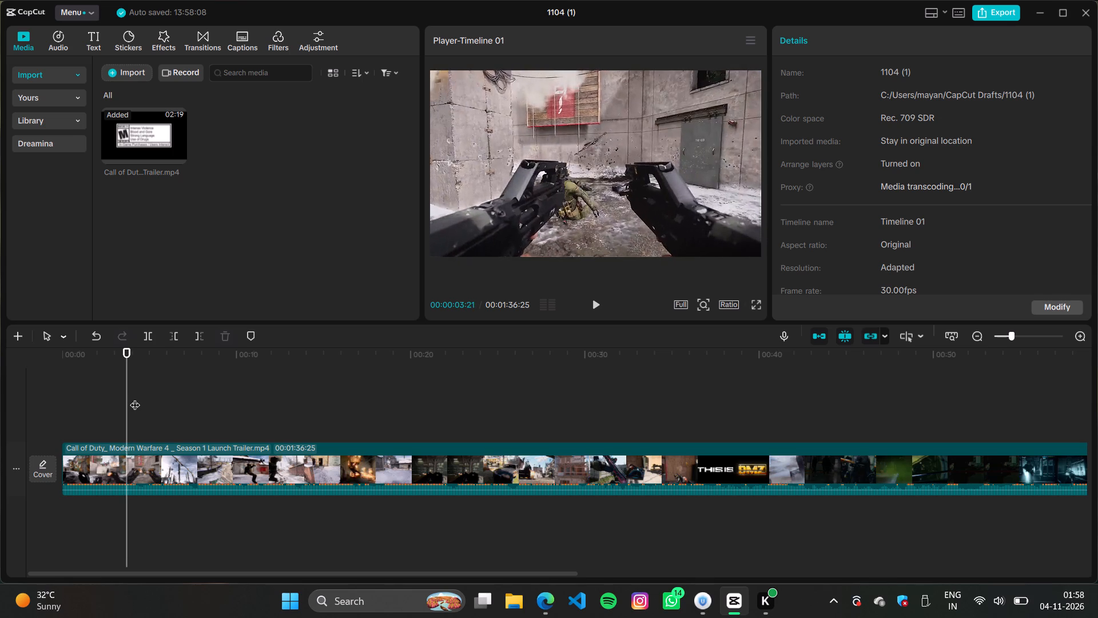
{"action": "key", "text": "Right"}
{"action": "key", "text": "Right"}
{"action": "key", "text": "Right"}
{"action": "key", "text": "ctrl+b"}
Split the trailer at 00:00:08:20, where the snowy drone-over-tank shot changes to the street-level shot.
{"action": "key", "text": "Right"}
{"action": "key", "text": "Right"}
{"action": "key", "text": "Right"}
{"action": "key", "text": "Right"}
{"action": "key", "text": "Right"}
{"action": "key", "text": "Right"}
{"action": "key", "text": "Right"}
{"action": "key", "text": "Right"}
{"action": "key", "text": "Right"}
{"action": "key", "text": "Right"}
{"action": "key", "text": "Right"}
{"action": "key", "text": "Right"}
{"action": "key", "text": "Right"}
{"action": "key", "text": "Right"}
{"action": "key", "text": "Right"}
{"action": "key", "text": "Right"}
{"action": "key", "text": "Right"}
{"action": "key", "text": "Right"}
{"action": "key", "text": "Right"}
{"action": "key", "text": "Right"}
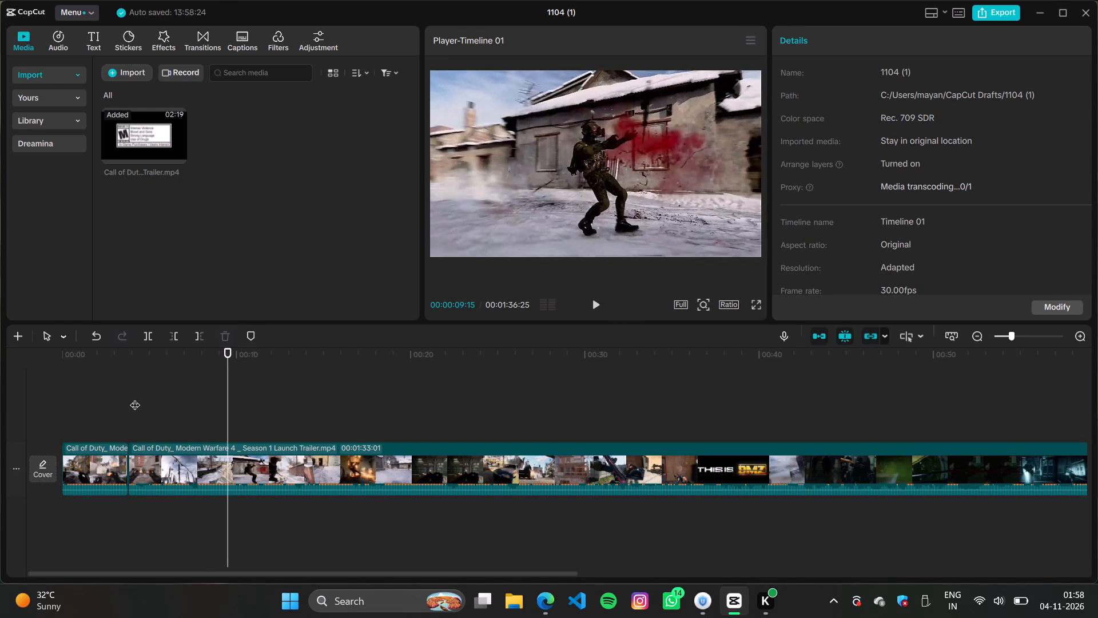
{"action": "key", "text": "Left"}
{"action": "key", "text": "Left"}
{"action": "key", "text": "Left"}
{"action": "key", "text": "Left"}
{"action": "key", "text": "Left"}
{"action": "key", "text": "Left"}
{"action": "key", "text": "Left"}
{"action": "key", "text": "Left"}
{"action": "key", "text": "Left"}
{"action": "key", "text": "Left"}
{"action": "key", "text": "Left"}
{"action": "key", "text": "Left"}
{"action": "key", "text": "Left"}
{"action": "key", "text": "Left"}
{"action": "key", "text": "Left"}
{"action": "key", "text": "Left"}
{"action": "key", "text": "Left"}
{"action": "key", "text": "Left"}
{"action": "key", "text": "Left"}
{"action": "key", "text": "Left"}
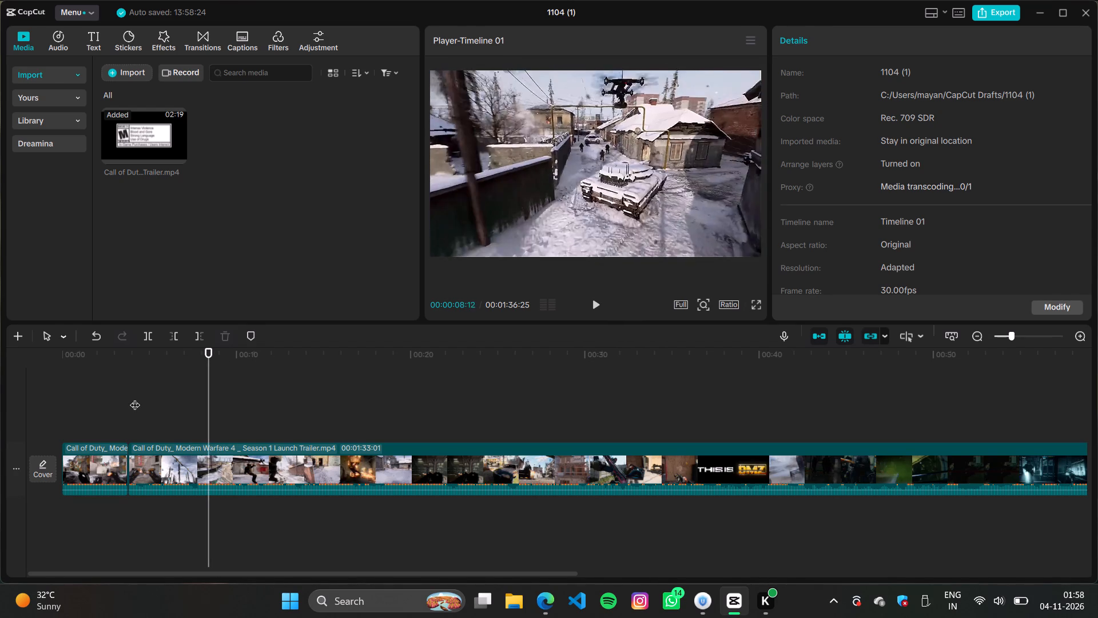
{"action": "key", "text": "Left"}
{"action": "key", "text": "Right"}
{"action": "key", "text": "Right"}
{"action": "key", "text": "Right"}
{"action": "key", "text": "Right"}
{"action": "key", "text": "Right"}
{"action": "key", "text": "Right"}
{"action": "key", "text": "Right"}
{"action": "key", "text": "Right"}
{"action": "key", "text": "Right"}
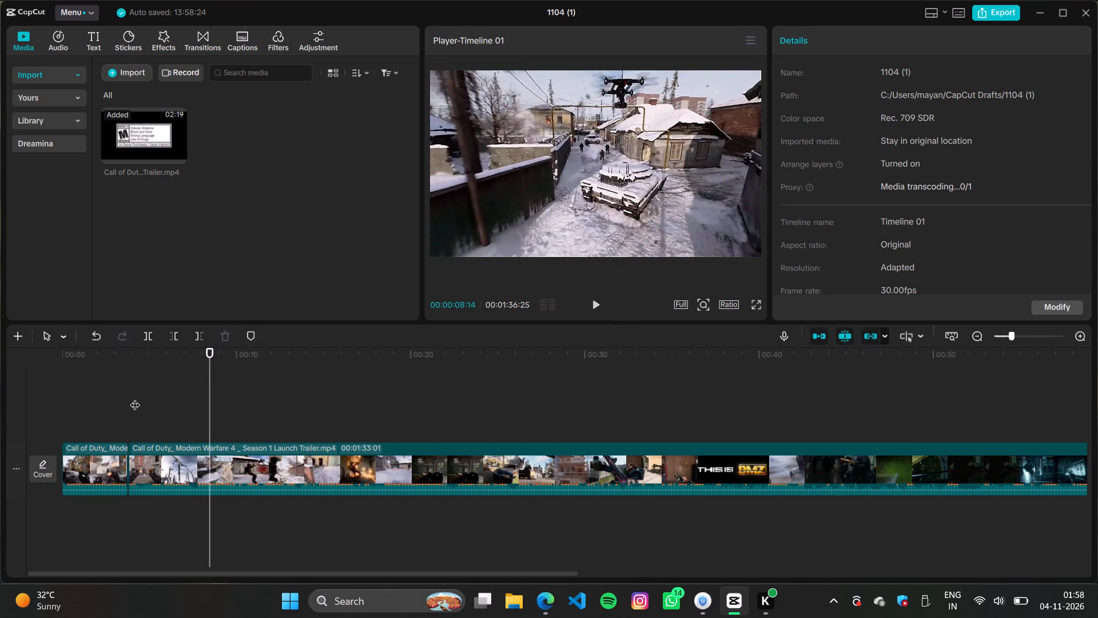
{"action": "key", "text": "Right"}
{"action": "key", "text": "Right"}
{"action": "key", "text": "Right"}
{"action": "key", "text": "Right"}
{"action": "key", "text": "Right"}
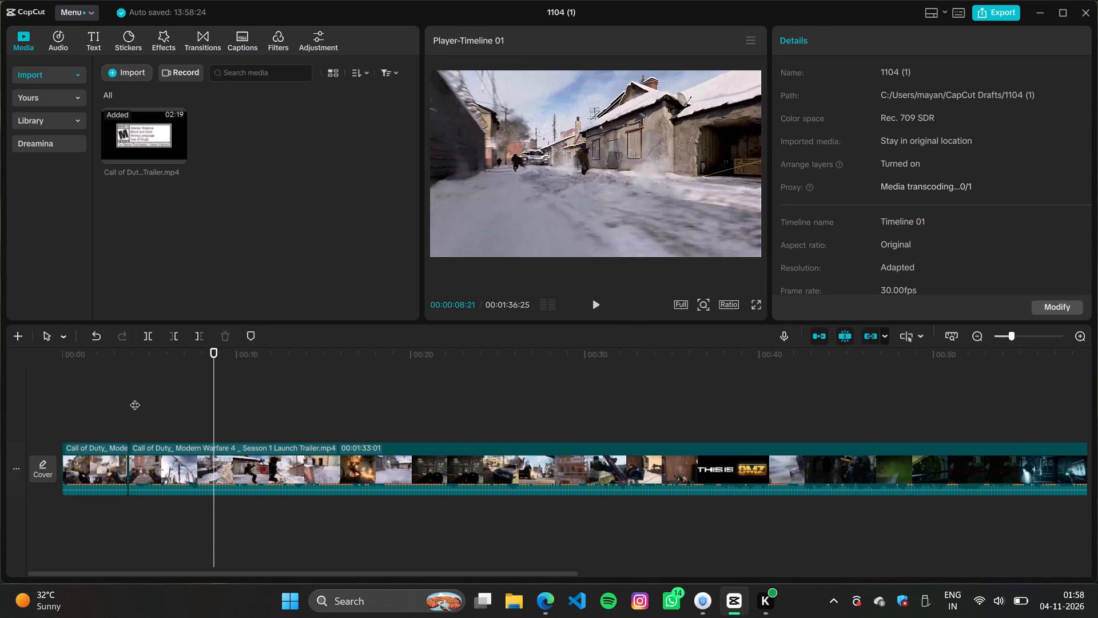
{"action": "key", "text": "Left"}
{"action": "key", "text": "ctrl+b"}
Split the remaining trailer at 00:00:10:20, just before the shot of soldiers running past the snowy ruined wall.
{"action": "key", "text": "Right"}
{"action": "key", "text": "Right"}
{"action": "key", "text": "Right"}
{"action": "key", "text": "Right"}
{"action": "key", "text": "Right"}
{"action": "key", "text": "Right"}
{"action": "key", "text": "Right"}
{"action": "key", "text": "Right"}
{"action": "key", "text": "Right"}
{"action": "key", "text": "Right"}
{"action": "key", "text": "Right"}
{"action": "key", "text": "Right"}
{"action": "key", "text": "Right"}
{"action": "key", "text": "Right"}
{"action": "key", "text": "Right"}
{"action": "key", "text": "Right"}
{"action": "key", "text": "Right"}
{"action": "key", "text": "Right"}
{"action": "key", "text": "Right"}
{"action": "key", "text": "Right"}
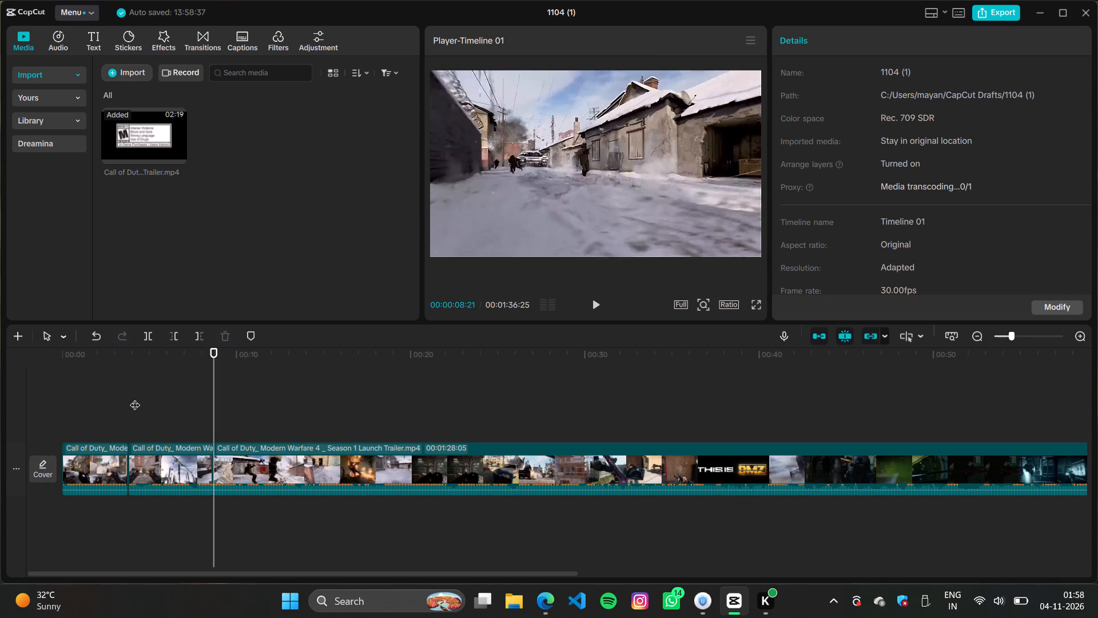
{"action": "key", "text": "Right"}
{"action": "key", "text": "Right"}
{"action": "key", "text": "Right"}
{"action": "key", "text": "Right"}
{"action": "key", "text": "Right"}
{"action": "key", "text": "Right"}
{"action": "key", "text": "Right"}
{"action": "key", "text": "Right"}
{"action": "key", "text": "Right"}
{"action": "key", "text": "Right"}
{"action": "key", "text": "Right"}
{"action": "key", "text": "Right"}
{"action": "key", "text": "Right"}
{"action": "key", "text": "Right"}
{"action": "key", "text": "Right"}
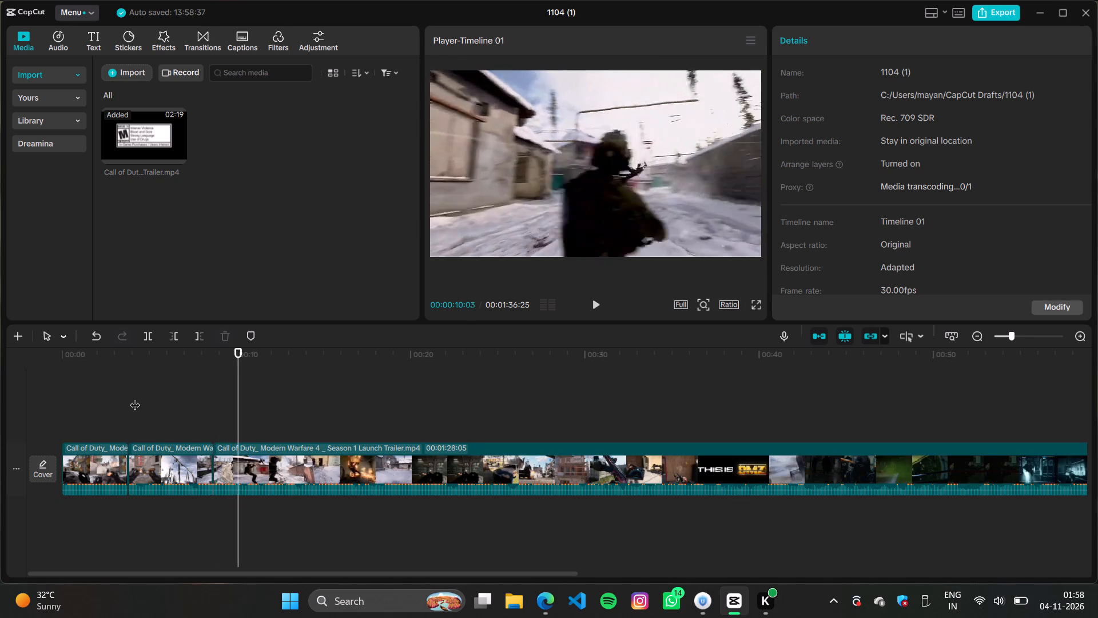
{"action": "key", "text": "Right"}
{"action": "key", "text": "Right"}
{"action": "key", "text": "Right"}
{"action": "key", "text": "Right"}
{"action": "key", "text": "Right"}
{"action": "key", "text": "Right"}
{"action": "key", "text": "Right"}
{"action": "key", "text": "Right"}
{"action": "key", "text": "Right"}
{"action": "key", "text": "Right"}
{"action": "key", "text": "Right"}
{"action": "key", "text": "Right"}
{"action": "key", "text": "Right"}
{"action": "key", "text": "Right"}
{"action": "key", "text": "Right"}
{"action": "key", "text": "Right"}
{"action": "key", "text": "Right"}
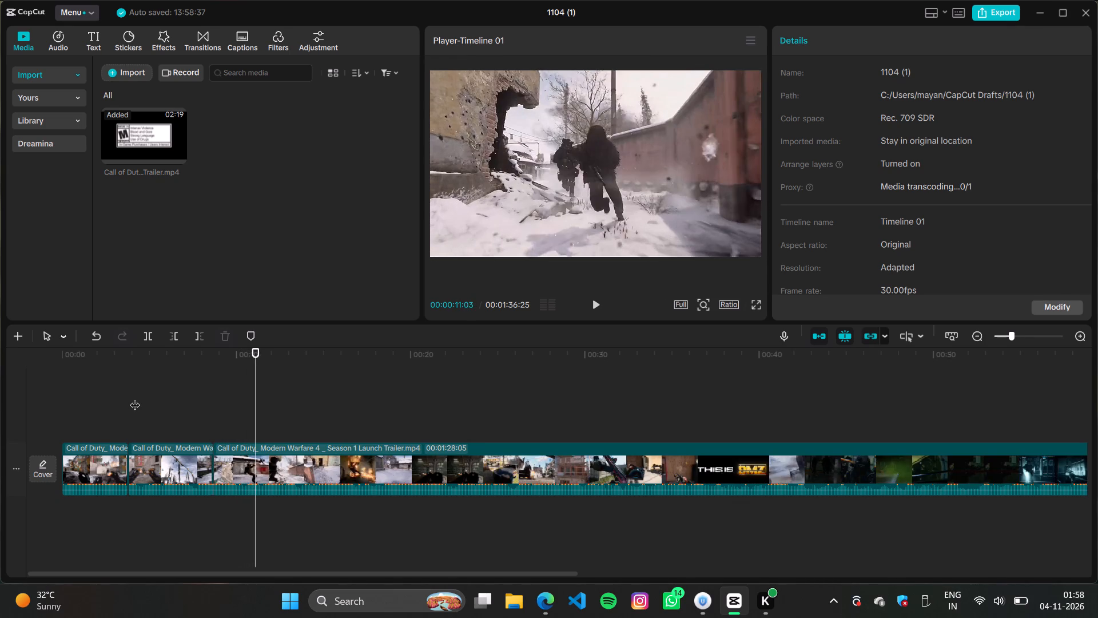
{"action": "key", "text": "Left"}
{"action": "key", "text": "Left"}
{"action": "key", "text": "Left"}
{"action": "key", "text": "Left"}
{"action": "key", "text": "Left"}
{"action": "key", "text": "Left"}
{"action": "key", "text": "Left"}
{"action": "key", "text": "Left"}
{"action": "key", "text": "Left"}
{"action": "key", "text": "Left"}
{"action": "key", "text": "Left"}
{"action": "key", "text": "Left"}
{"action": "key", "text": "Left"}
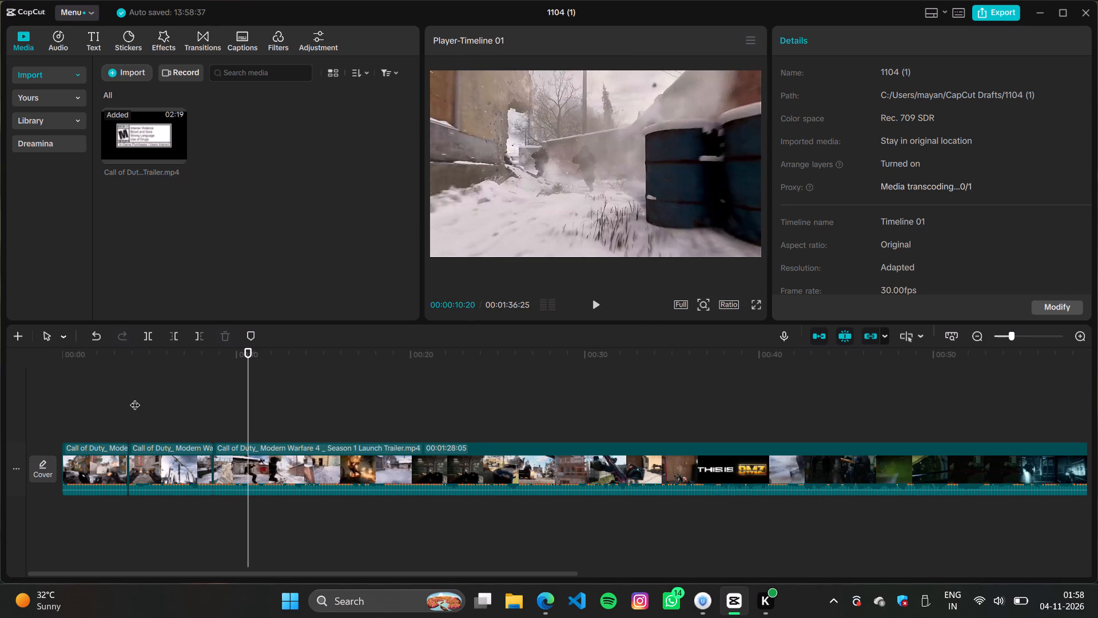
{"action": "key", "text": "Left"}
{"action": "key", "text": "Right"}
{"action": "key", "text": "ctrl+b"}
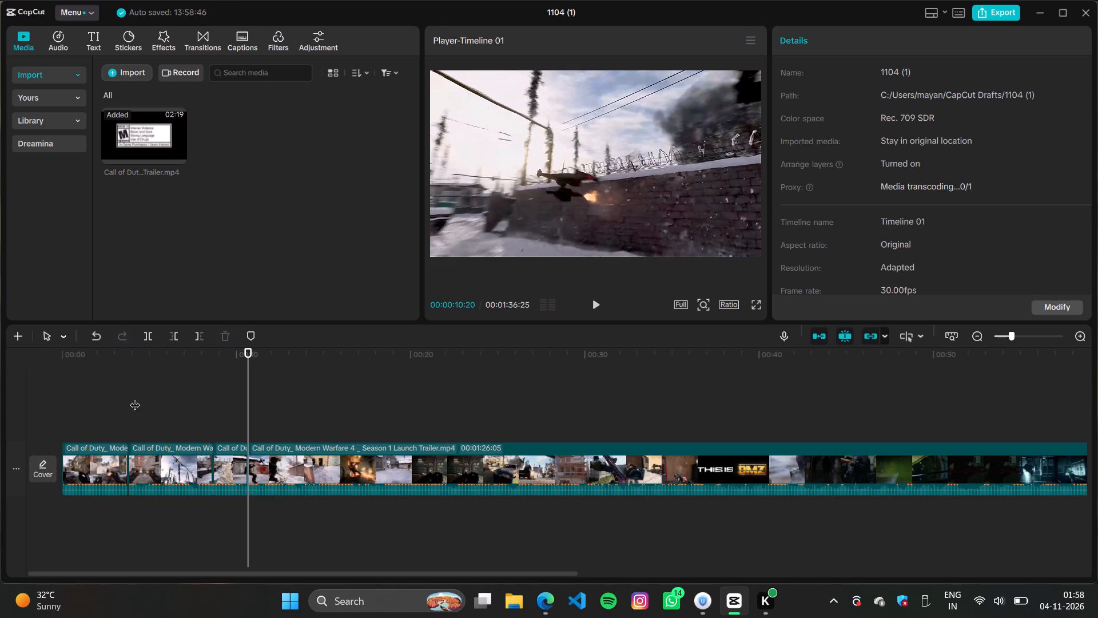
Split the opening dual-gun combat clip at 00:00:02:14.
{"action": "left_click", "coordinate": [149, 422]}
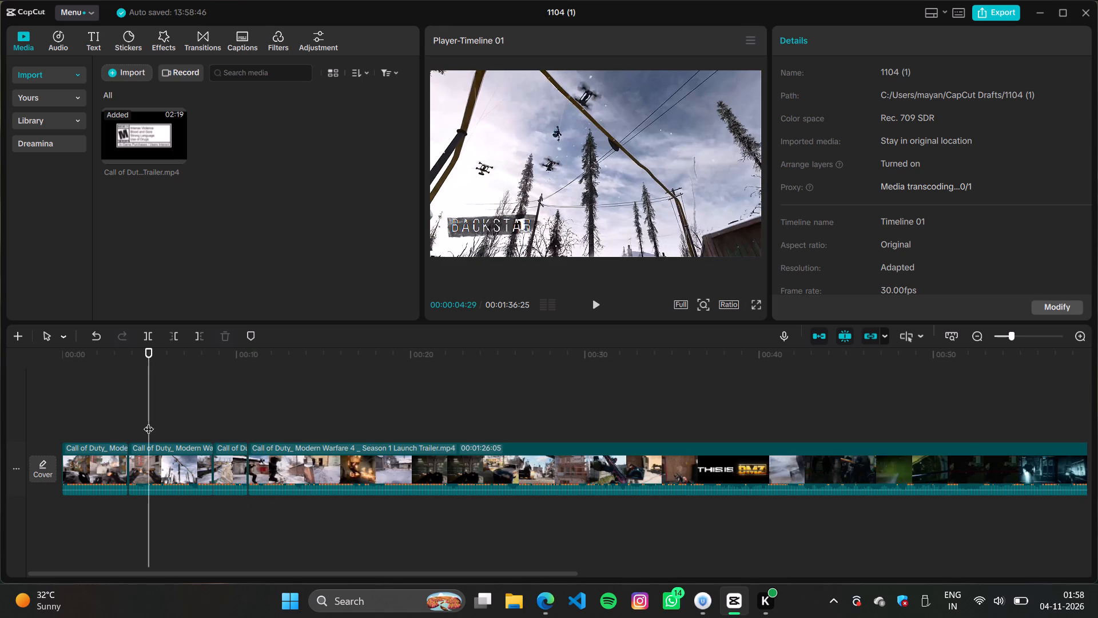
{"action": "left_click", "coordinate": [153, 422]}
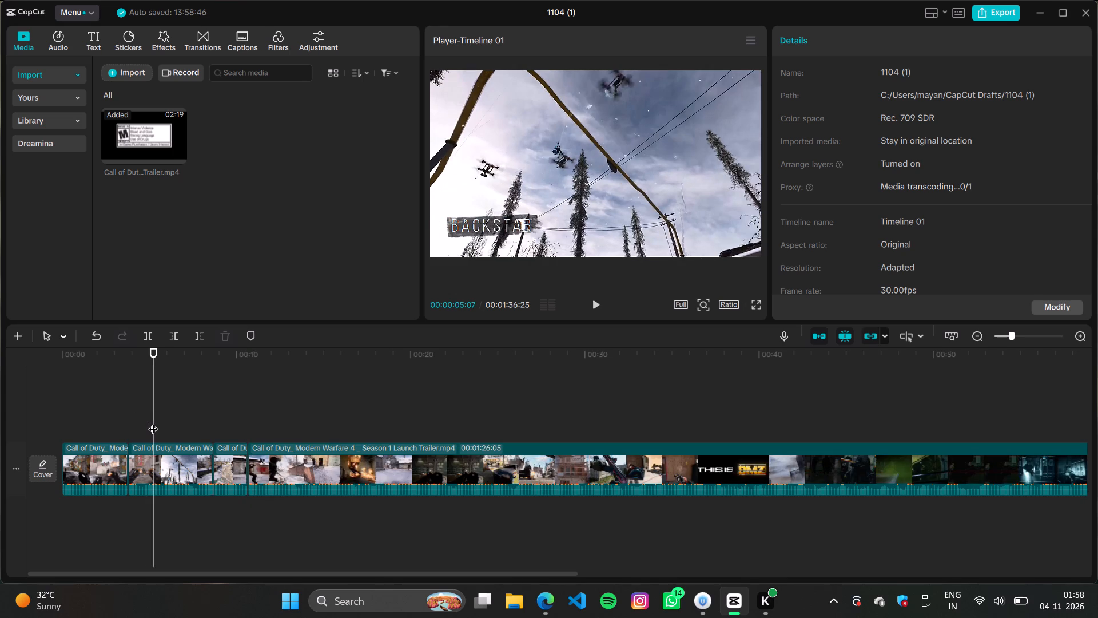
{"action": "scroll", "coordinate": [222, 344], "scroll_direction": "up", "scroll_amount": 1, "text": "ctrl"}
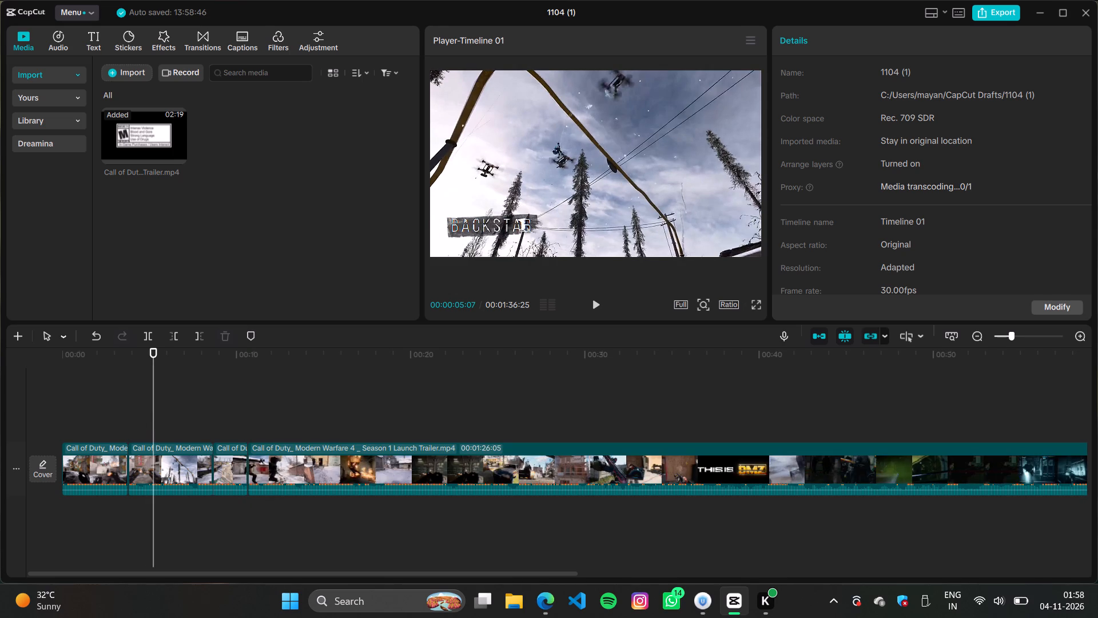
{"action": "left_click", "coordinate": [157, 407], "text": "ctrl"}
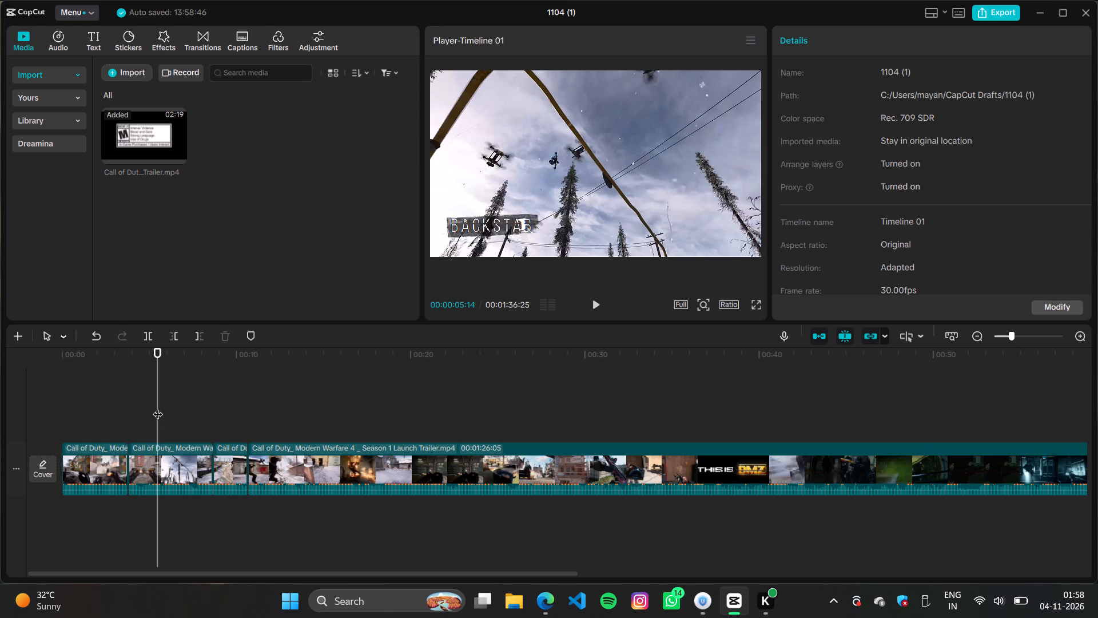
{"action": "left_click", "coordinate": [86, 425]}
{"action": "left_click", "coordinate": [105, 423]}
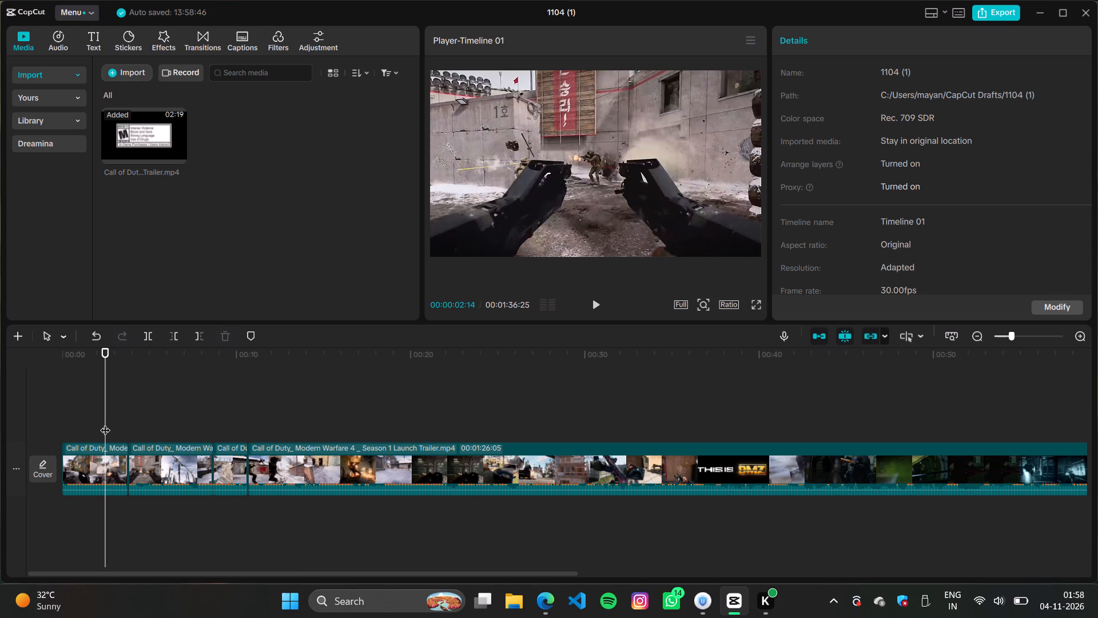
{"action": "key", "text": "ctrl+b"}
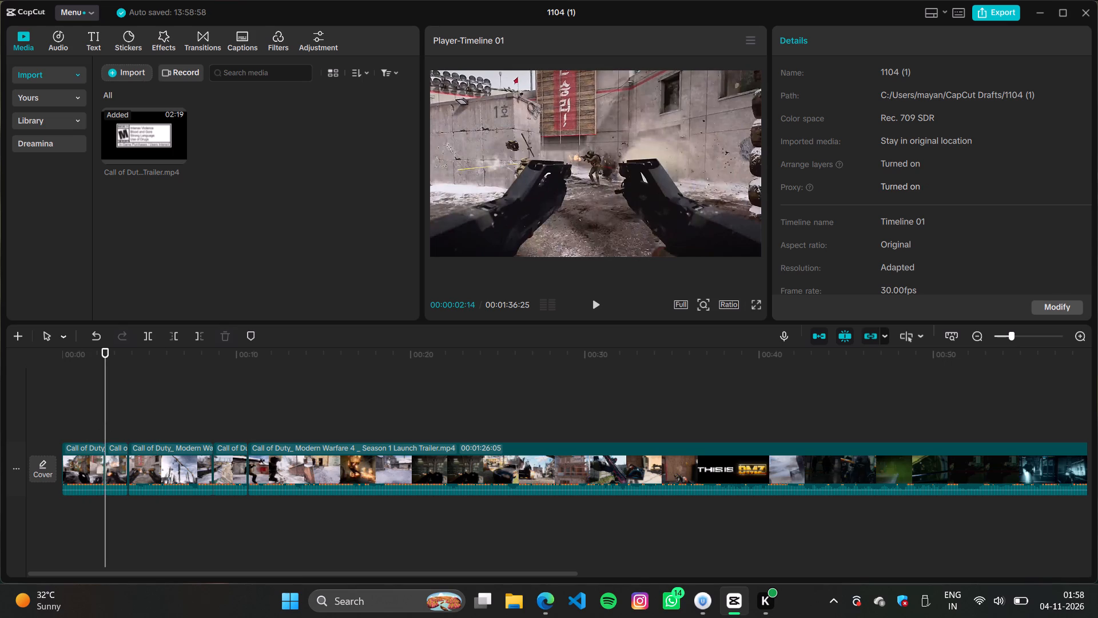
Split the snowy Backstab drone clip at 00:00:04:19 and again at 00:00:06:02.
{"action": "left_click", "coordinate": [160, 415]}
{"action": "left_click", "coordinate": [143, 413]}
{"action": "key", "text": "ctrl+b"}
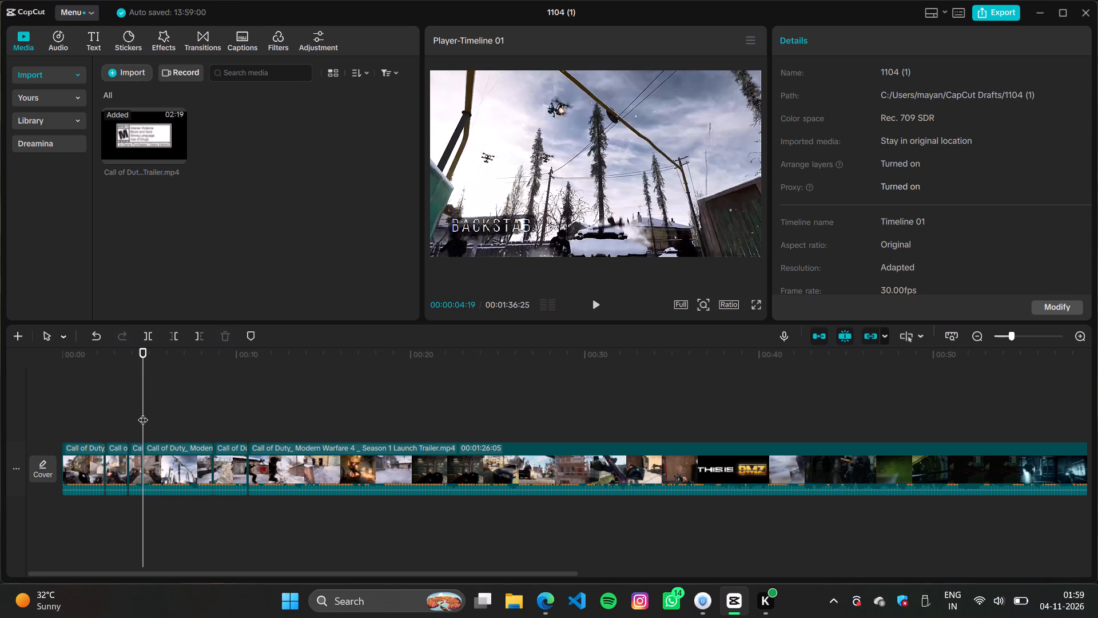
{"action": "left_click", "coordinate": [168, 422]}
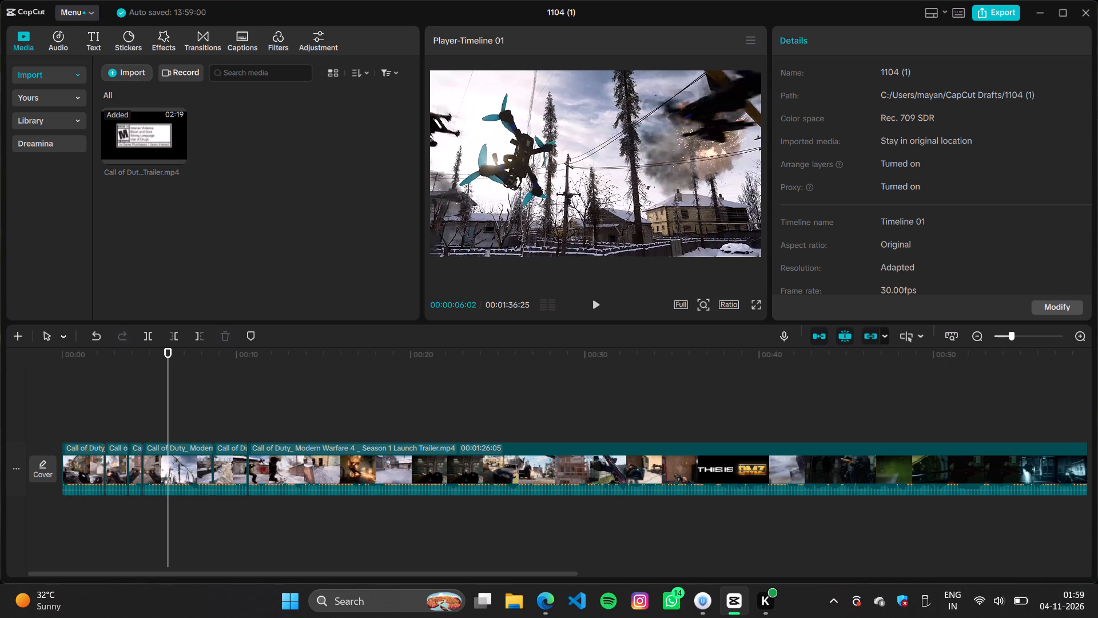
{"action": "key", "text": "ctrl+b"}
With the Split tool, cut the remaining Backstab drone footage at about 8 seconds and again at about 7 seconds.
{"action": "left_click", "coordinate": [193, 423]}
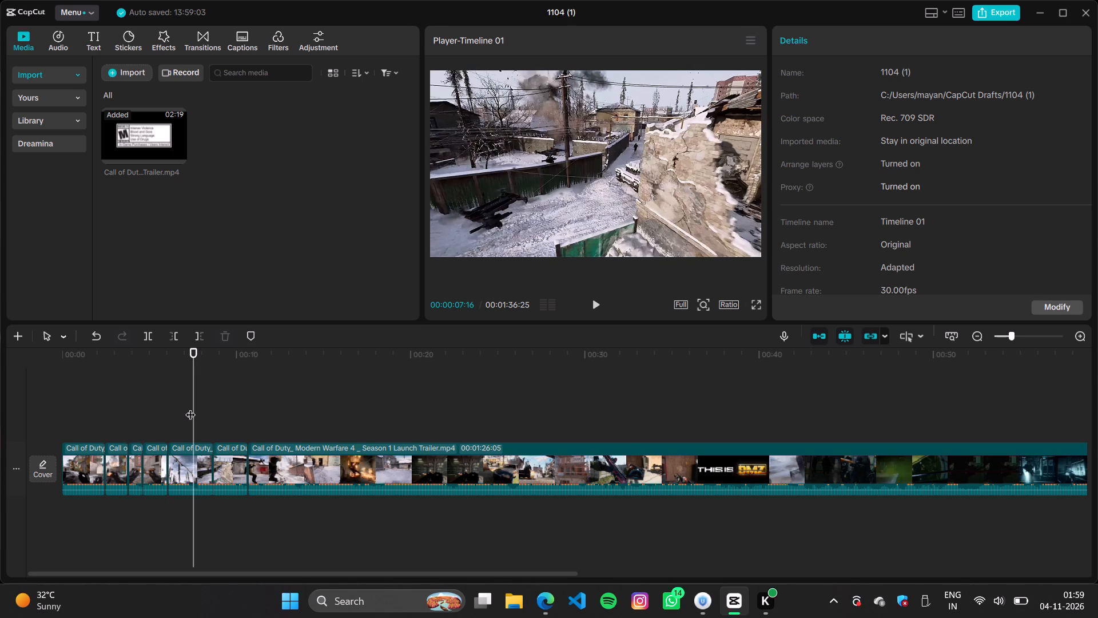
{"action": "key", "text": "b"}
{"action": "left_click", "coordinate": [200, 450]}
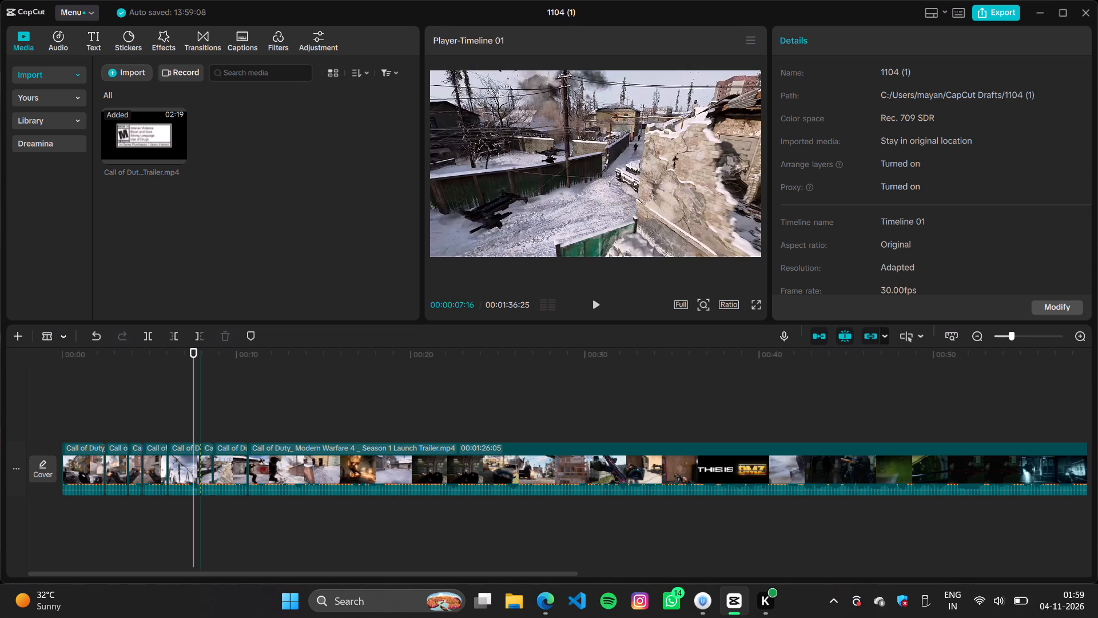
{"action": "left_click", "coordinate": [181, 450]}
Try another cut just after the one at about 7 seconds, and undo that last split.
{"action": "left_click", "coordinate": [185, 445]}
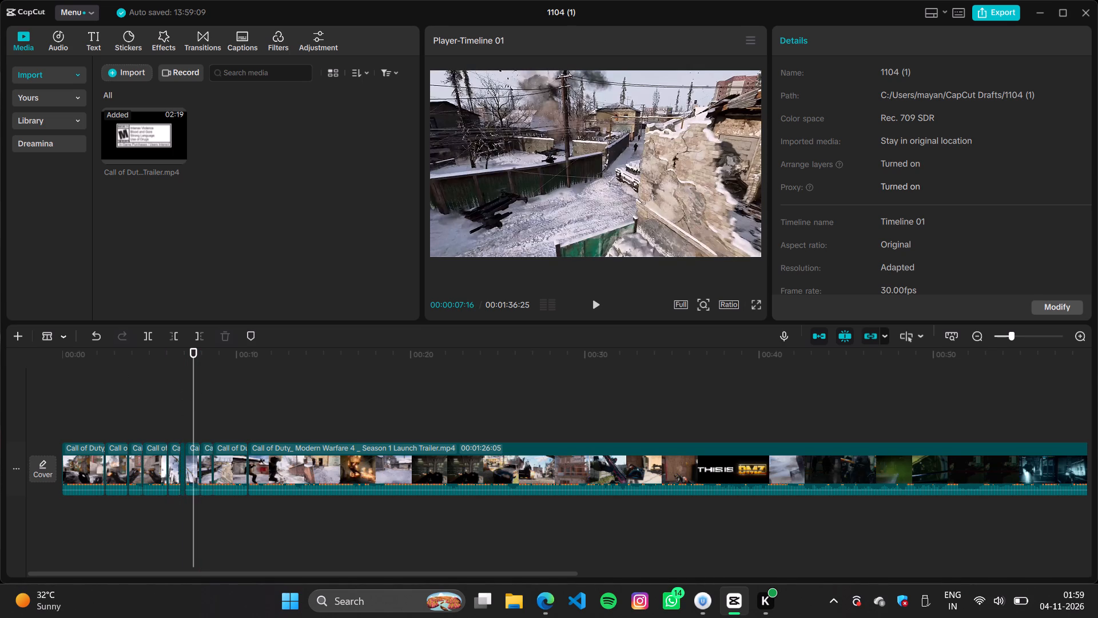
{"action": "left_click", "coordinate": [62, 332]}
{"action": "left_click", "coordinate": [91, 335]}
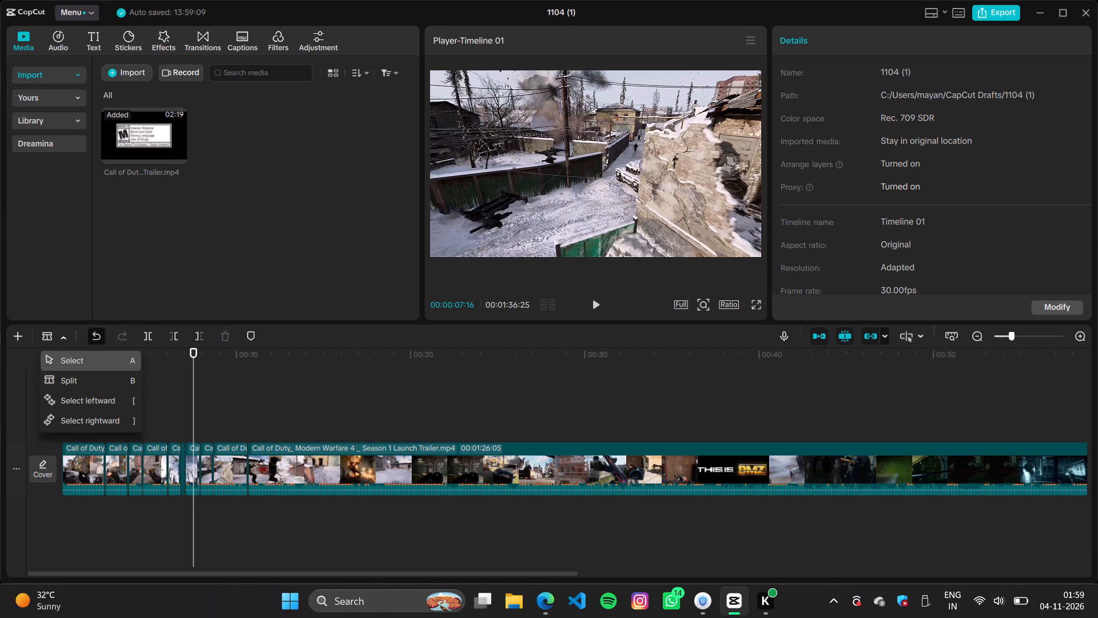
Switch the timeline cursor from the Split tool back to the Select tool.
{"action": "left_click", "coordinate": [200, 383]}
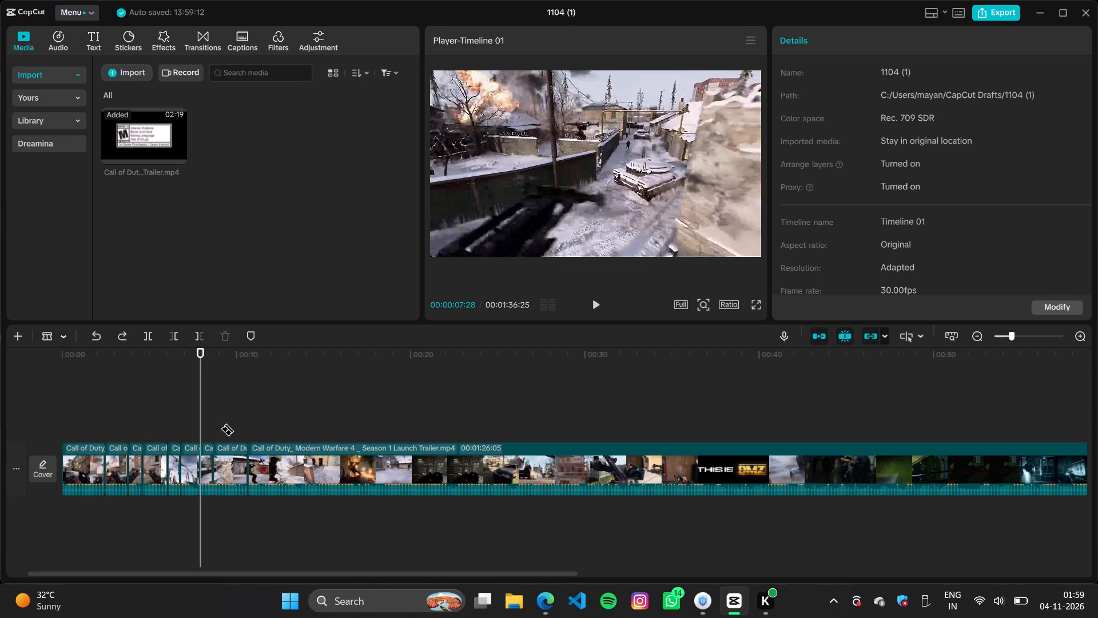
{"action": "left_click", "coordinate": [63, 337]}
{"action": "left_click", "coordinate": [73, 362]}
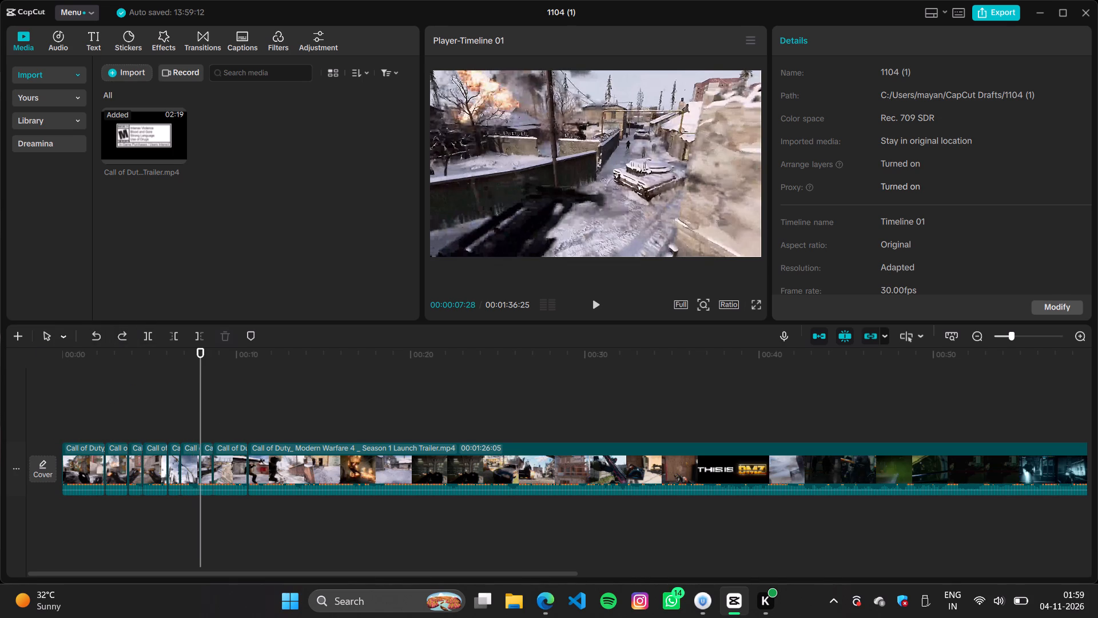
Play through the last clip, split it at 00:00:15:26 on the burning room shot, and delete all the footage after the cut.
{"action": "left_click", "coordinate": [215, 425]}
{"action": "left_click", "coordinate": [227, 441]}
{"action": "left_click", "coordinate": [240, 422]}
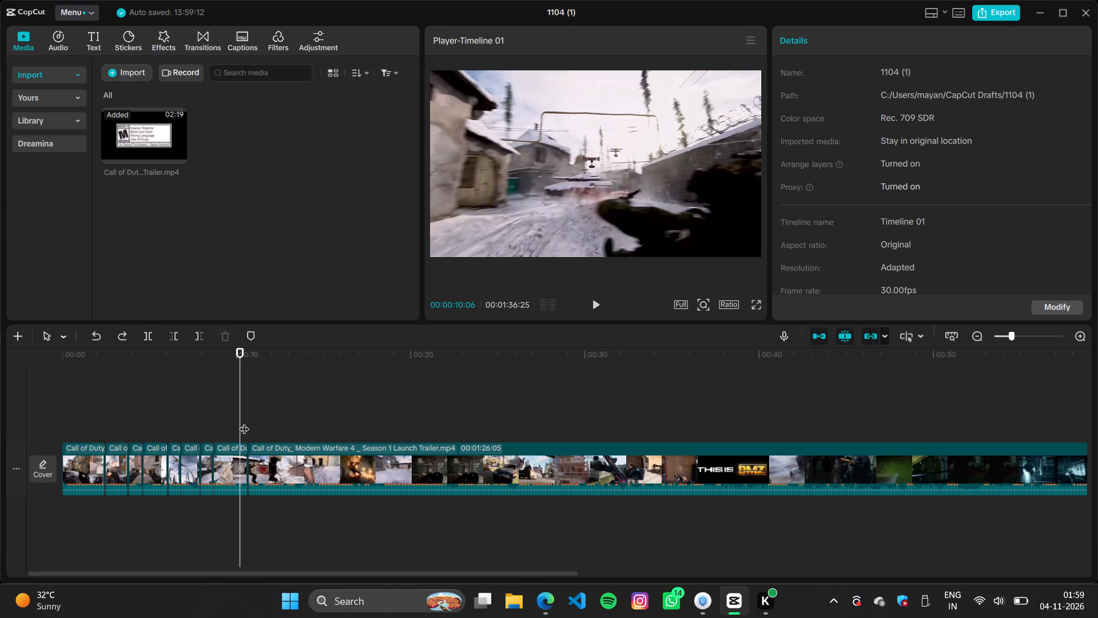
{"action": "left_click_drag", "start_coordinate": [239, 415], "coordinate": [248, 418]}
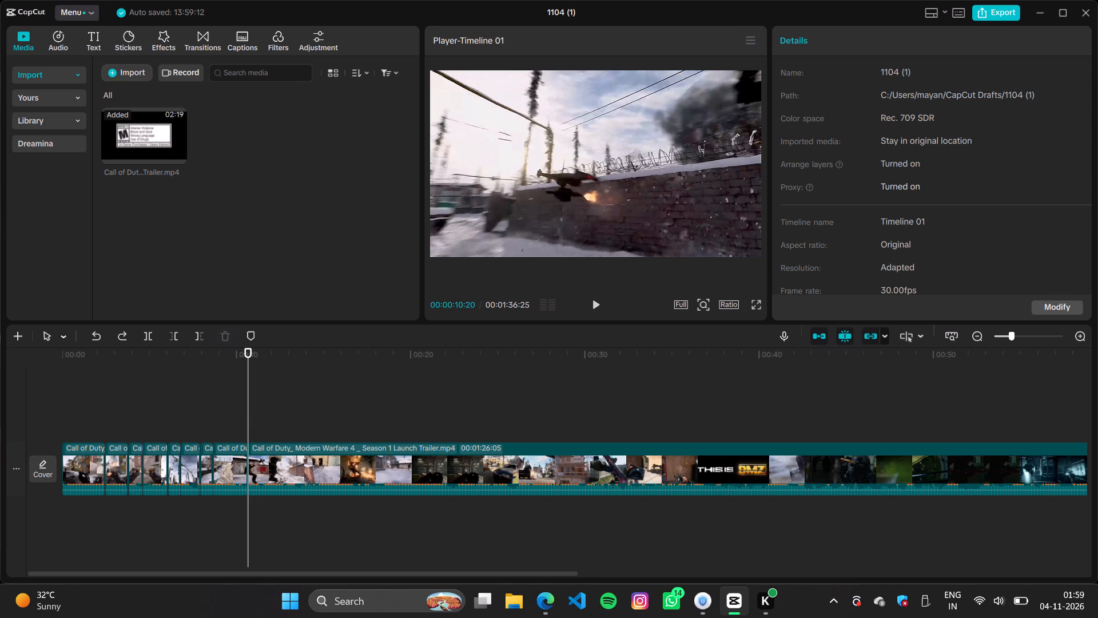
{"action": "key", "text": "space"}
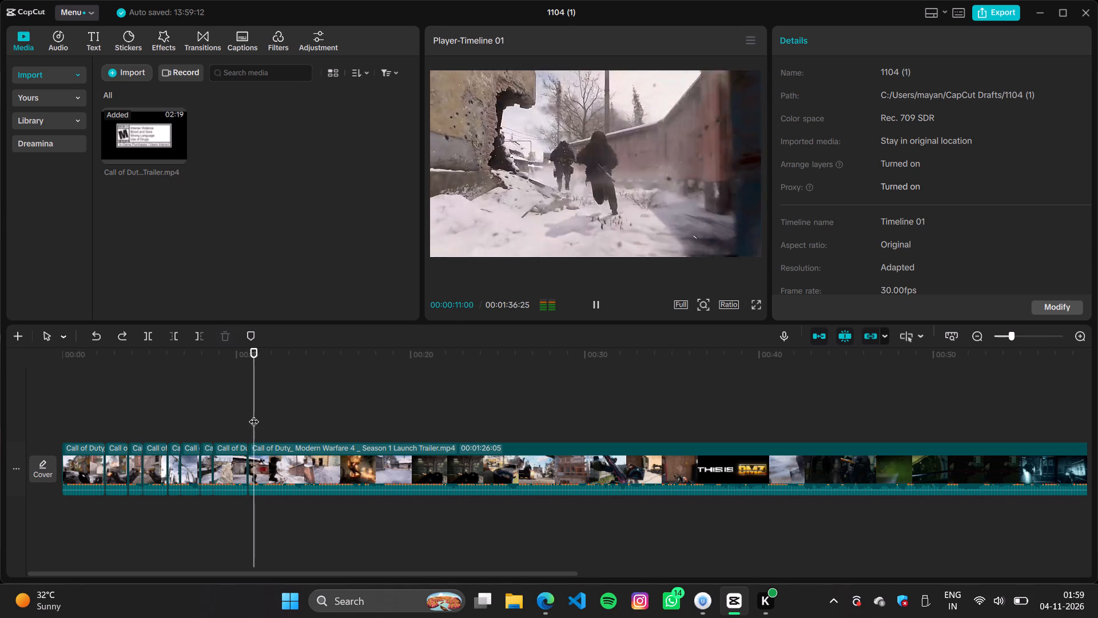
{"action": "key", "text": "space"}
{"action": "key", "text": "space"}
{"action": "key", "text": "space"}
{"action": "key", "text": "space"}
{"action": "key", "text": "space"}
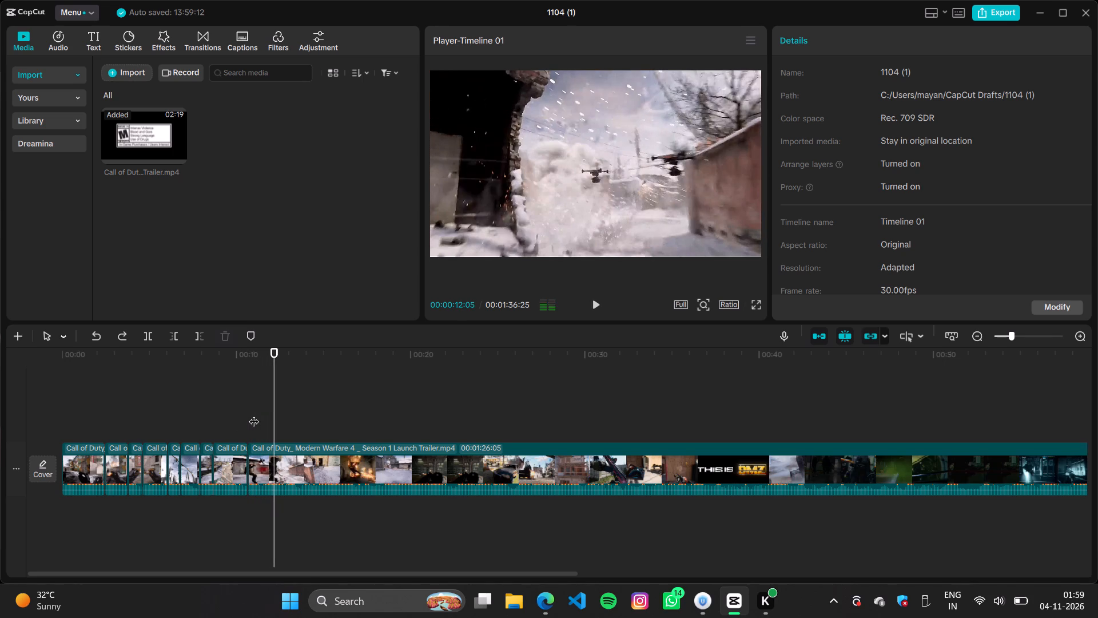
{"action": "key", "text": "space"}
{"action": "key", "text": "space"}
{"action": "key", "text": "space"}
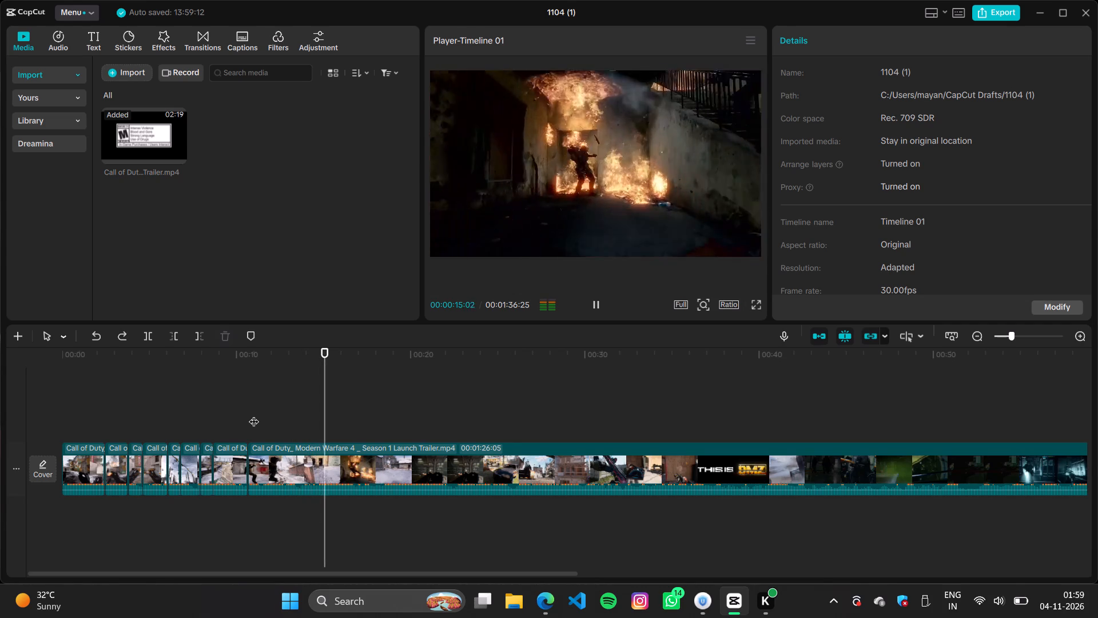
{"action": "key", "text": "space"}
{"action": "key", "text": "space"}
{"action": "key", "text": "space"}
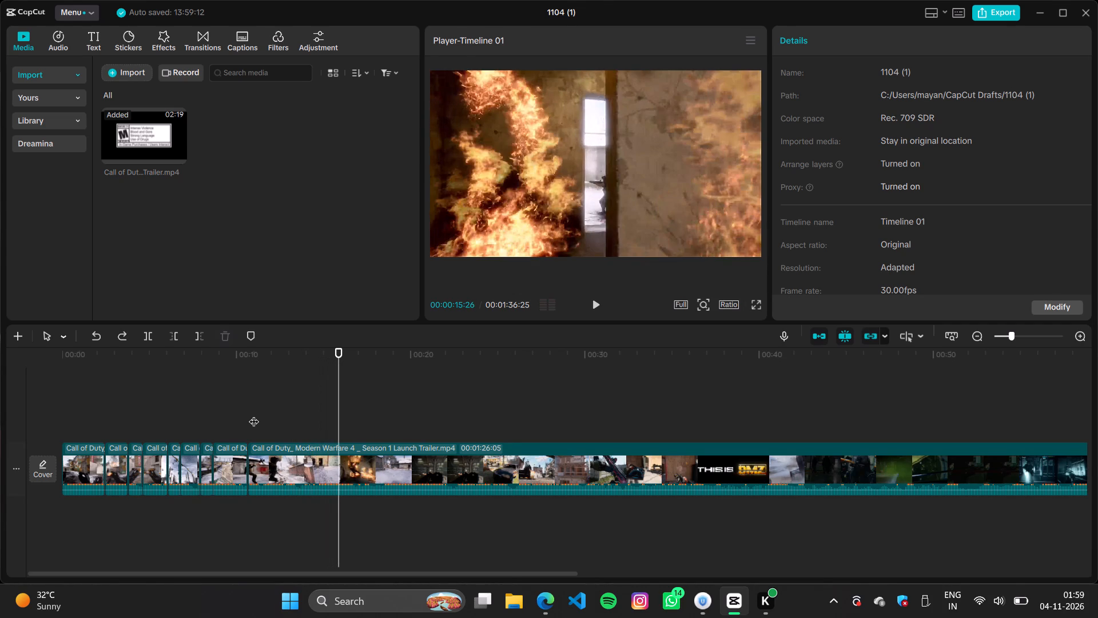
{"action": "key", "text": "ctrl+b"}
{"action": "left_click", "coordinate": [385, 469]}
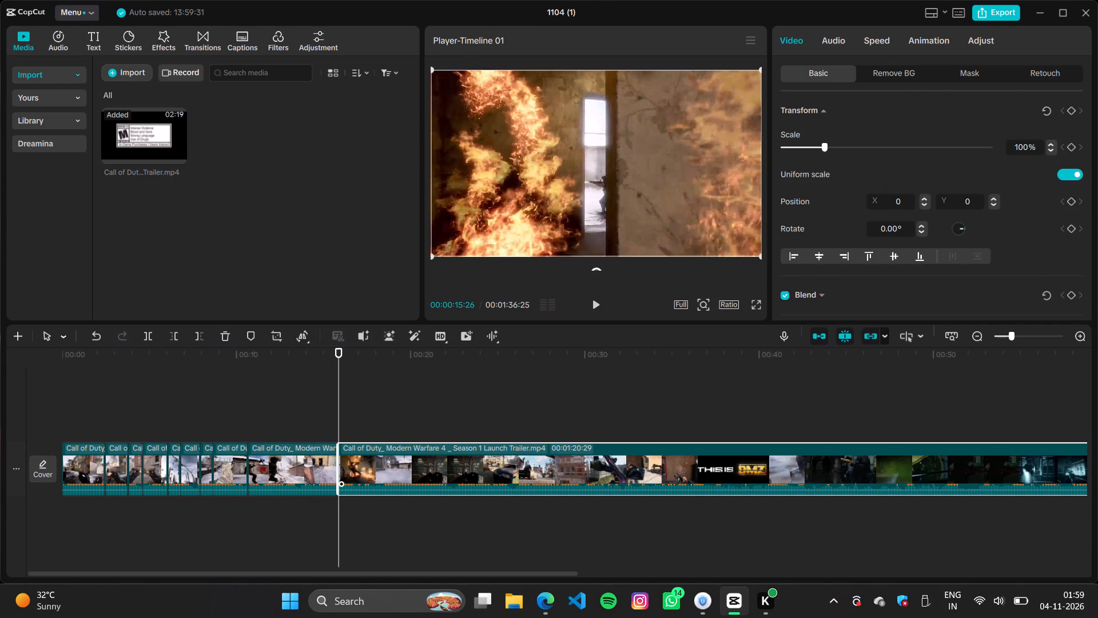
{"action": "key", "text": "BackSpace"}
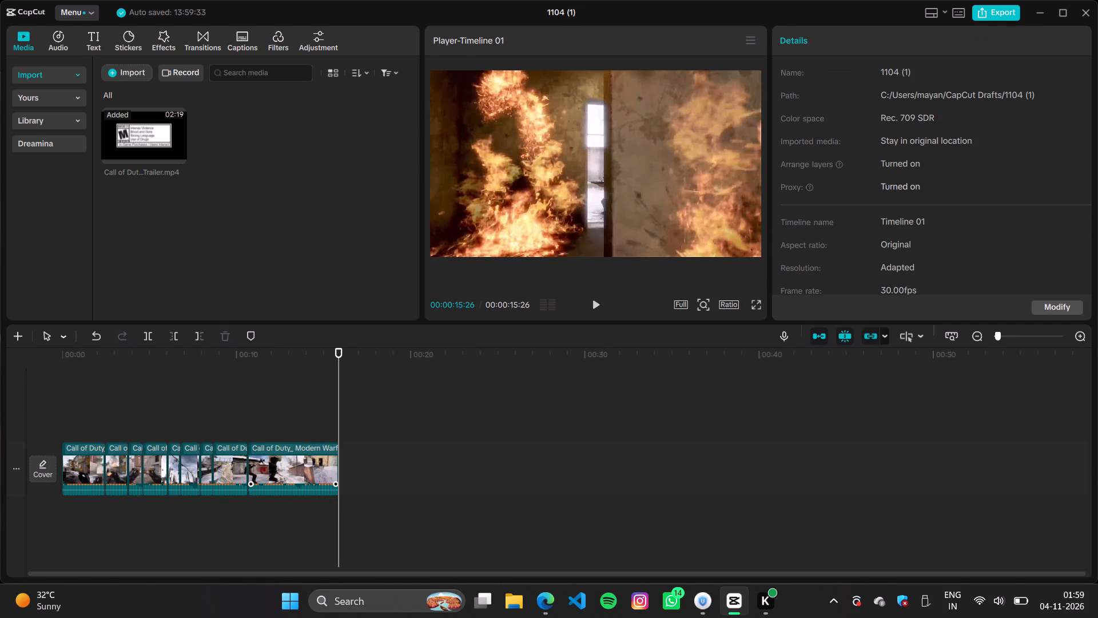
Apply the favourited Screen Off out animation to the last clip on the timeline.
{"action": "left_click", "coordinate": [313, 466]}
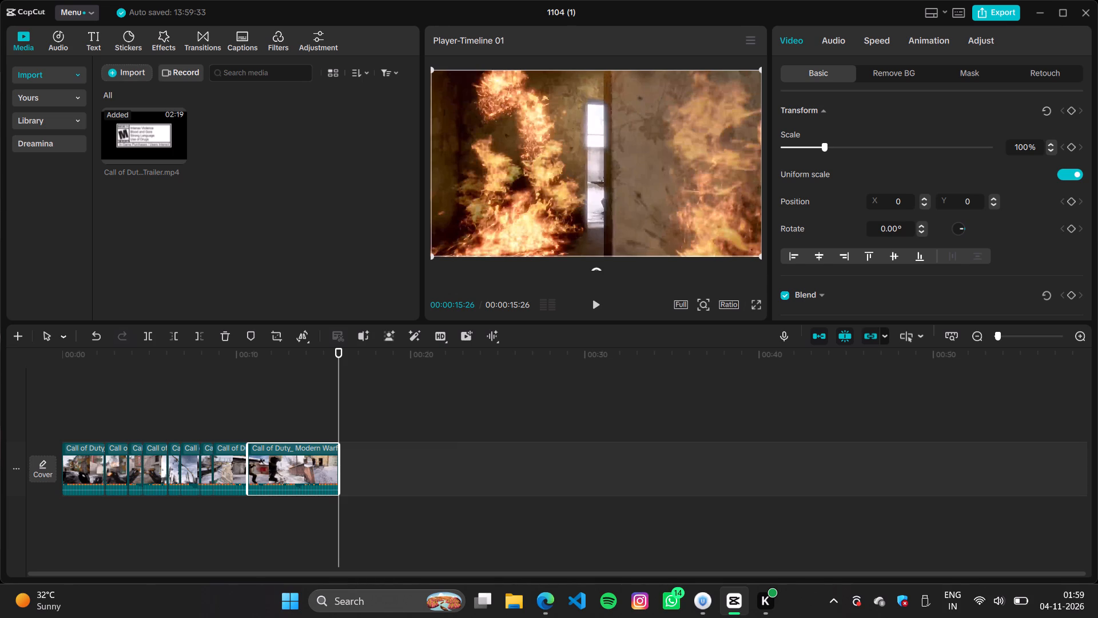
{"action": "left_click", "coordinate": [941, 42]}
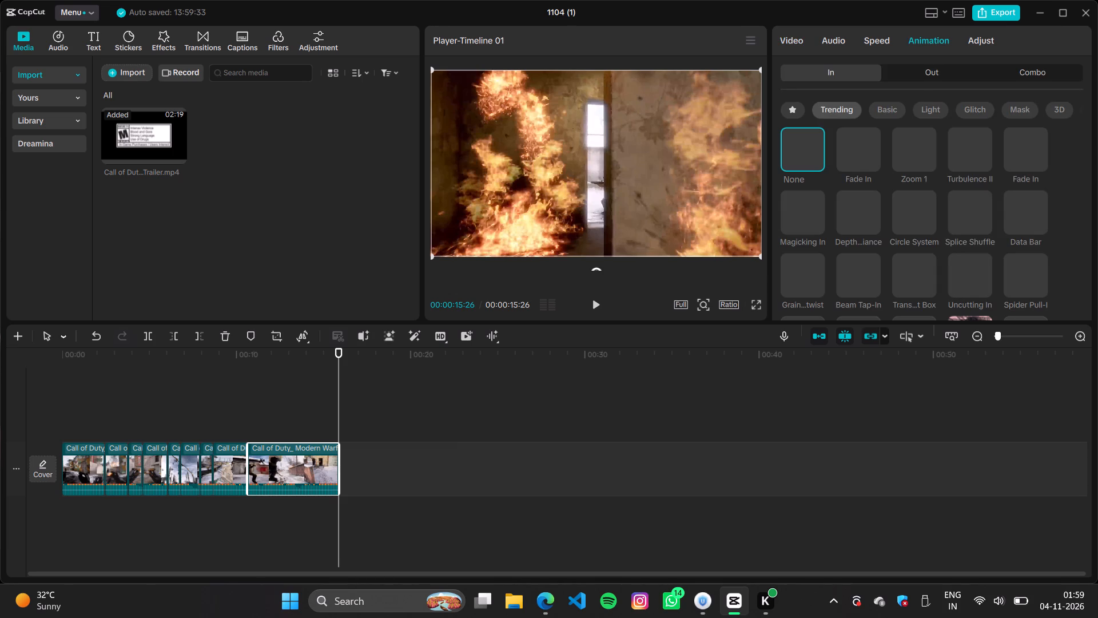
{"action": "left_click", "coordinate": [918, 94]}
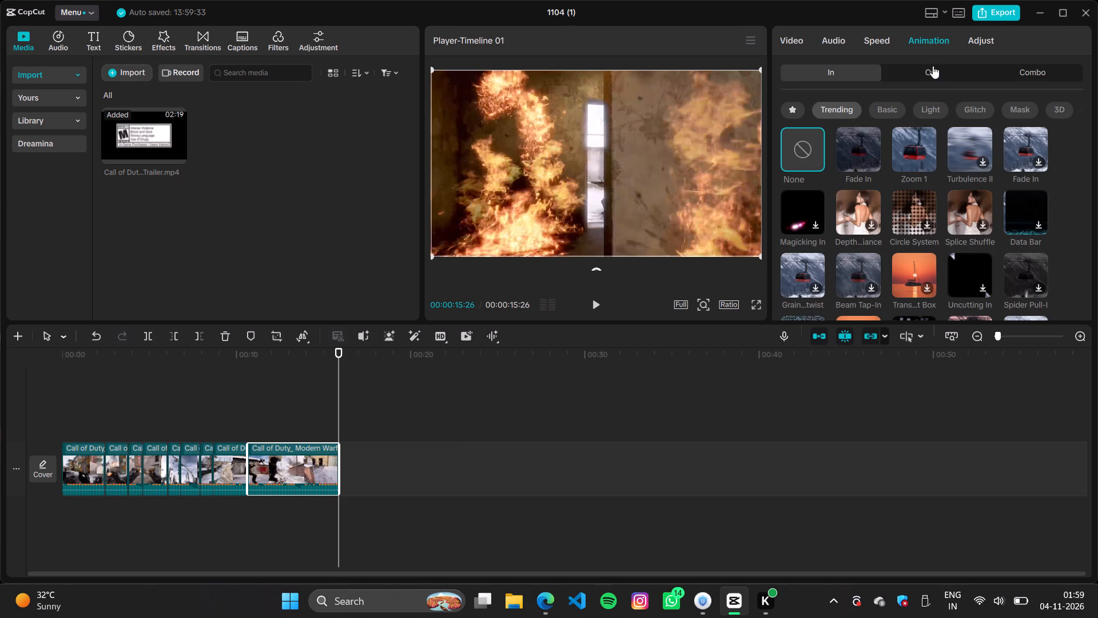
{"action": "left_click", "coordinate": [932, 72]}
{"action": "left_click", "coordinate": [791, 99]}
{"action": "left_click", "coordinate": [791, 99]}
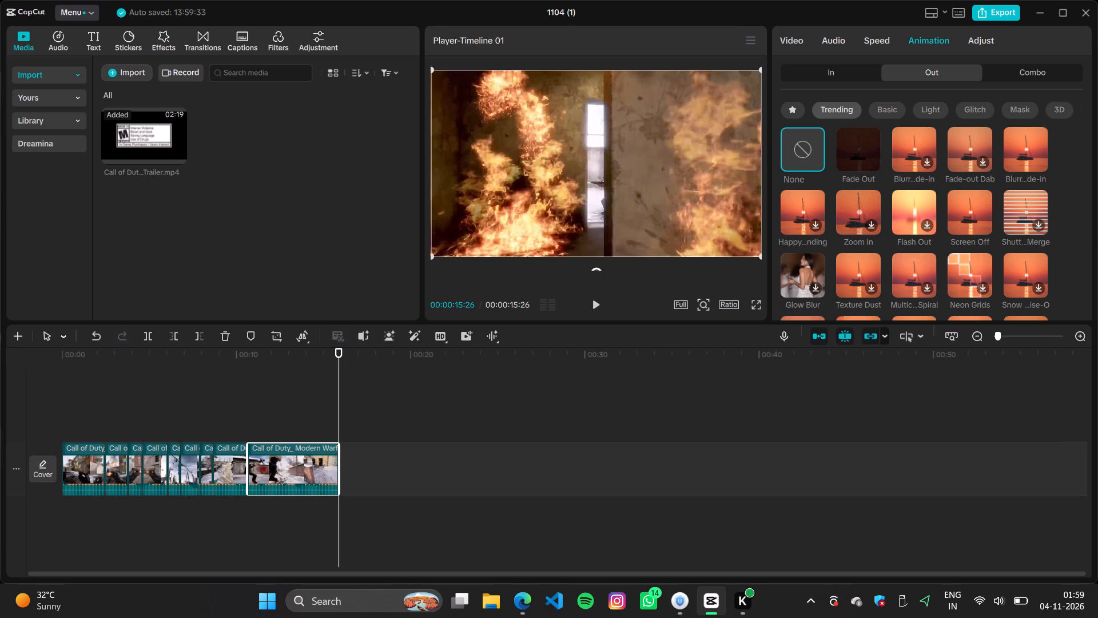
{"action": "left_click", "coordinate": [791, 110]}
{"action": "left_click", "coordinate": [856, 140]}
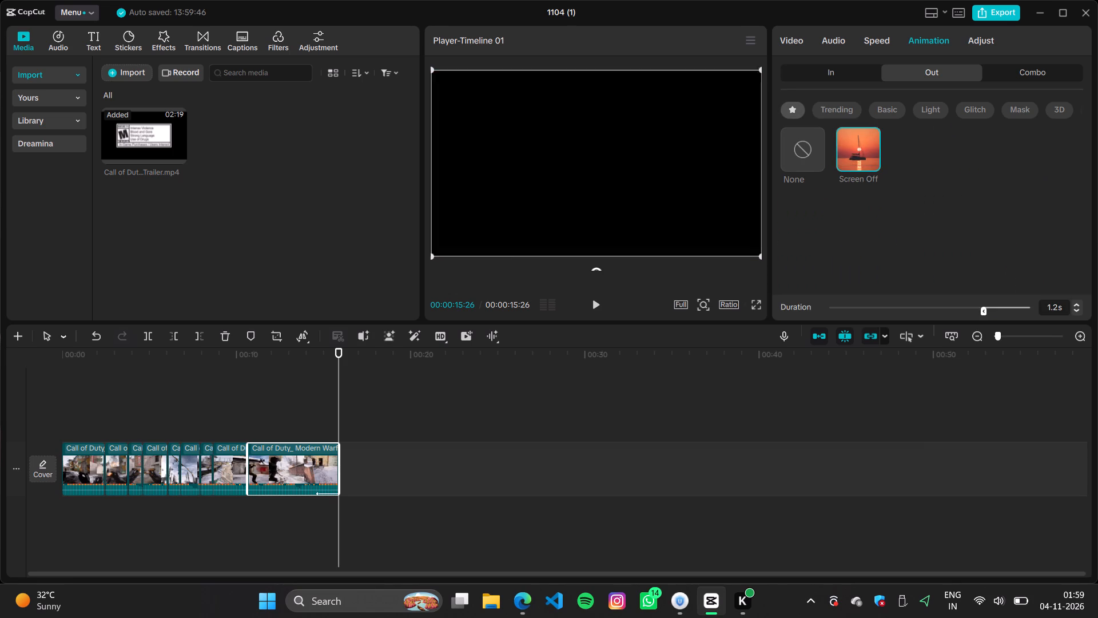
Try several durations between 0.3 s and 2.0 s for the Screen Off animation, and settle on 0.5 s.
{"action": "left_click", "coordinate": [1000, 315]}
{"action": "left_click", "coordinate": [1008, 306]}
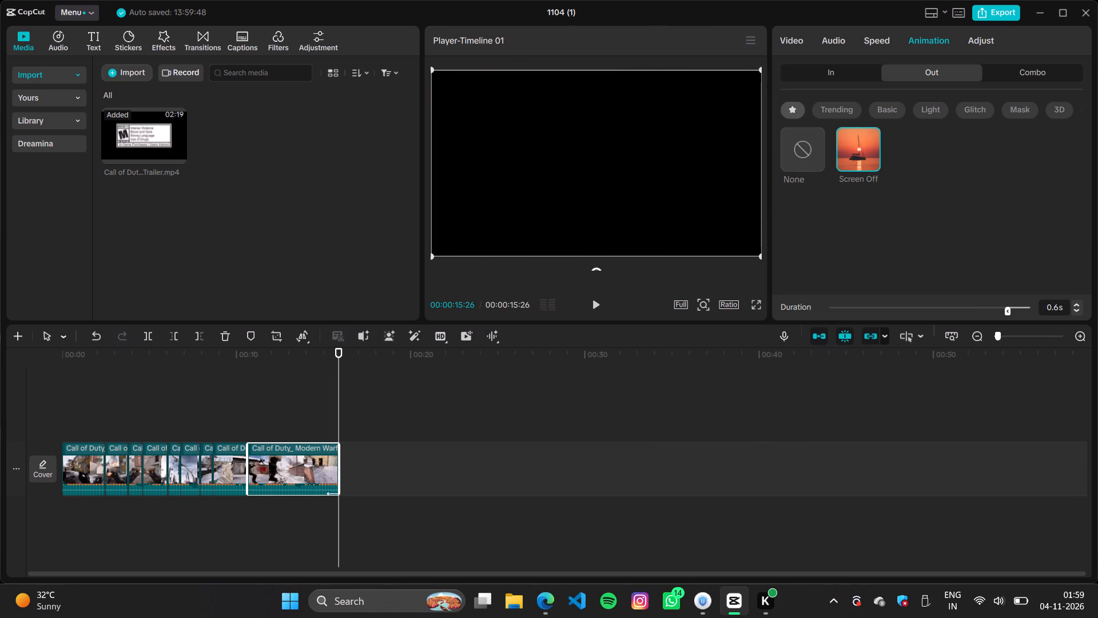
{"action": "left_click", "coordinate": [1015, 306]}
{"action": "left_click", "coordinate": [984, 306]}
{"action": "left_click", "coordinate": [952, 307]}
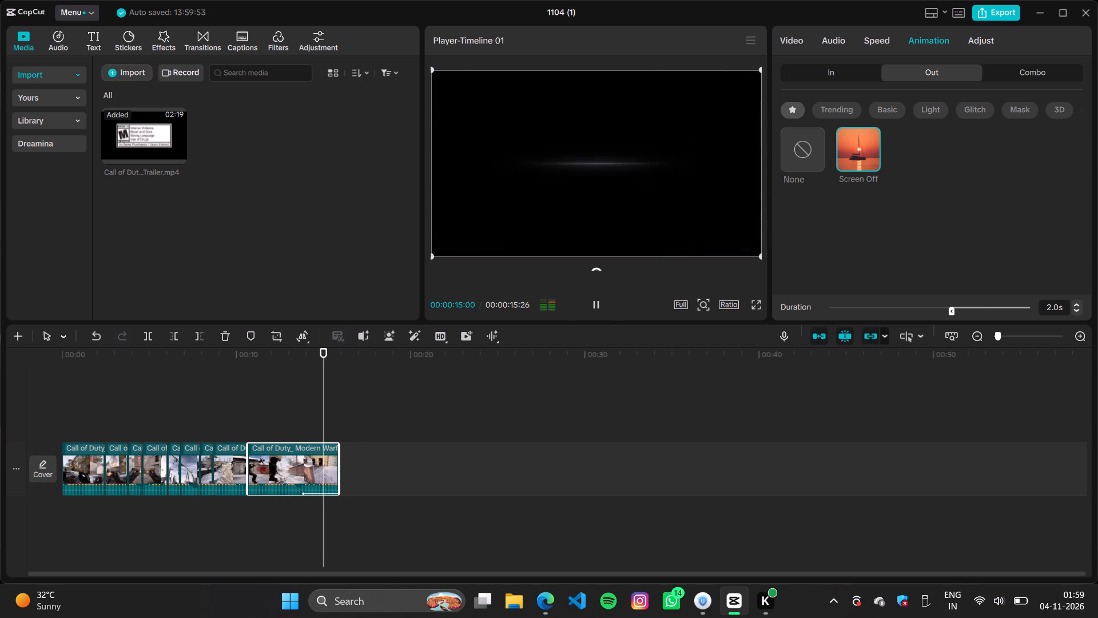
{"action": "left_click", "coordinate": [982, 310]}
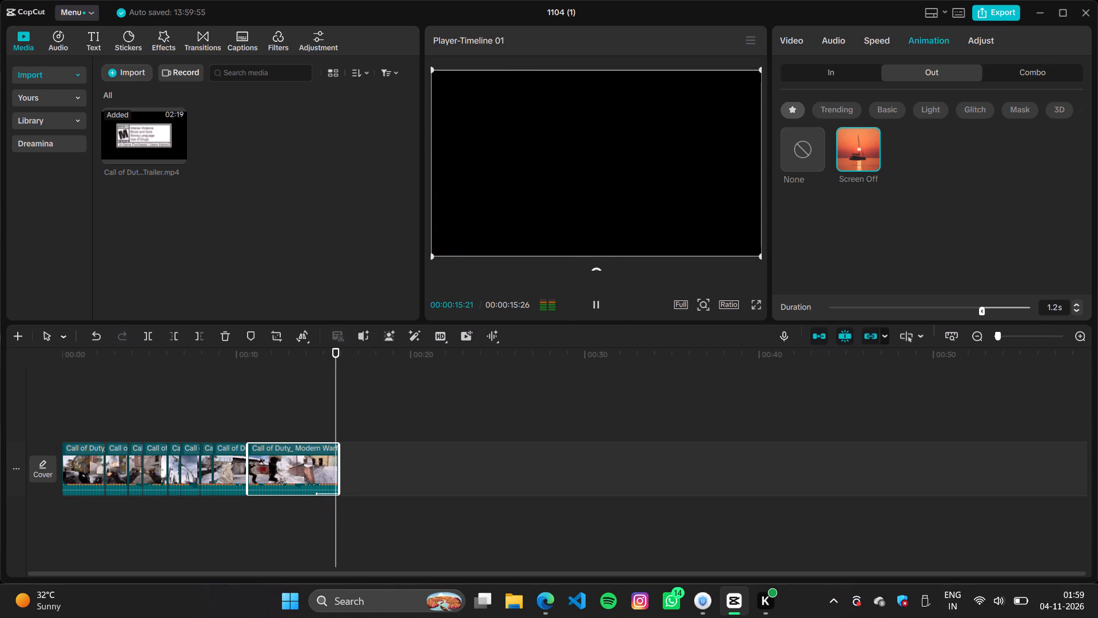
{"action": "left_click", "coordinate": [1007, 306]}
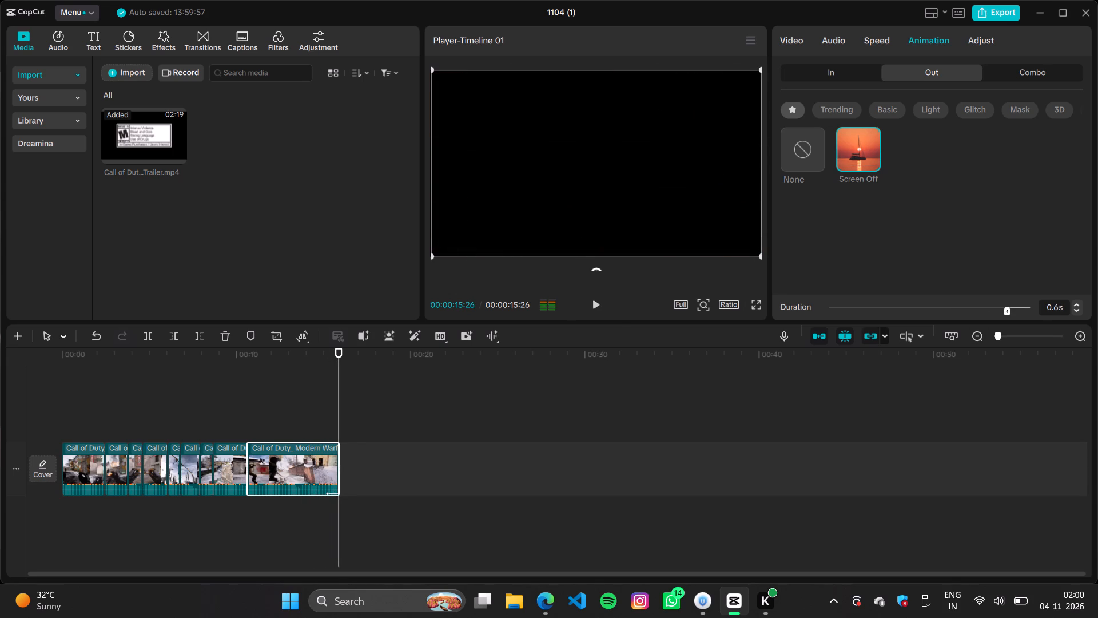
{"action": "left_click", "coordinate": [1019, 309]}
{"action": "left_click", "coordinate": [1011, 311]}
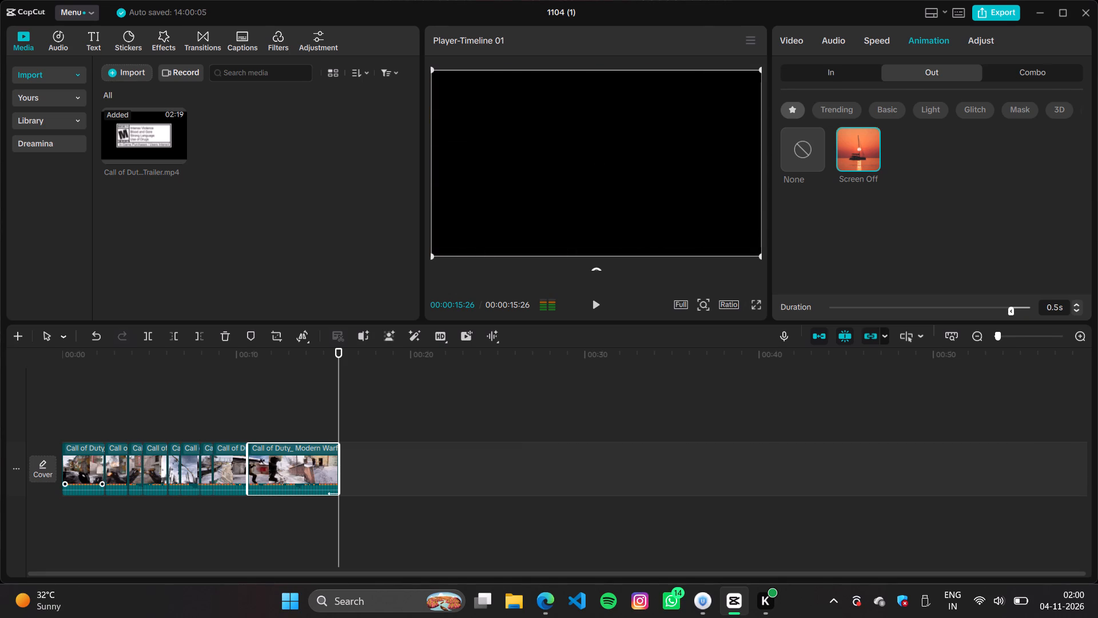
Mark the Camera transition Pull in as a favourite and add it at the first cut, at 00:00:02:14.
{"action": "left_click", "coordinate": [106, 414]}
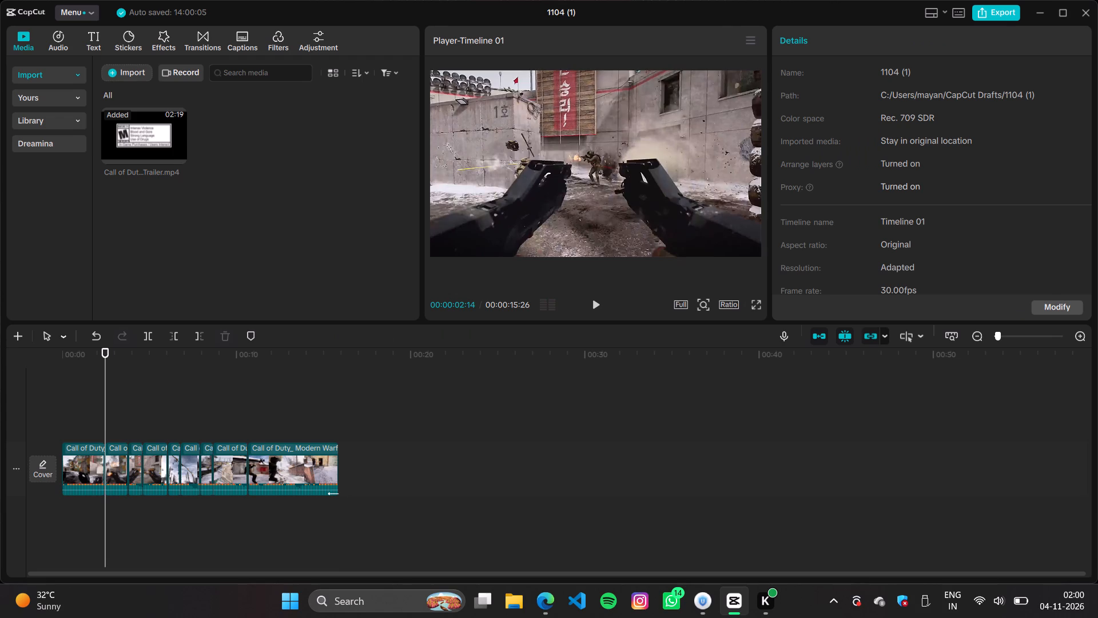
{"action": "left_click", "coordinate": [195, 43]}
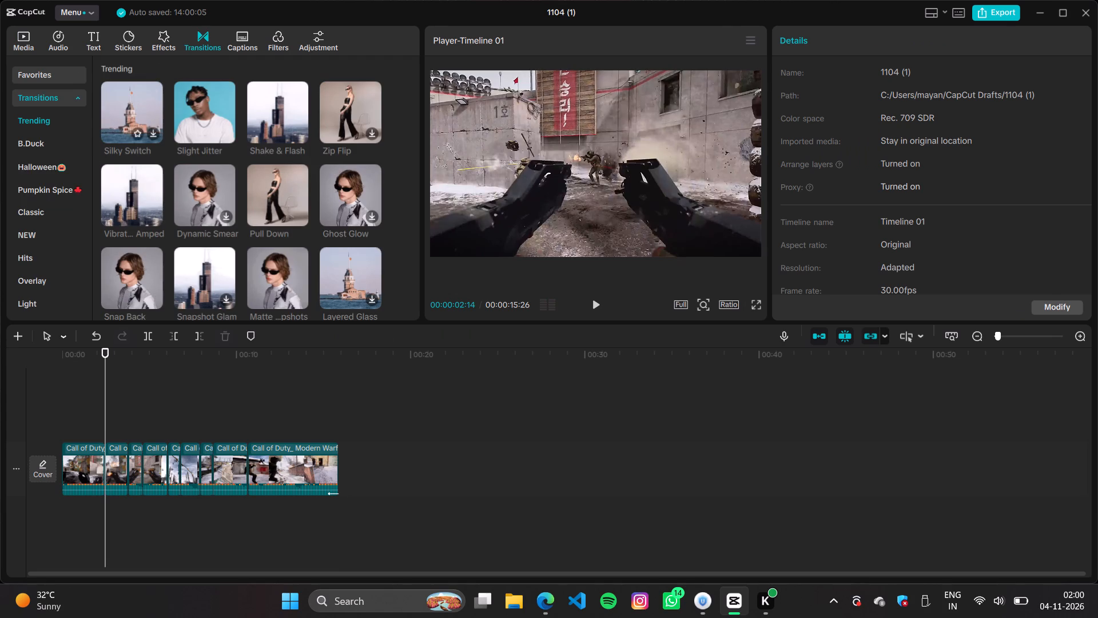
{"action": "left_click", "coordinate": [55, 201]}
{"action": "scroll", "coordinate": [55, 171], "scroll_direction": "down", "scroll_amount": 2}
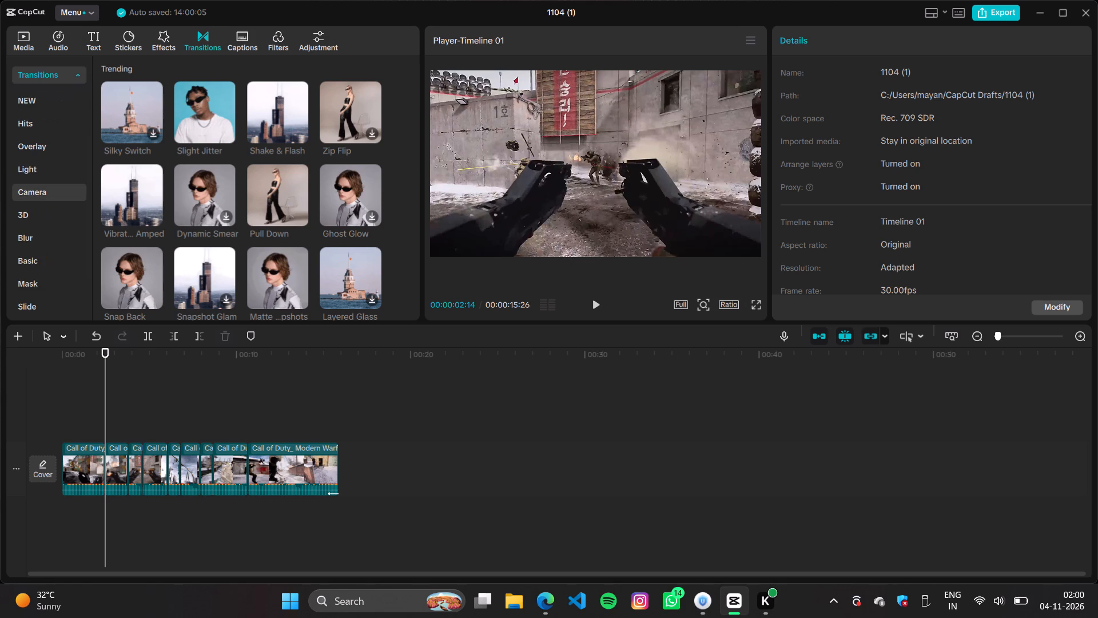
{"action": "left_click", "coordinate": [59, 197]}
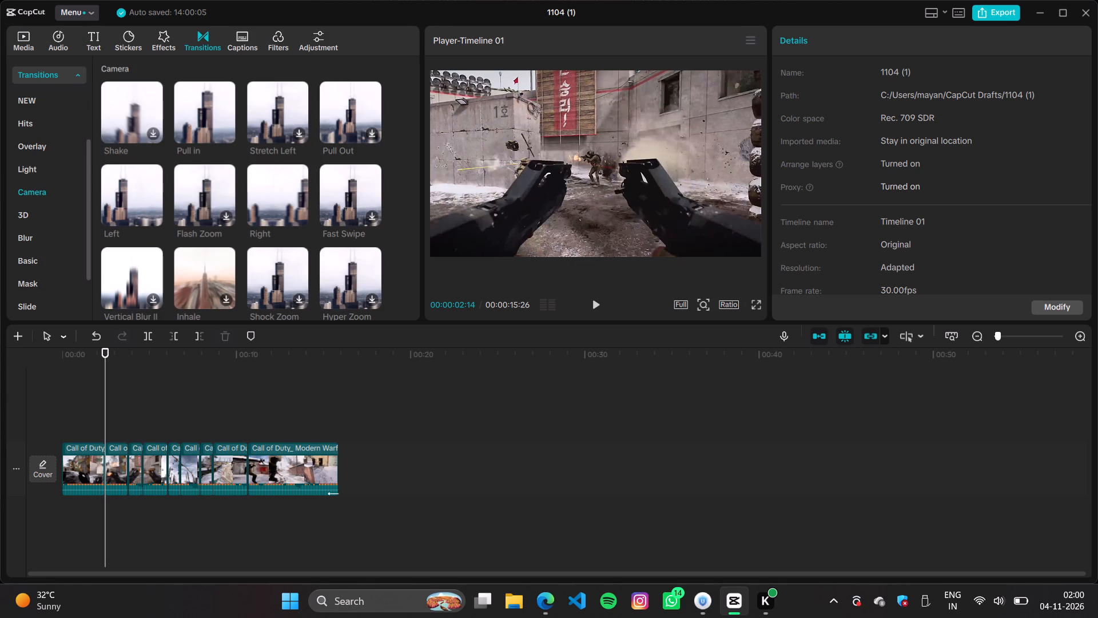
{"action": "left_click", "coordinate": [212, 132]}
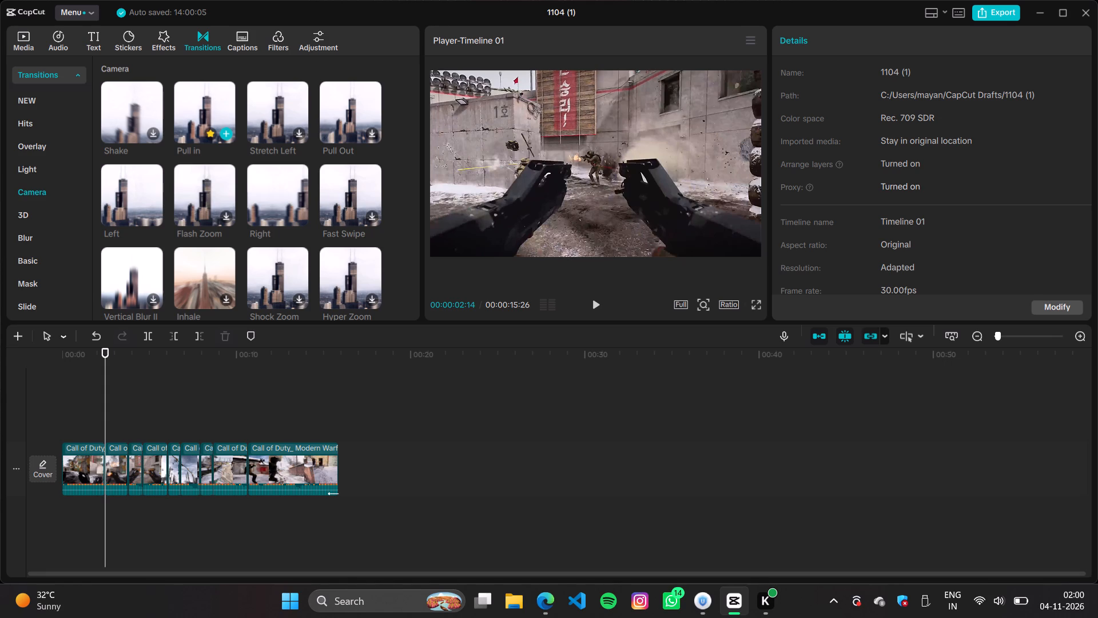
{"action": "left_click", "coordinate": [226, 133]}
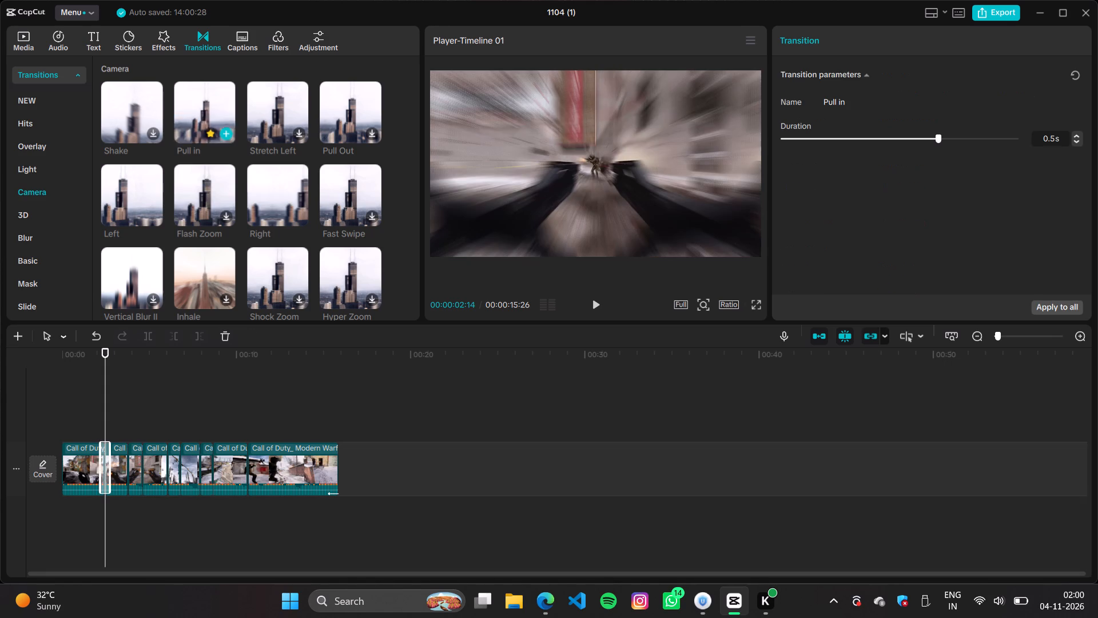
Add the Pull in transition at the cuts at 00:00:03:24, 00:00:04:19 and 00:00:06:02.
{"action": "left_click", "coordinate": [125, 421]}
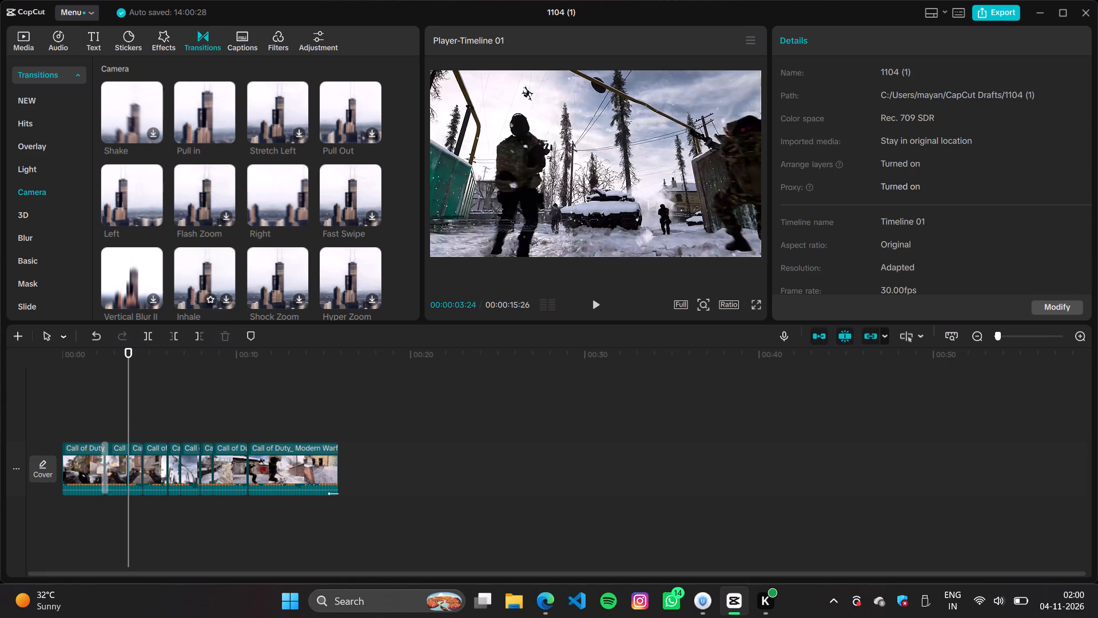
{"action": "left_click", "coordinate": [230, 136]}
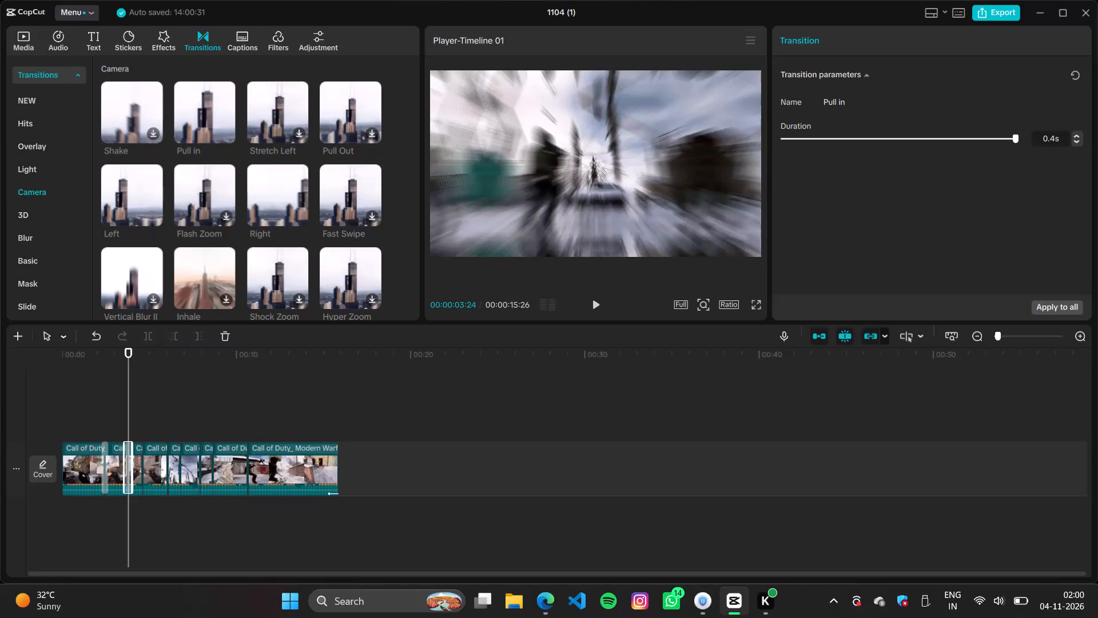
{"action": "left_click", "coordinate": [141, 389]}
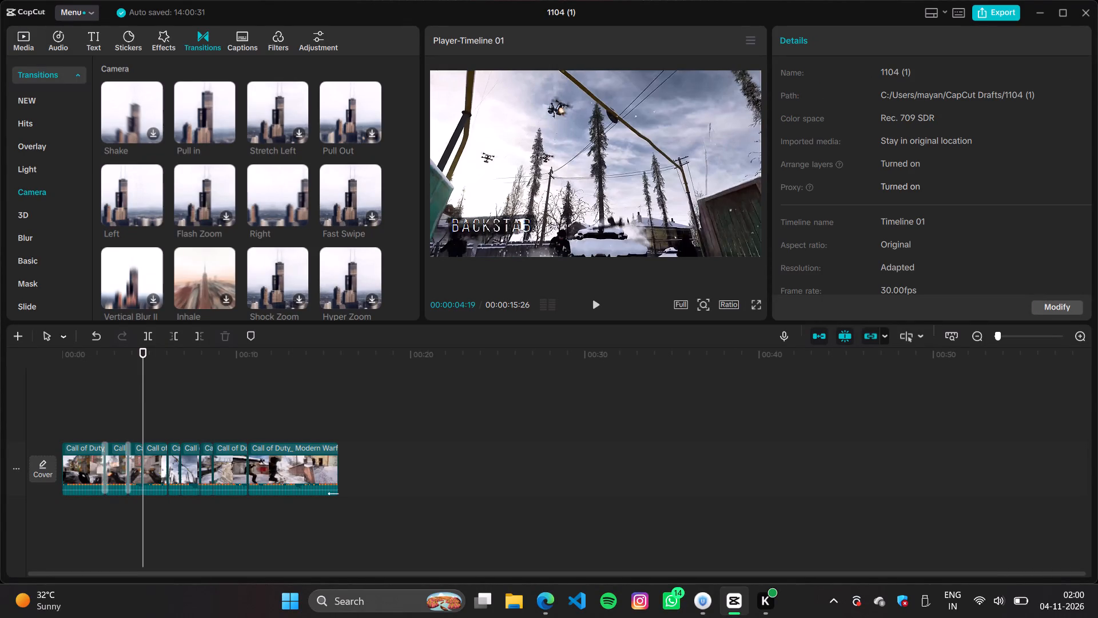
{"action": "left_click", "coordinate": [226, 133]}
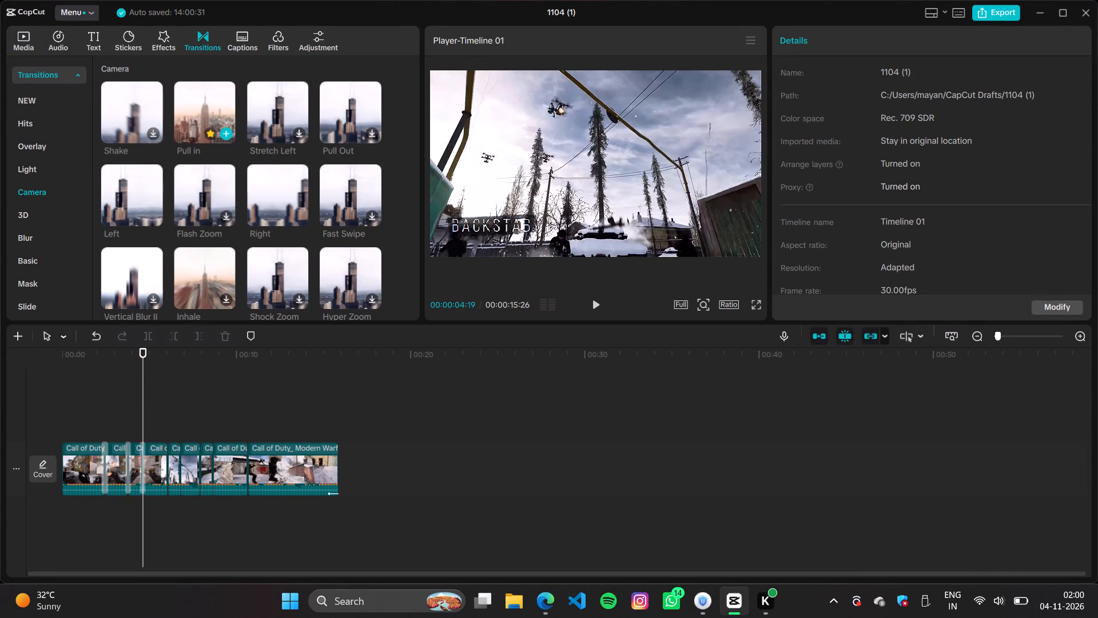
{"action": "left_click", "coordinate": [162, 395]}
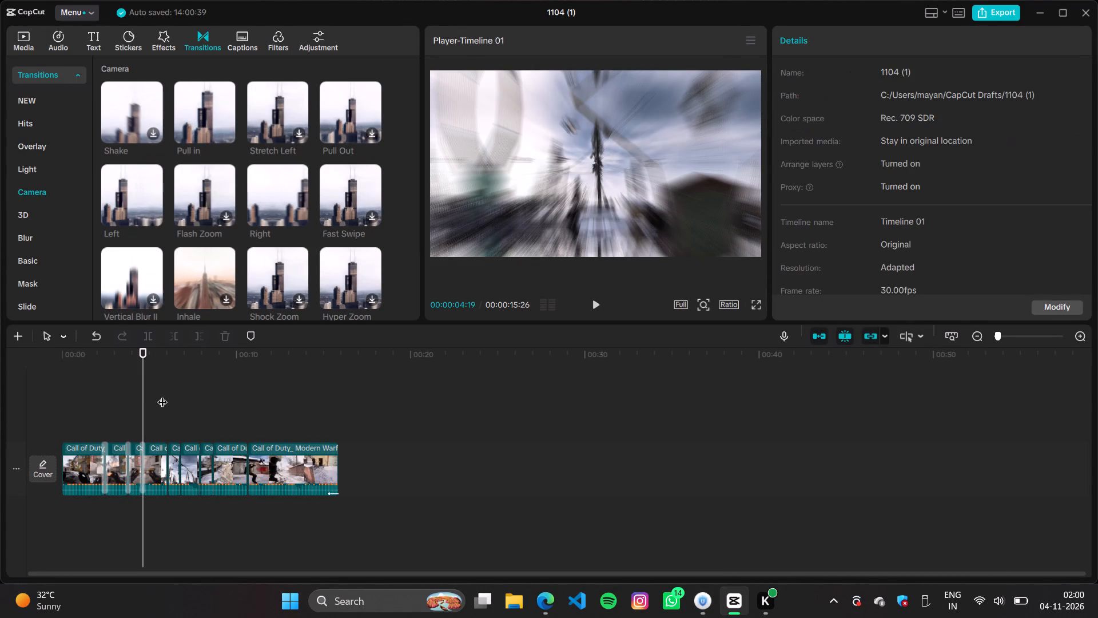
{"action": "left_click", "coordinate": [172, 413]}
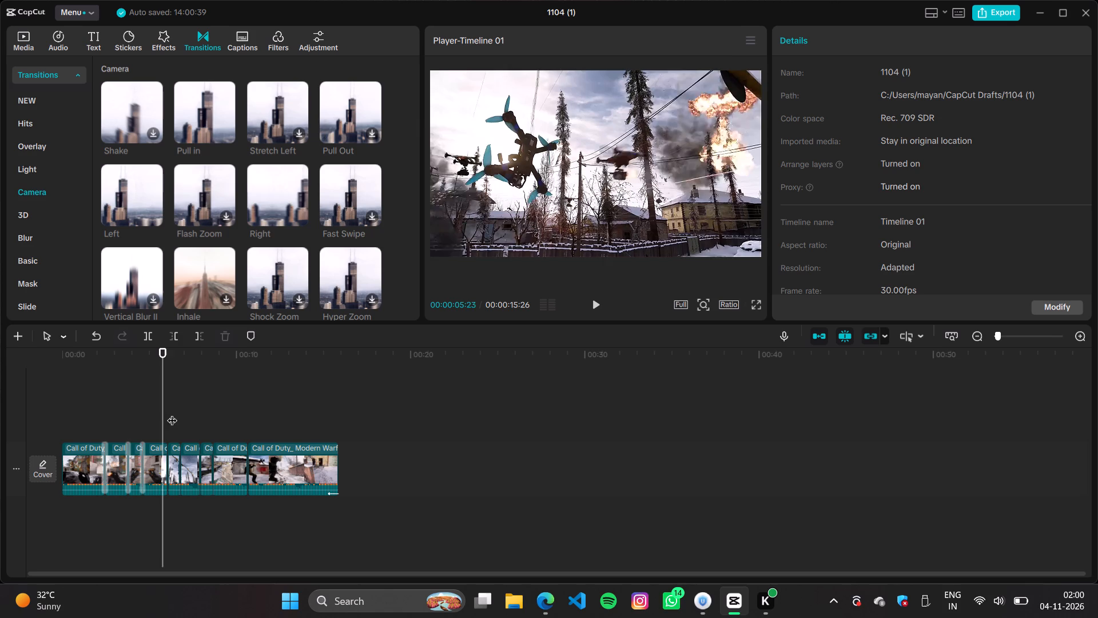
{"action": "left_click", "coordinate": [228, 128]}
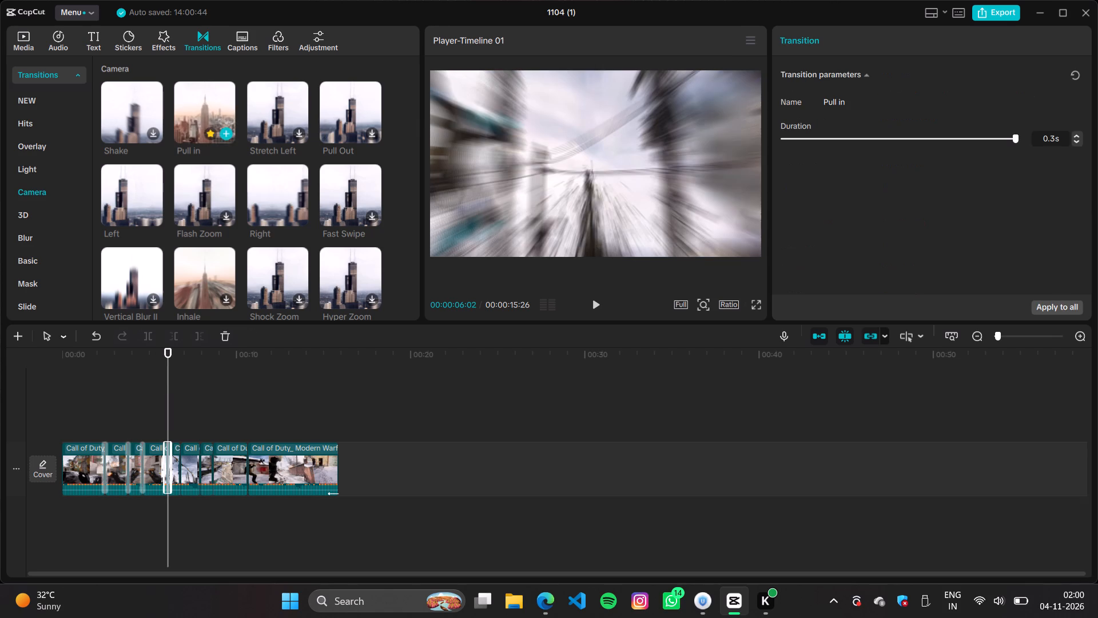
Add the Pull in transition at the cuts at 00:00:07:28 and 00:00:10:20.
{"action": "left_click", "coordinate": [178, 394]}
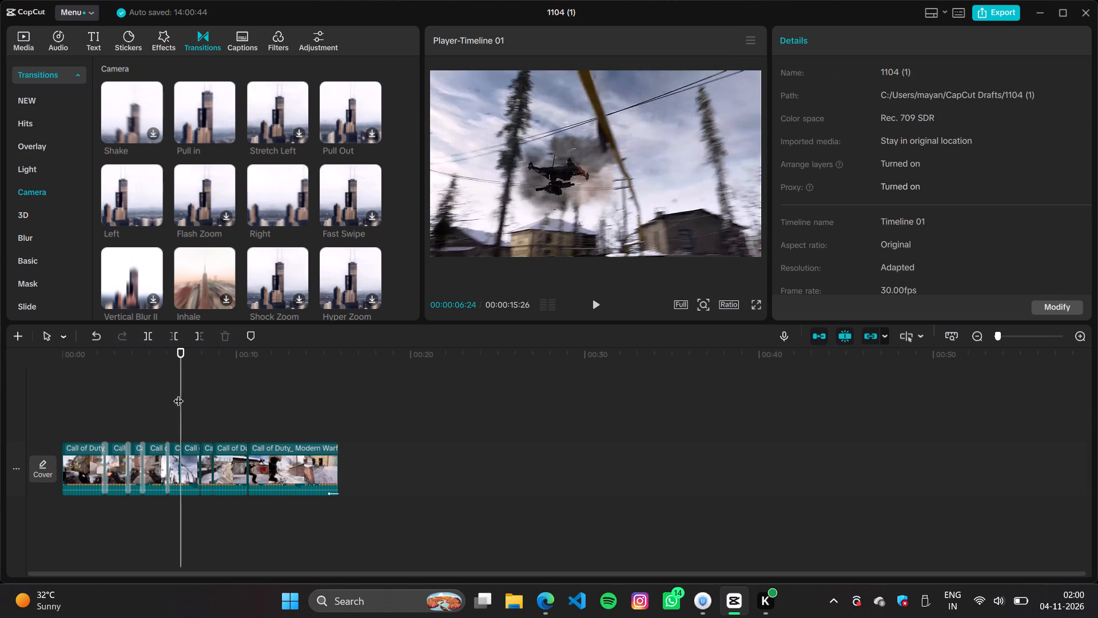
{"action": "left_click", "coordinate": [210, 389]}
{"action": "left_click", "coordinate": [204, 378]}
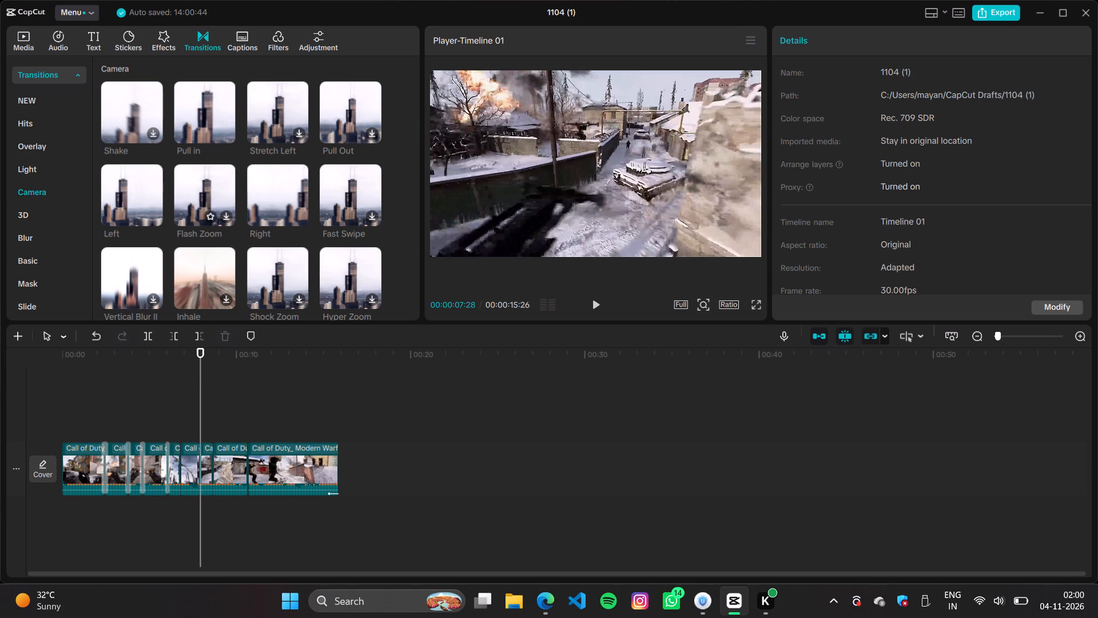
{"action": "left_click", "coordinate": [227, 132]}
{"action": "left_click", "coordinate": [252, 375]}
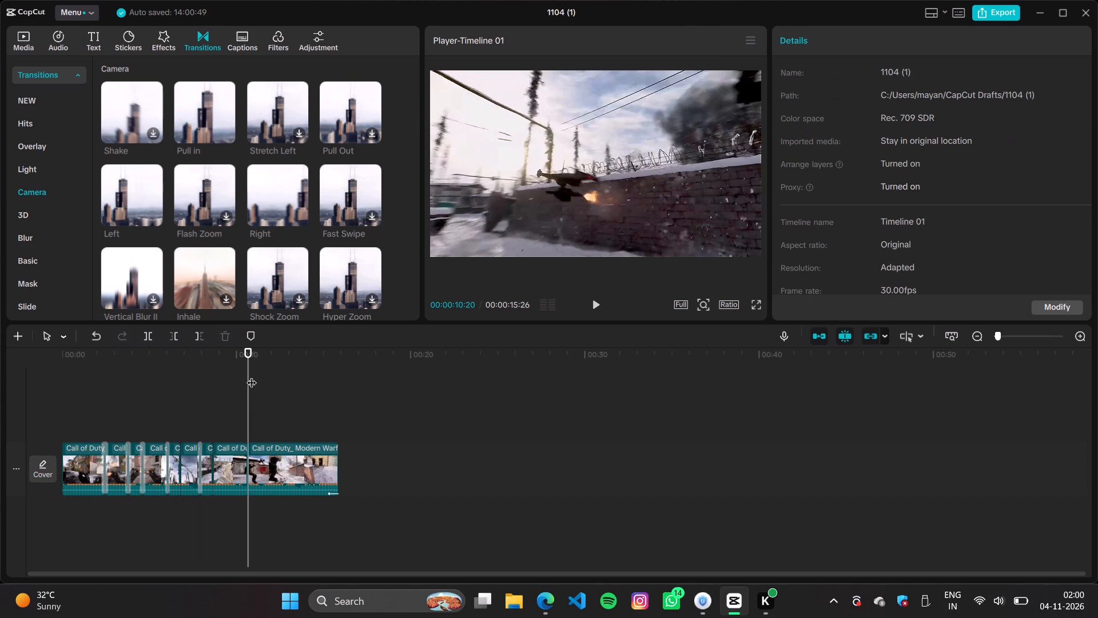
{"action": "left_click", "coordinate": [227, 133]}
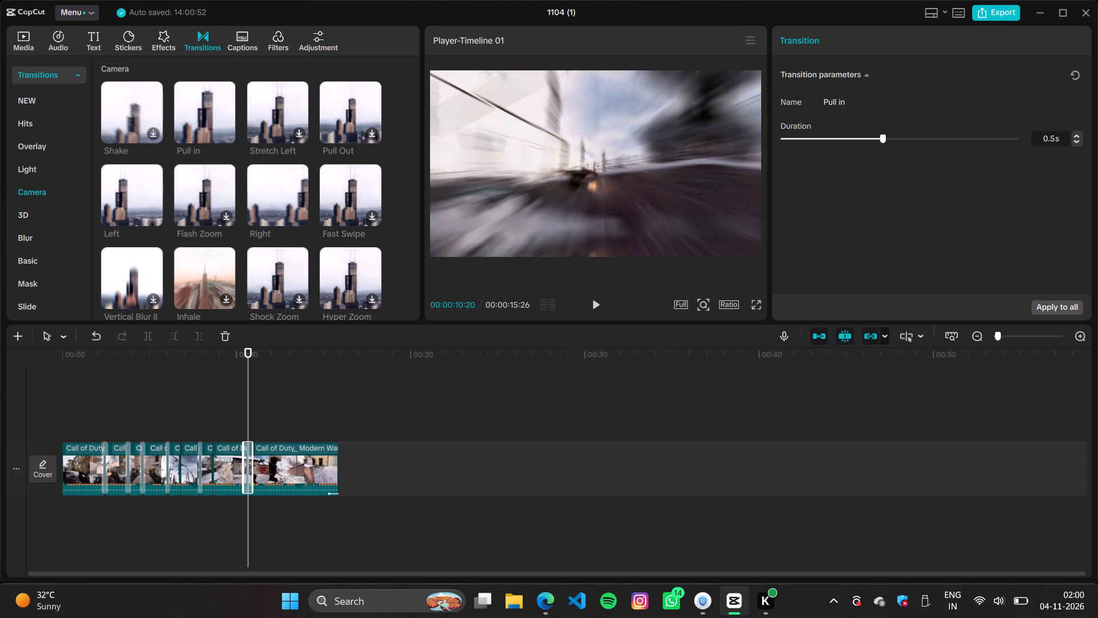
Download the Camera transition Pull Out and add it at the cut at 00:00:08:20.
{"action": "left_click", "coordinate": [215, 396]}
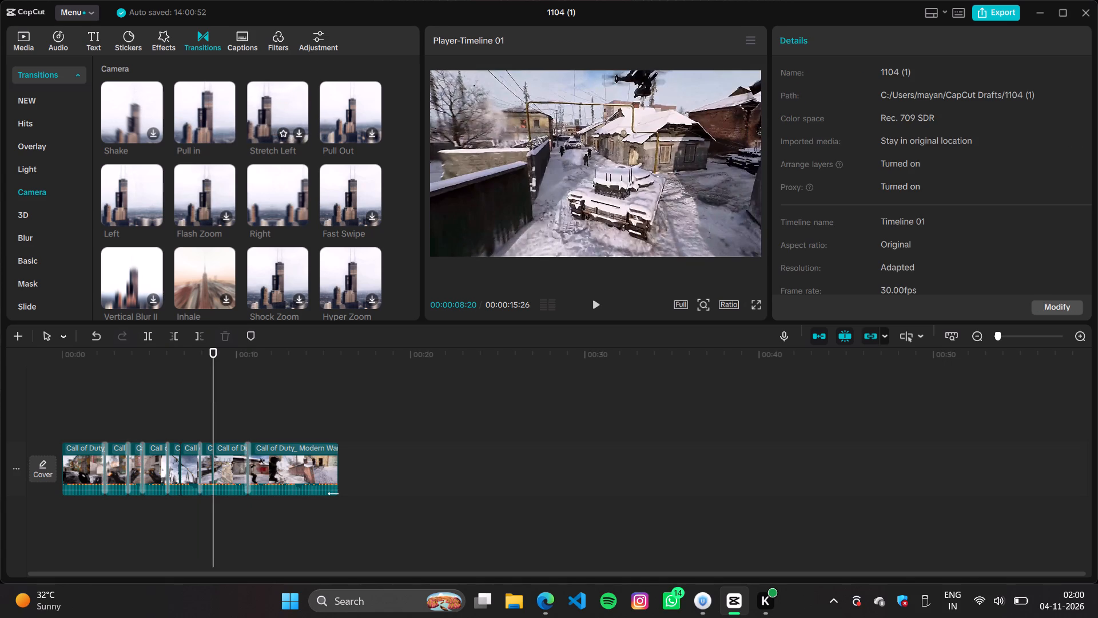
{"action": "left_click", "coordinate": [373, 133]}
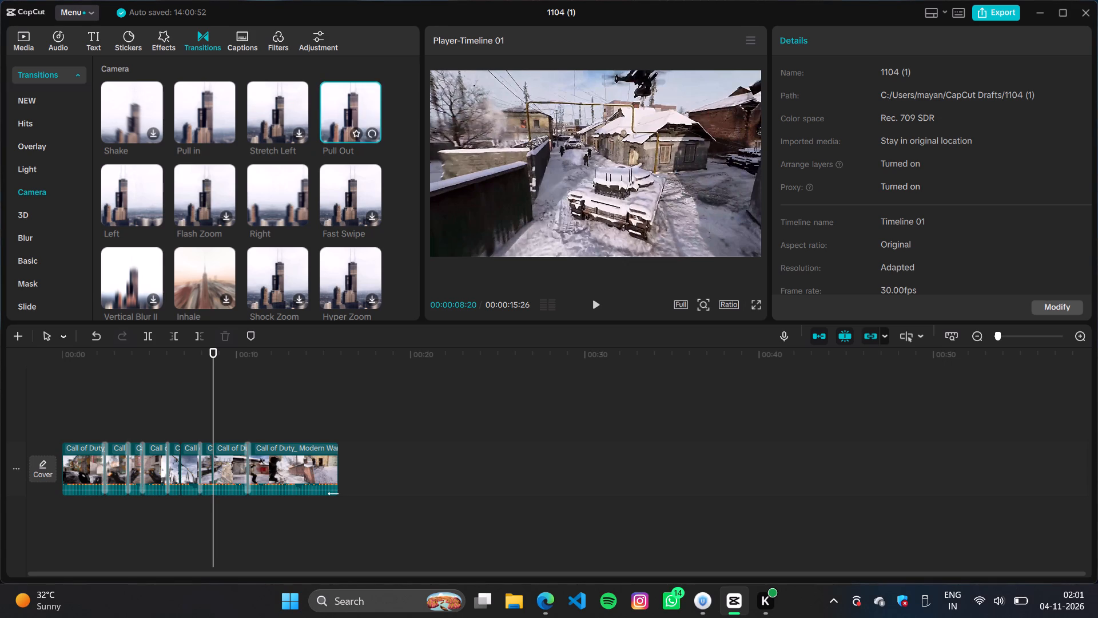
{"action": "left_click", "coordinate": [373, 133]}
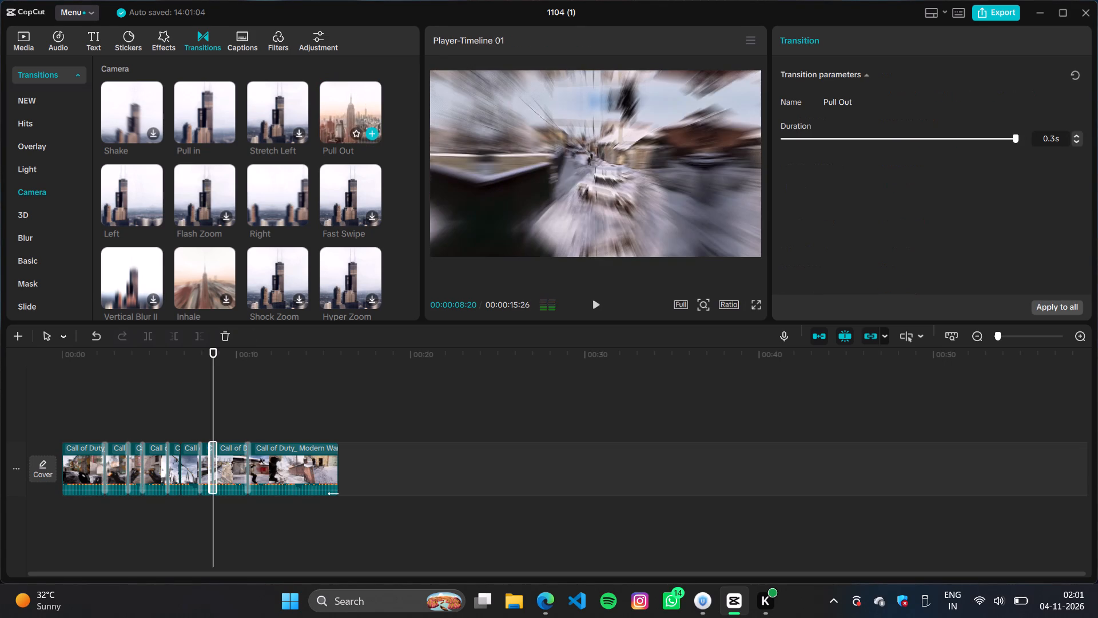
Play the edit through and delete the Pull in transitions at the cuts at 00:00:03:24 and 00:00:04:19.
{"action": "left_click", "coordinate": [92, 417]}
{"action": "key", "text": "space"}
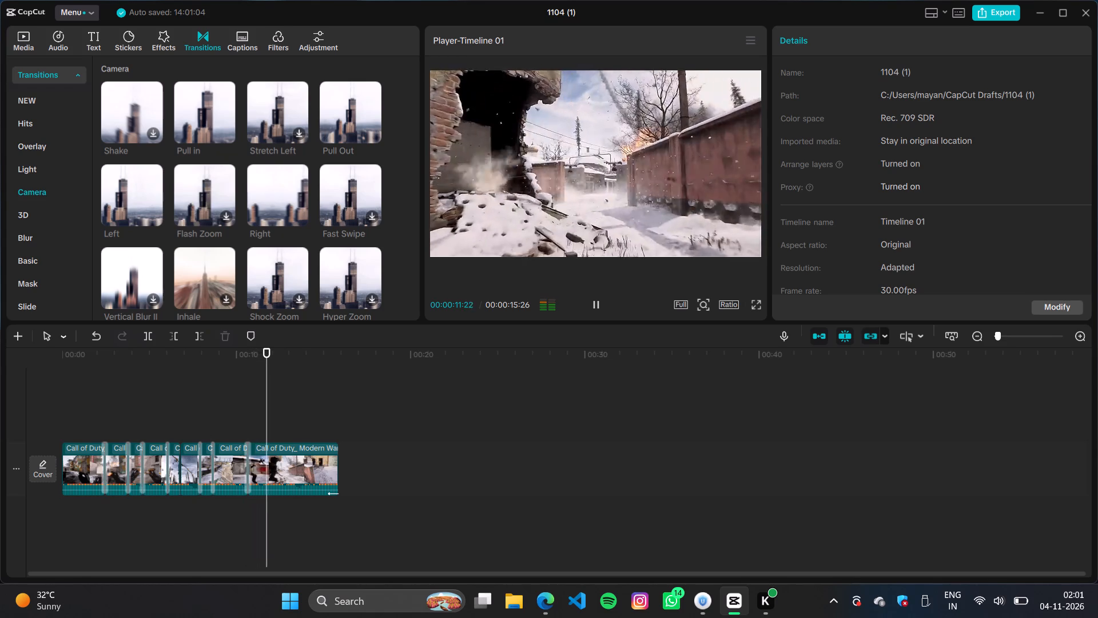
{"action": "left_click", "coordinate": [127, 445]}
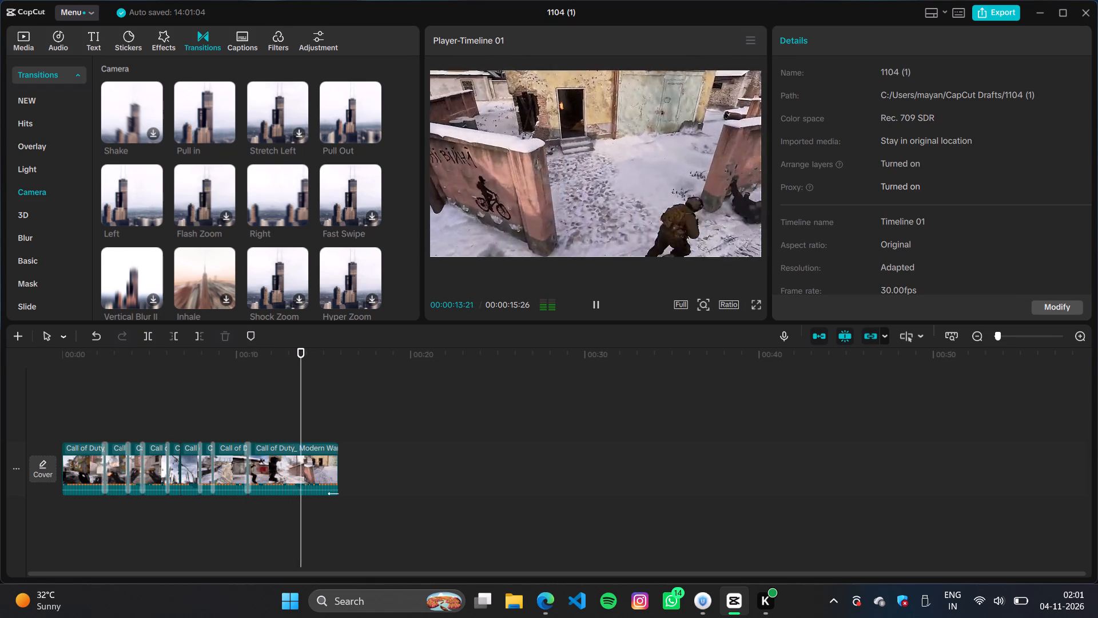
{"action": "key", "text": "BackSpace"}
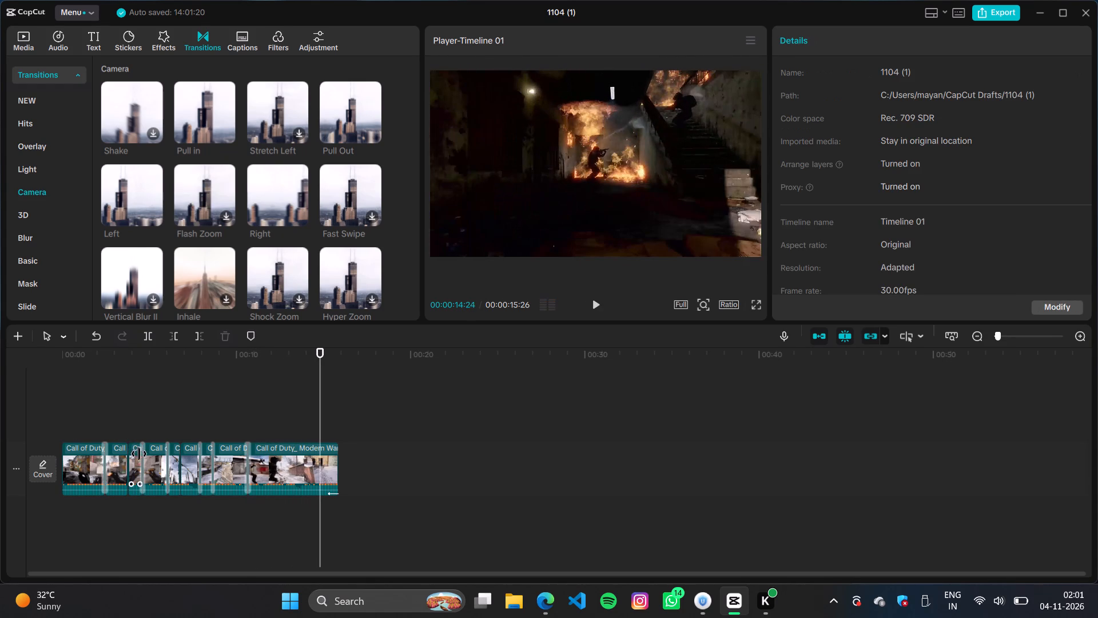
{"action": "left_click", "coordinate": [141, 454]}
{"action": "key", "text": "BackSpace"}
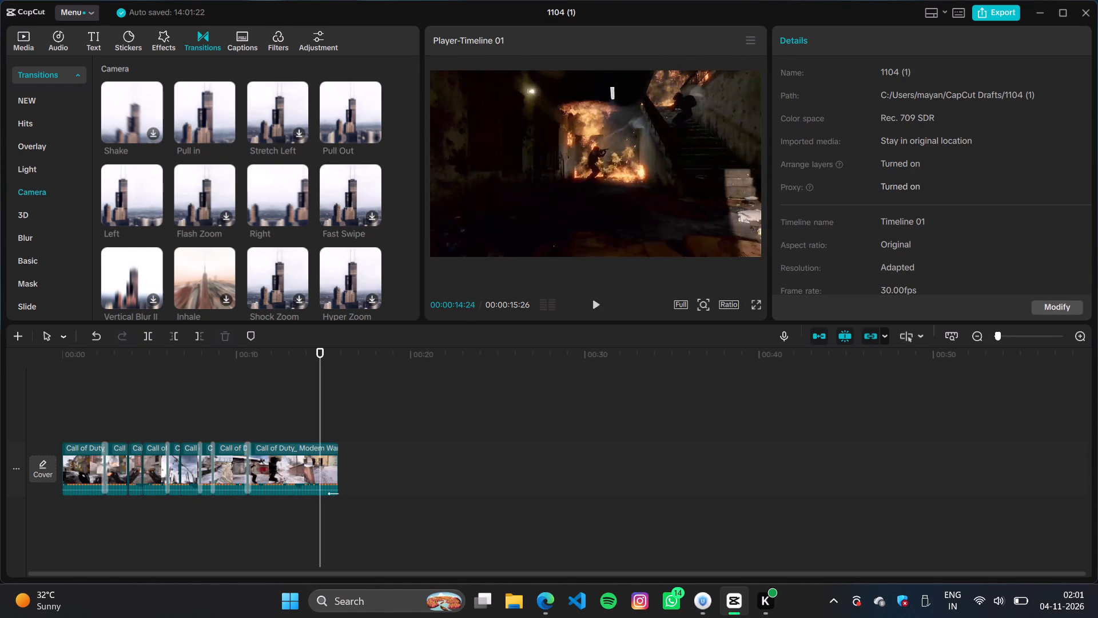
Replay the cuts at 00:00:03:24 and 00:00:04:19, and put the Pull in transition back at 00:00:03:24.
{"action": "left_click", "coordinate": [116, 393]}
{"action": "key", "text": "space"}
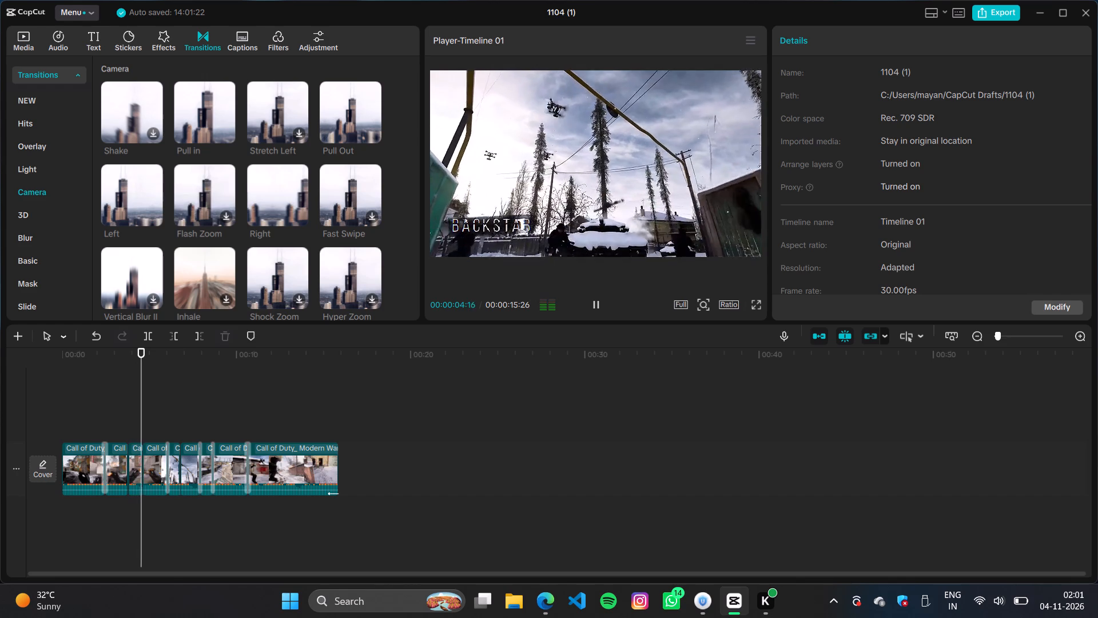
{"action": "key", "text": "space"}
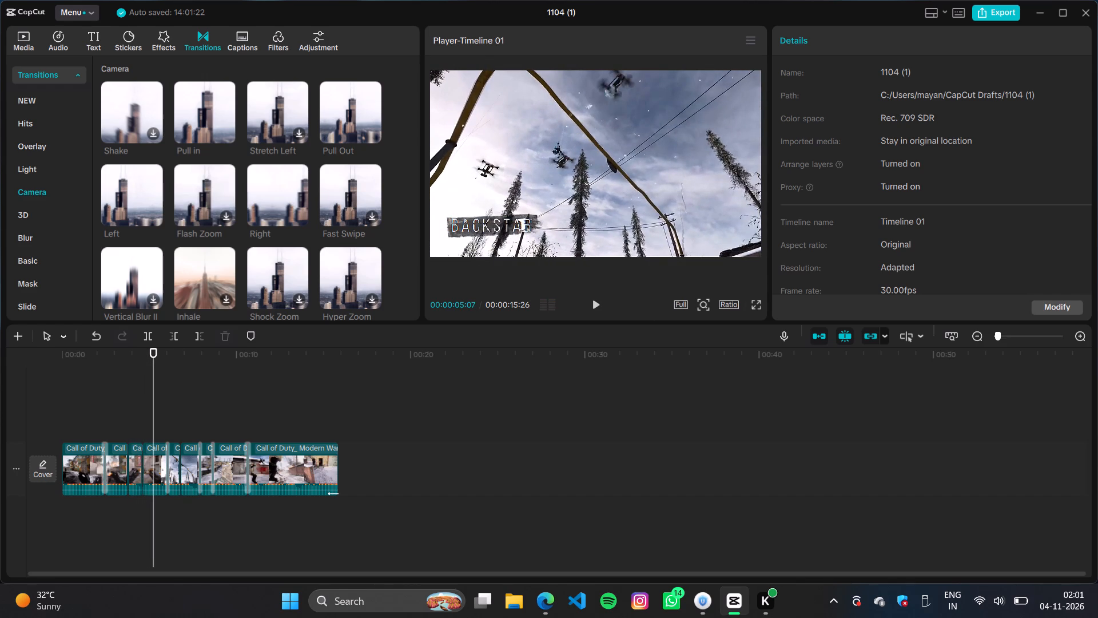
{"action": "left_click", "coordinate": [137, 423]}
{"action": "left_click", "coordinate": [143, 423]}
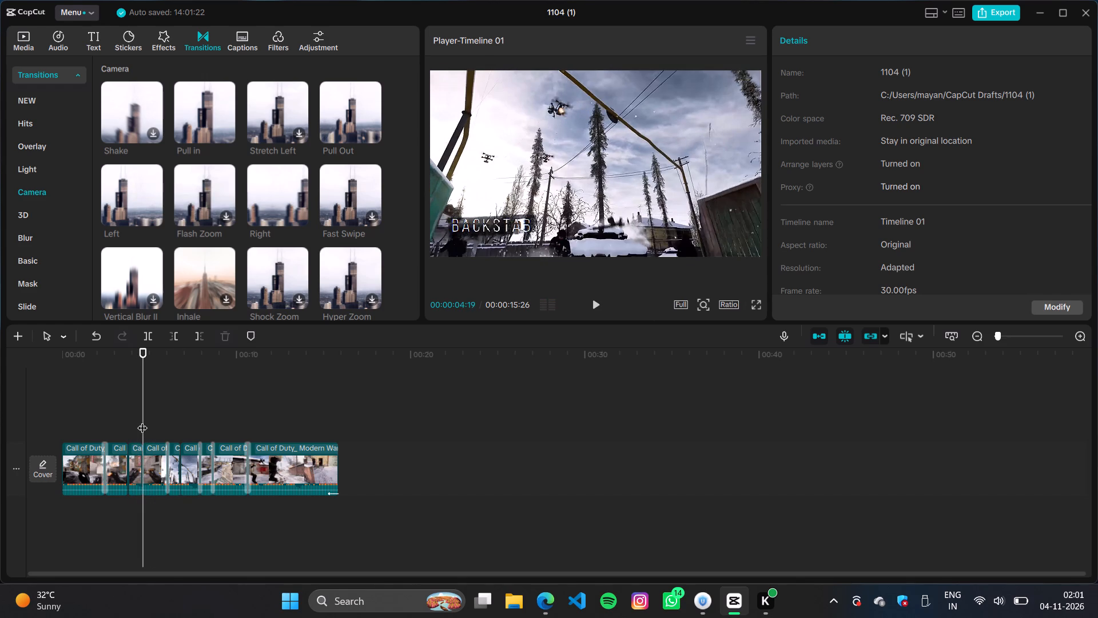
{"action": "key", "text": "space"}
{"action": "key", "text": "space"}
{"action": "left_click", "coordinate": [128, 423]}
{"action": "key", "text": "space"}
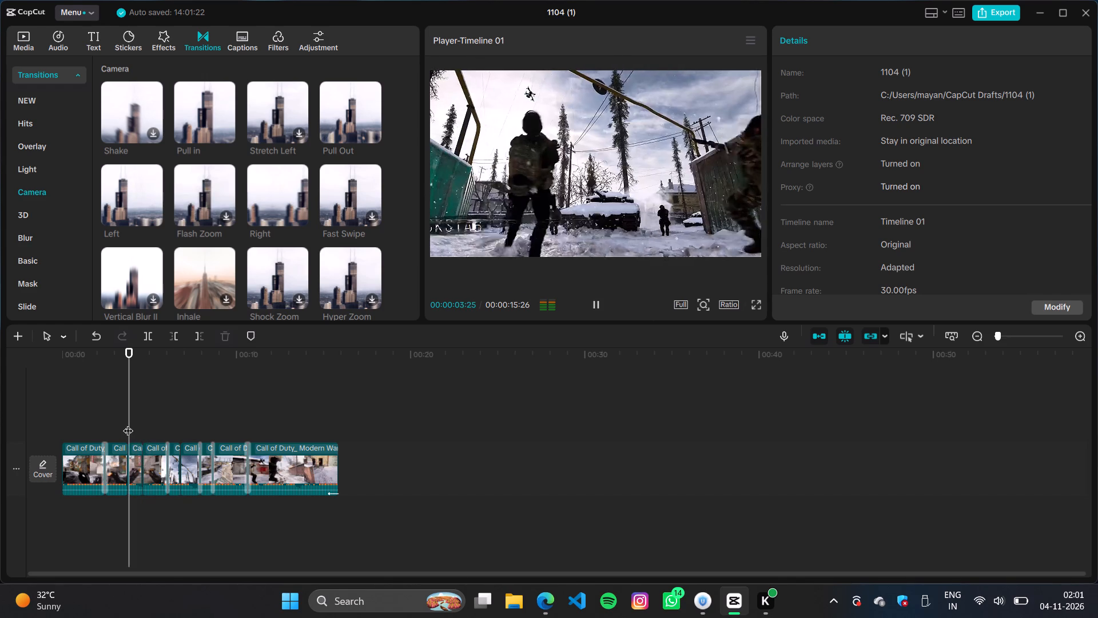
{"action": "key", "text": "space"}
{"action": "left_click", "coordinate": [126, 431]}
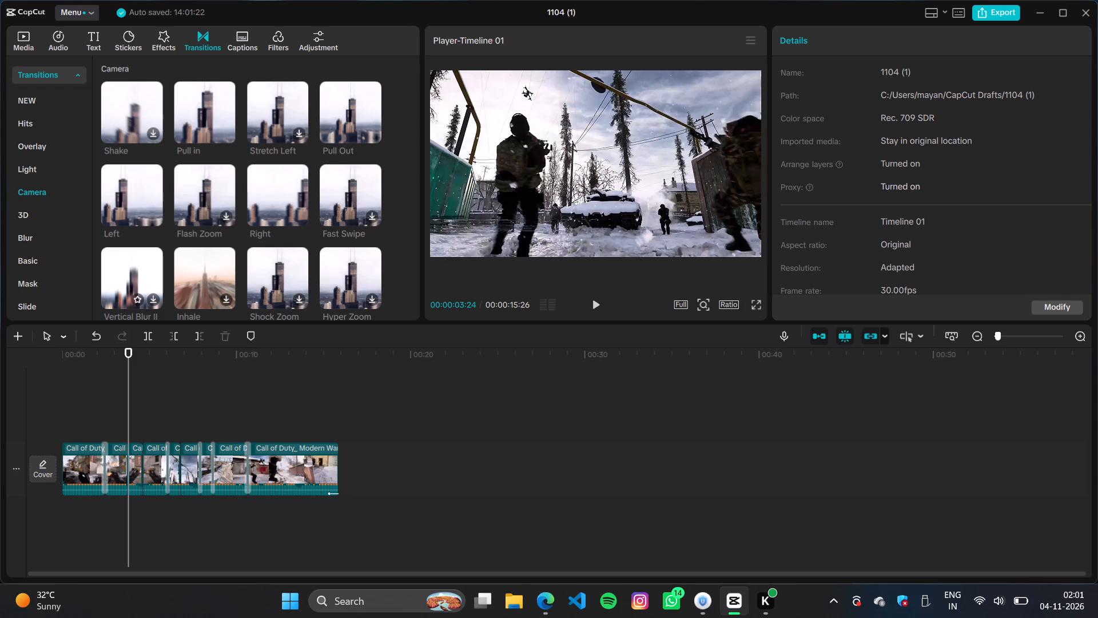
{"action": "left_click", "coordinate": [222, 130]}
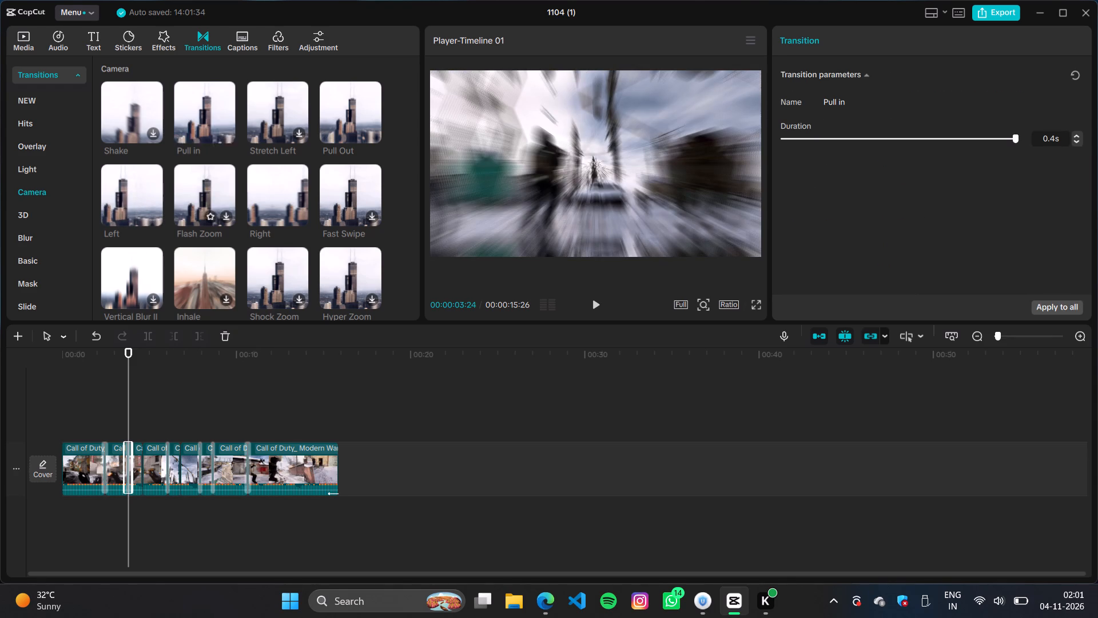
Play the following section and delete the Pull in transition at the cut at 00:00:06:02.
{"action": "left_click", "coordinate": [150, 403]}
{"action": "key", "text": "space"}
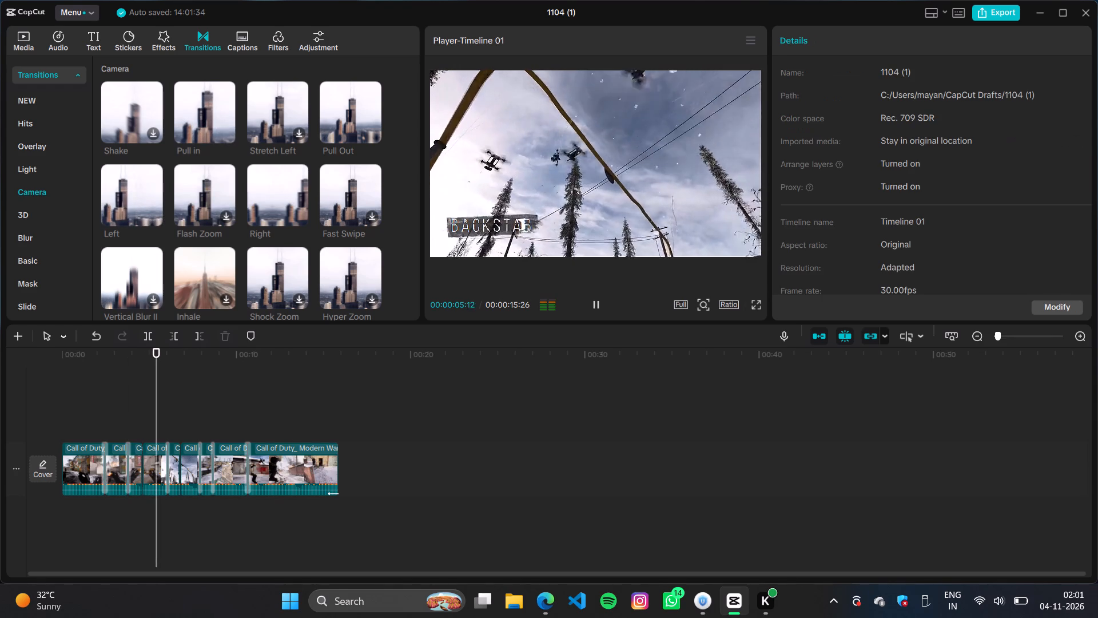
{"action": "key", "text": "space"}
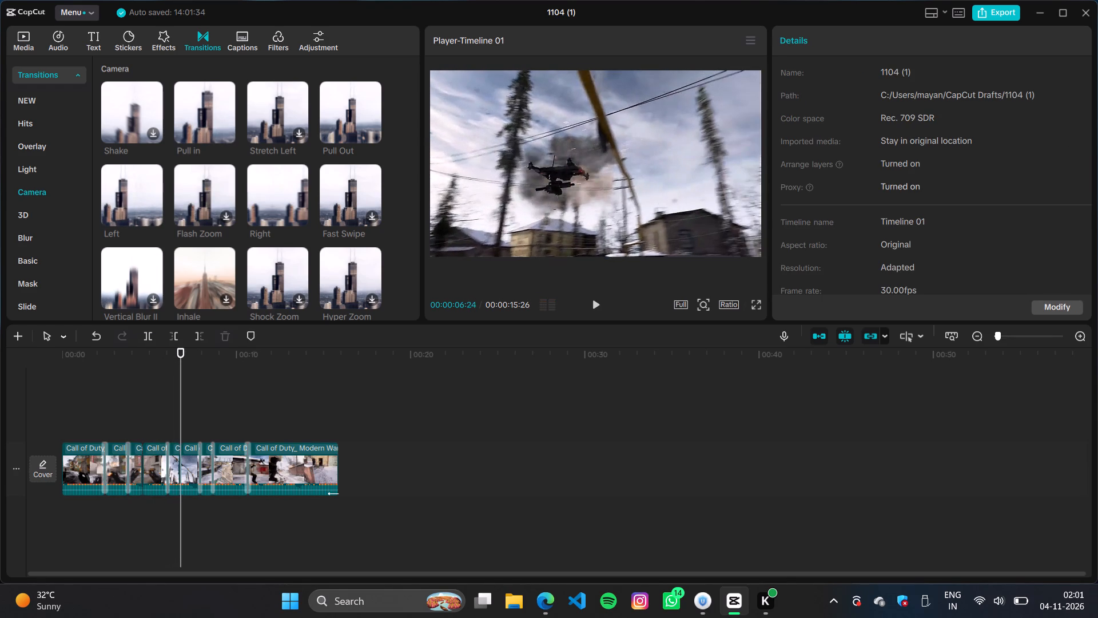
{"action": "left_click", "coordinate": [166, 446]}
{"action": "key", "text": "BackSpace"}
Preview the next cuts and delete the Pull in transition at 00:00:07:28.
{"action": "left_click", "coordinate": [201, 418]}
{"action": "left_click", "coordinate": [194, 410]}
{"action": "key", "text": "space"}
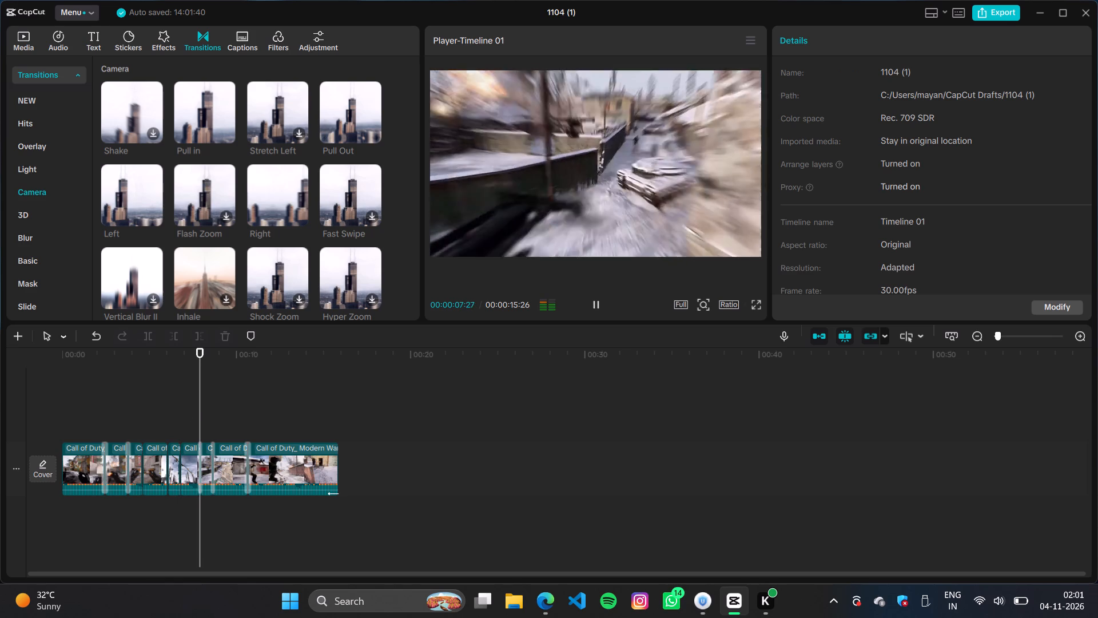
{"action": "key", "text": "space"}
{"action": "left_click", "coordinate": [202, 460]}
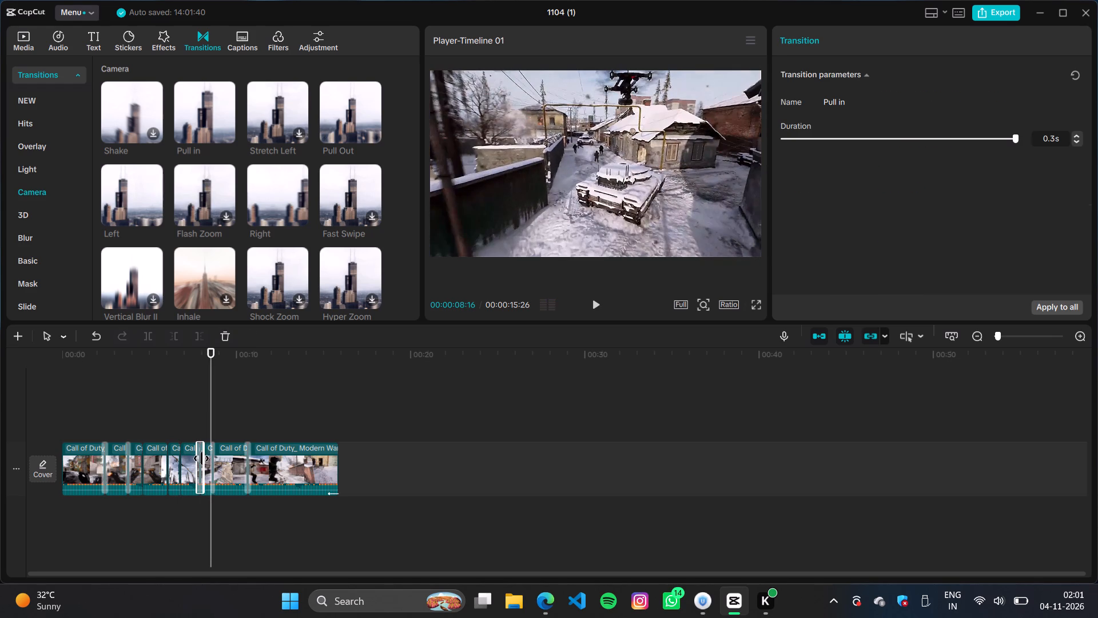
{"action": "key", "text": "BackSpace"}
Play back and check the Pull Out transition at 00:00:08:20 and the Pull in transition at 00:00:10:20.
{"action": "left_click", "coordinate": [208, 459]}
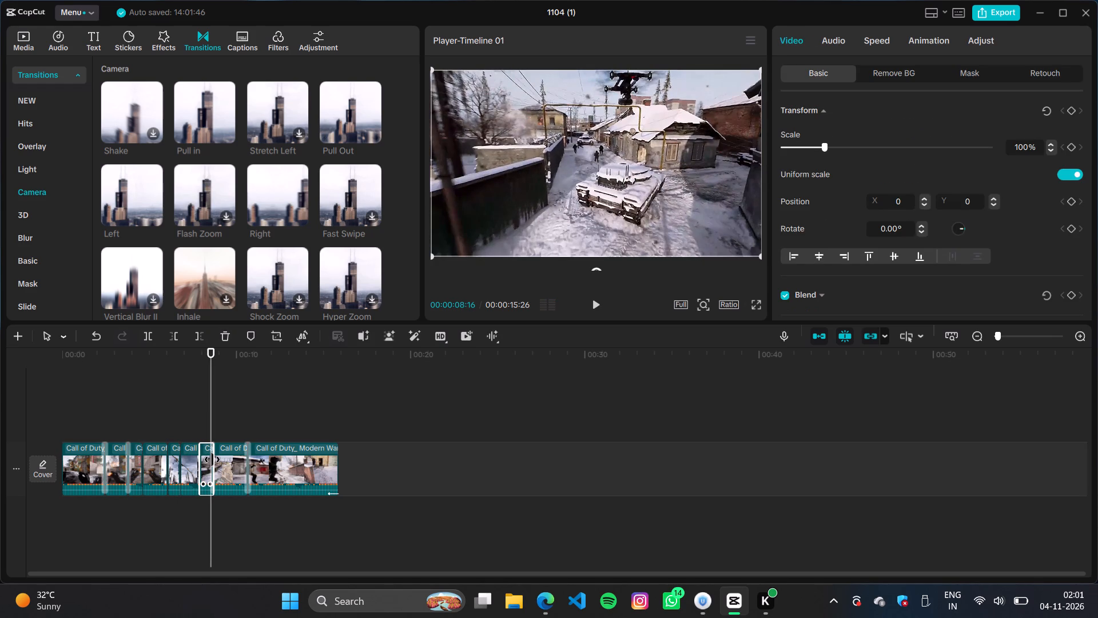
{"action": "key", "text": "space"}
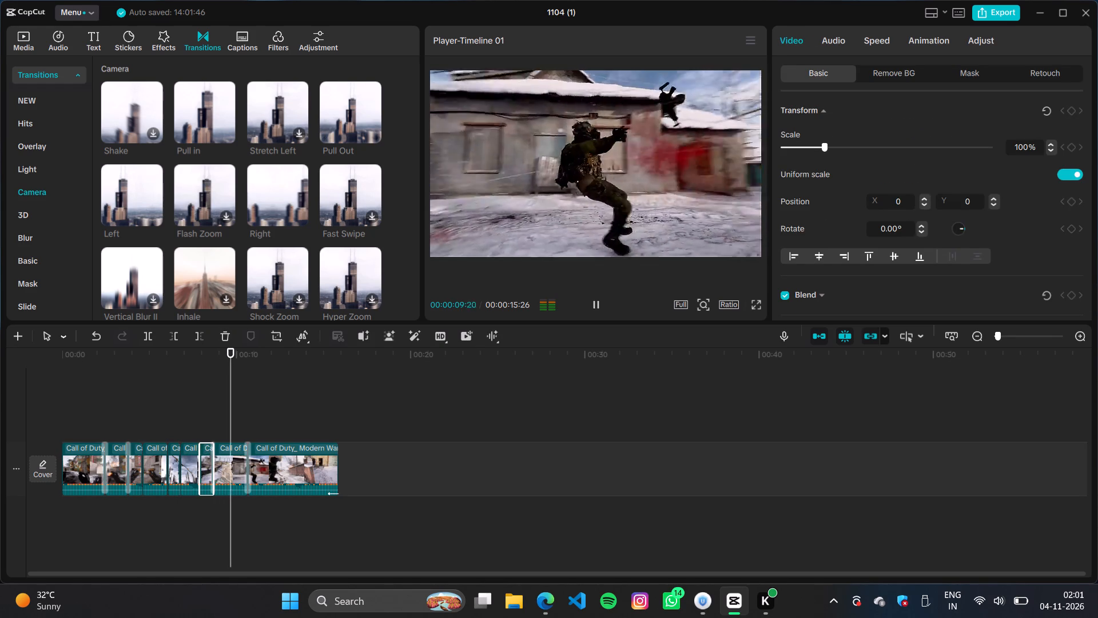
{"action": "key", "text": "space"}
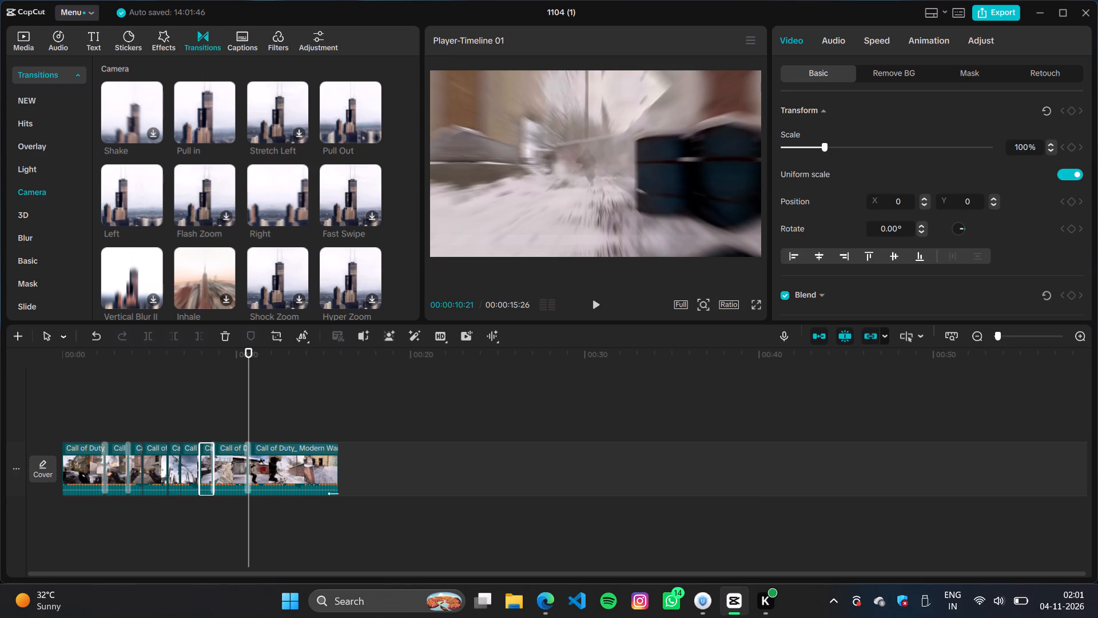
{"action": "left_click", "coordinate": [210, 462]}
{"action": "left_click", "coordinate": [220, 426]}
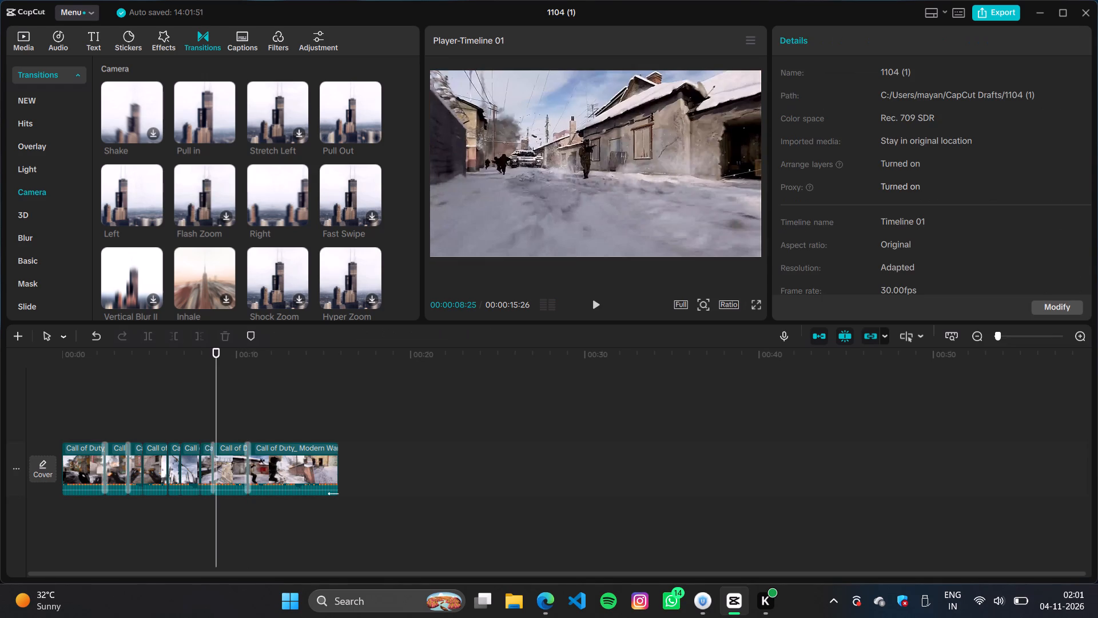
{"action": "left_click", "coordinate": [249, 441]}
{"action": "left_click", "coordinate": [245, 454]}
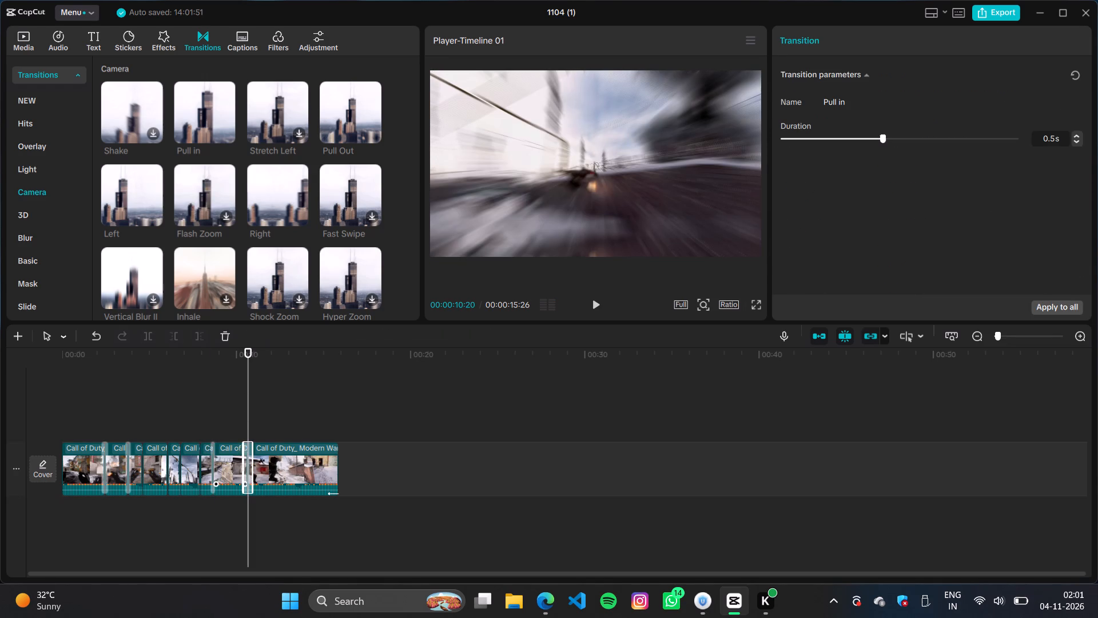
{"action": "right_click", "coordinate": [240, 449]}
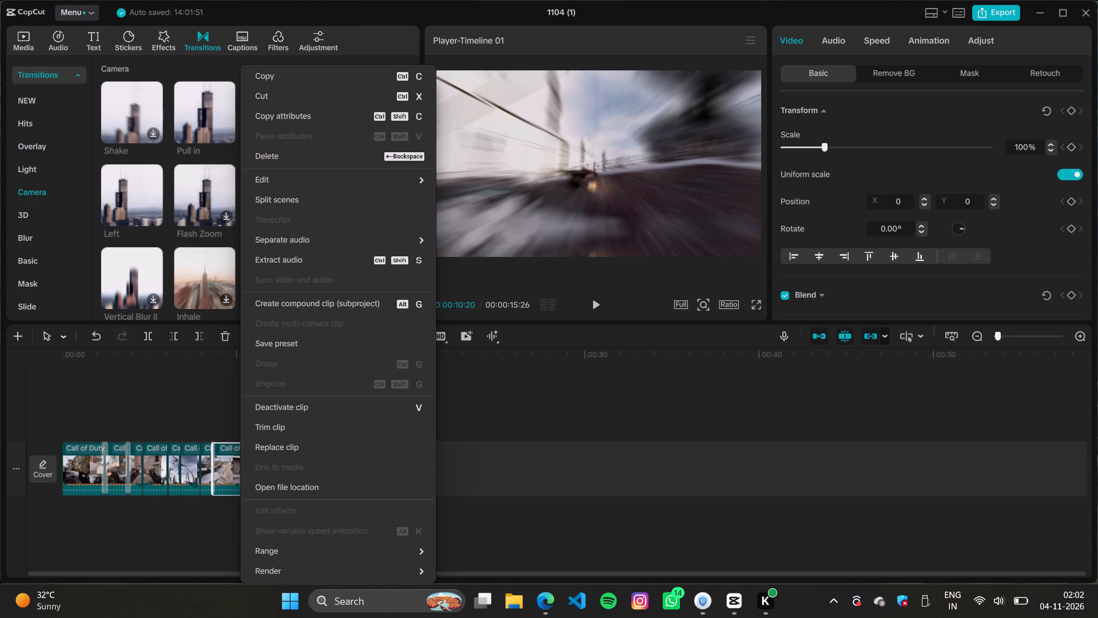
{"action": "left_click", "coordinate": [186, 425]}
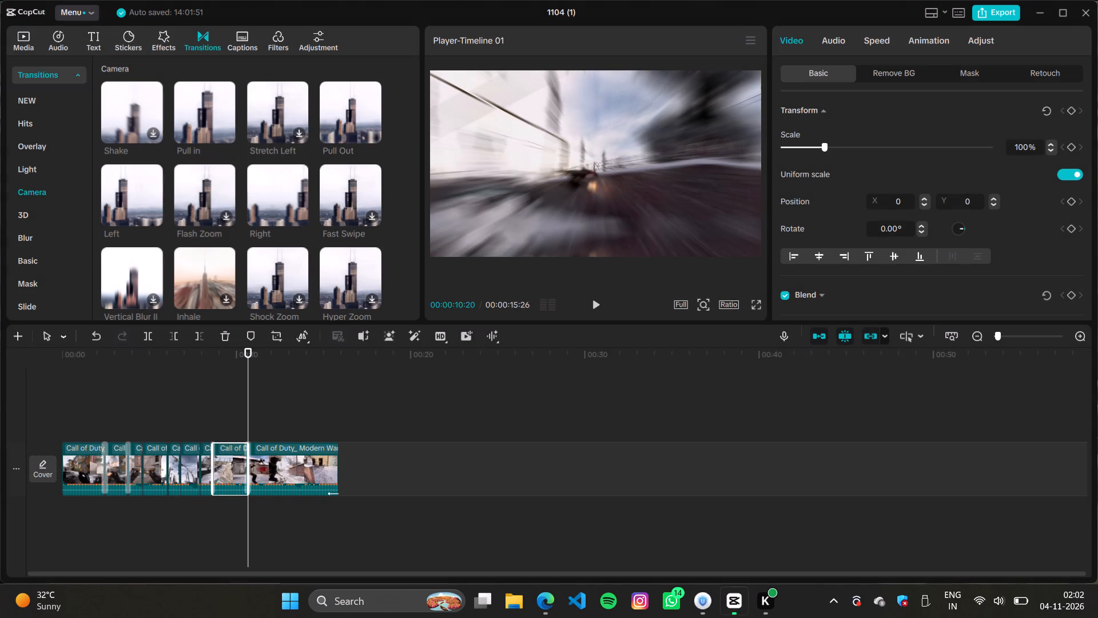
{"action": "left_click", "coordinate": [239, 400]}
{"action": "left_click", "coordinate": [249, 451]}
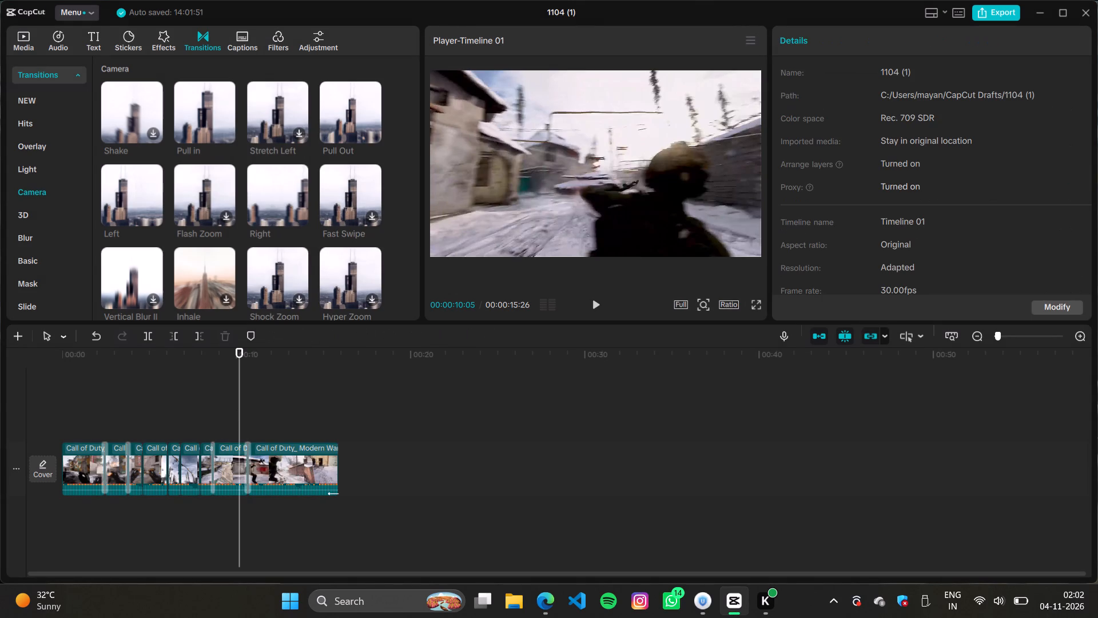
{"action": "left_click", "coordinate": [241, 407]}
{"action": "key", "text": "space"}
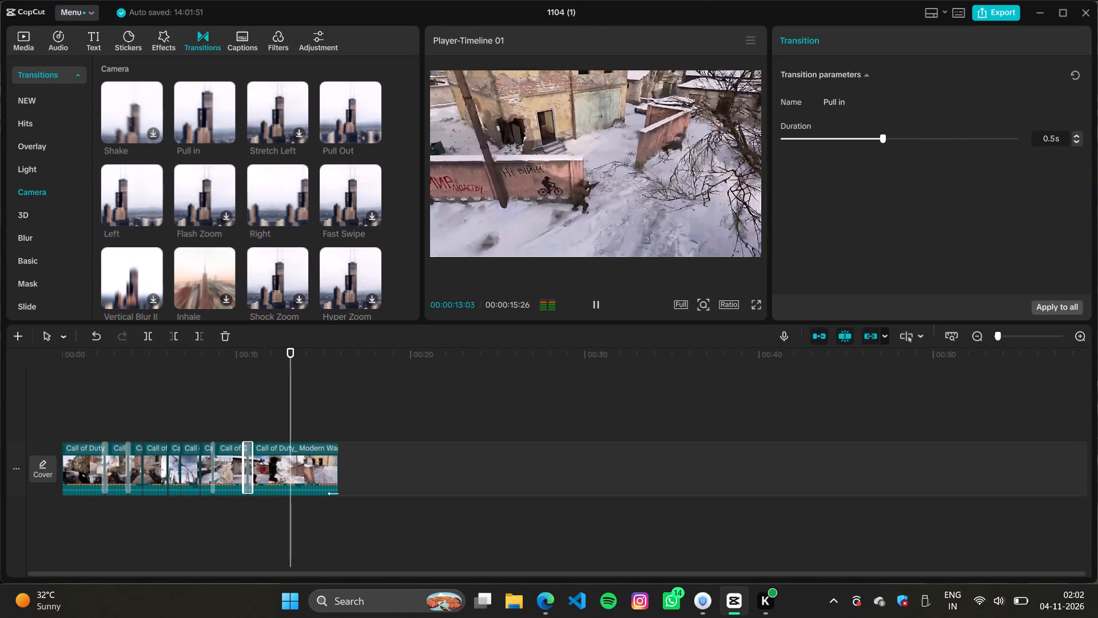
{"action": "key", "text": "space"}
Split the last clip at 00:00:12:14, at the start of the aerial shot of the snowy street.
{"action": "left_click", "coordinate": [285, 431]}
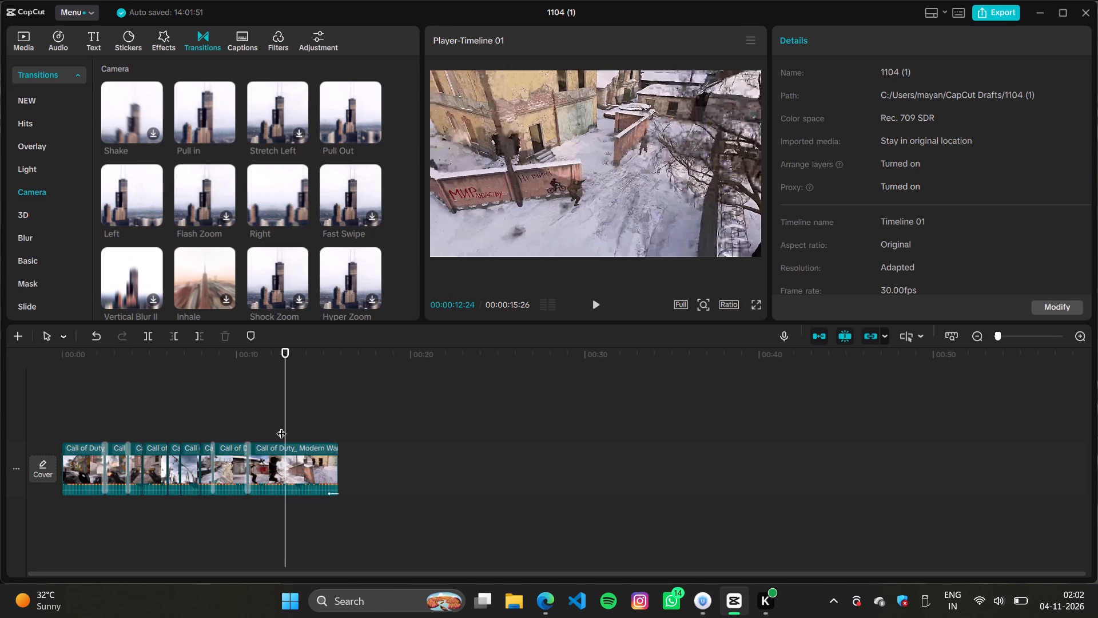
{"action": "key", "text": "Left"}
{"action": "key", "text": "Left"}
{"action": "key", "text": "Left"}
{"action": "key", "text": "Left"}
{"action": "key", "text": "Left"}
{"action": "key", "text": "Left"}
{"action": "key", "text": "Left"}
{"action": "key", "text": "Left"}
{"action": "key", "text": "Left"}
{"action": "key", "text": "Left"}
{"action": "key", "text": "Left"}
{"action": "key", "text": "Left"}
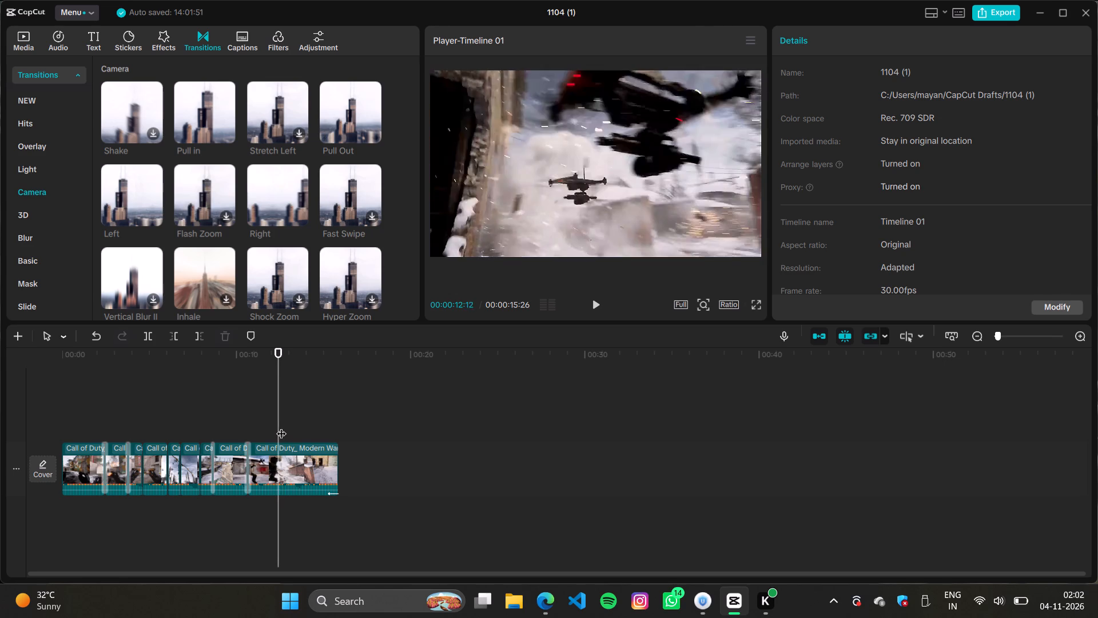
{"action": "key", "text": "Left"}
{"action": "key", "text": "Right"}
{"action": "key", "text": "Right"}
{"action": "key", "text": "Right"}
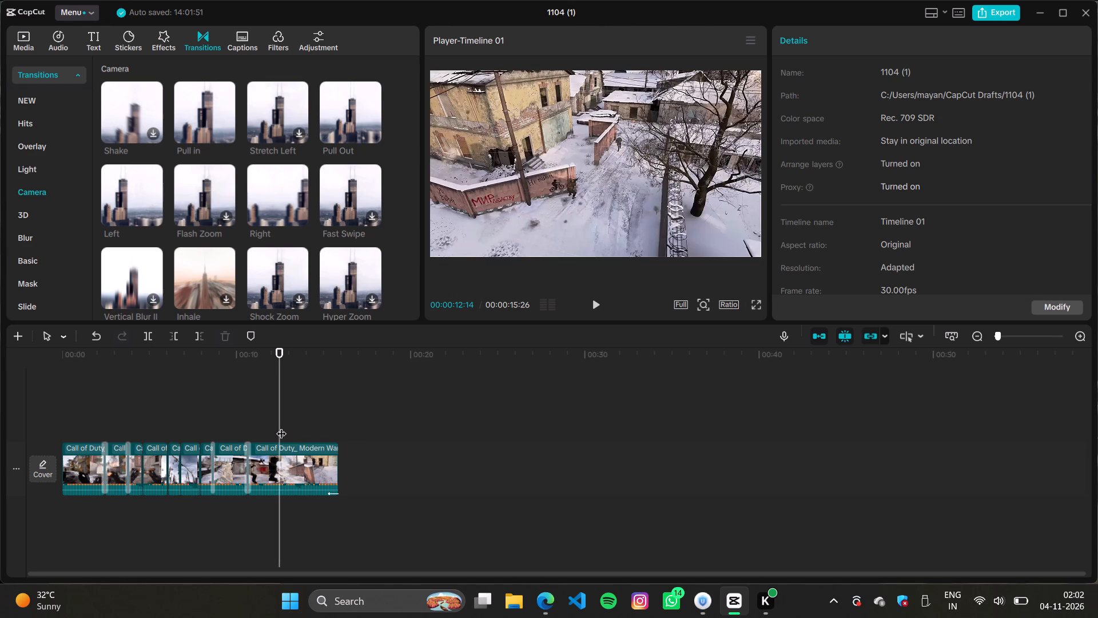
{"action": "key", "text": "ctrl+b"}
Add a Pull Out transition at the 00:00:12:14 cut and play the timeline back from the start.
{"action": "left_click", "coordinate": [368, 131]}
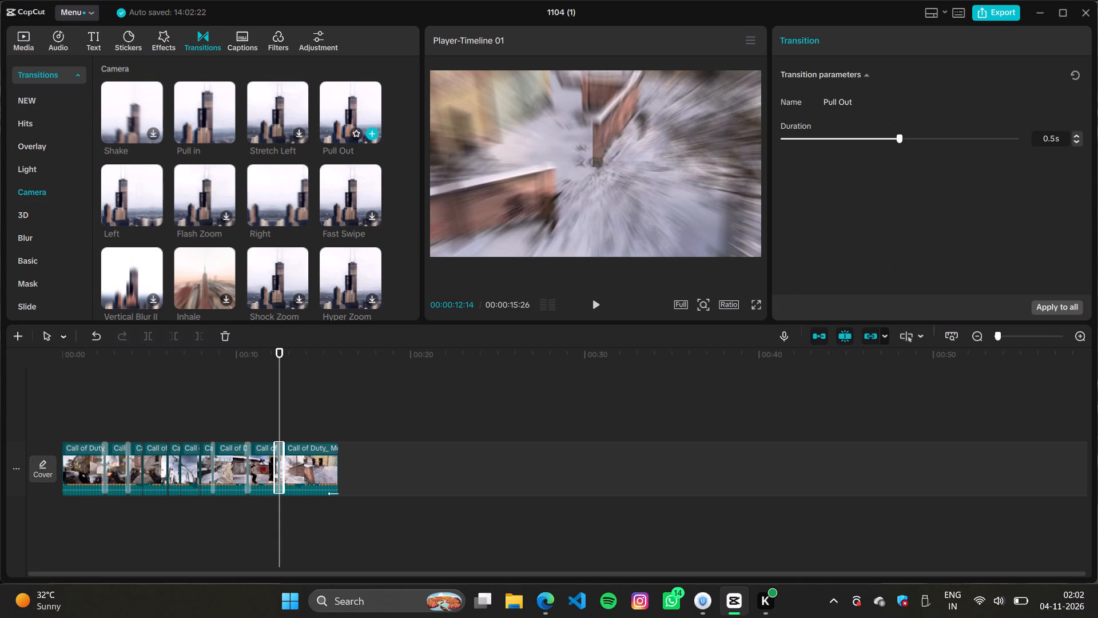
{"action": "left_click", "coordinate": [70, 415]}
{"action": "key", "text": "space"}
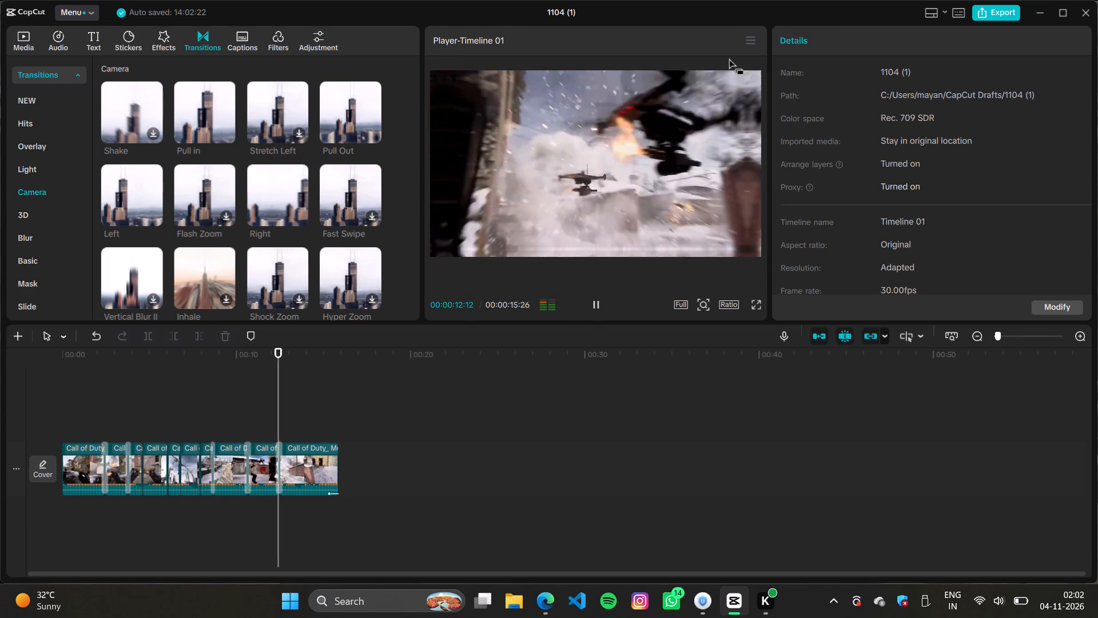
Export the video as 1104 (1) in 4K, H.264, mp4 at 30fps without sharing it.
{"action": "left_click", "coordinate": [1000, 13]}
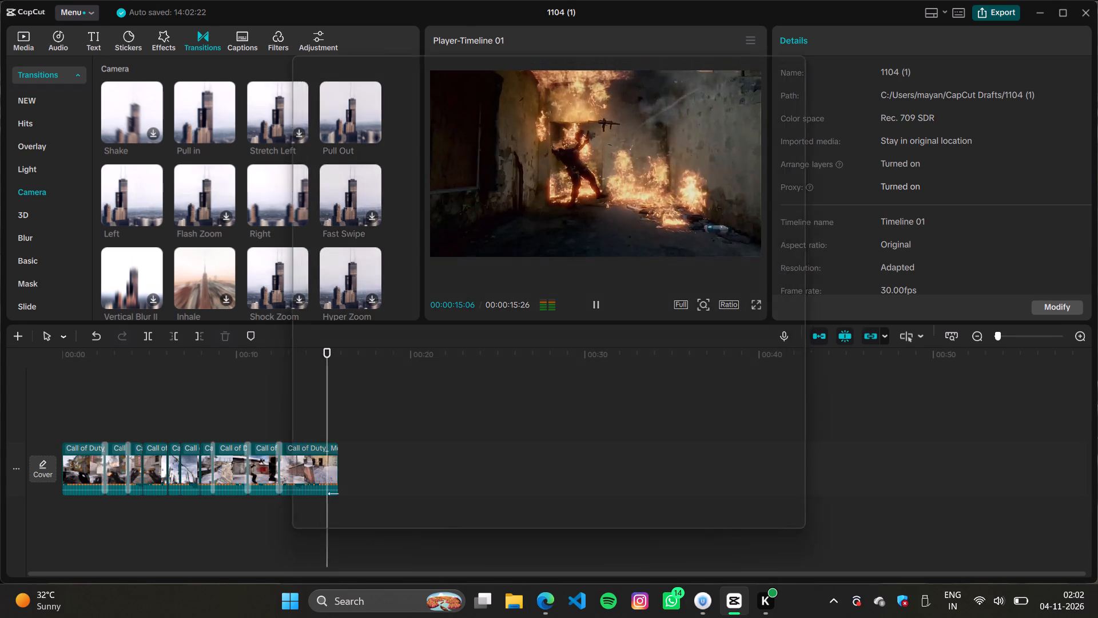
{"action": "left_click", "coordinate": [706, 522]}
{"action": "left_click", "coordinate": [703, 506]}
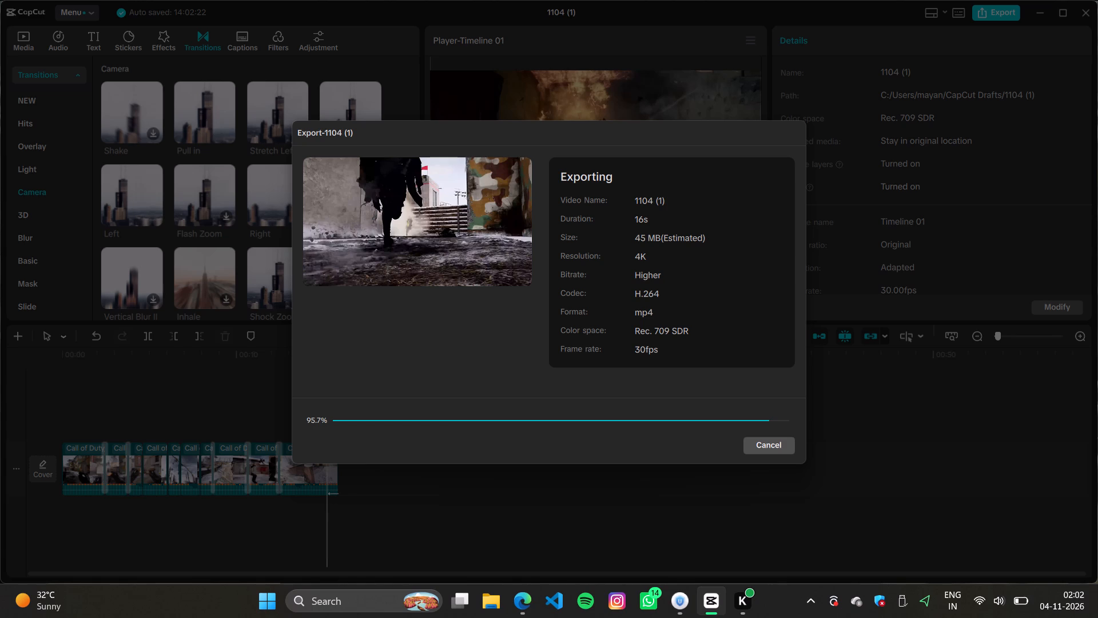
{"action": "left_click", "coordinate": [768, 504]}
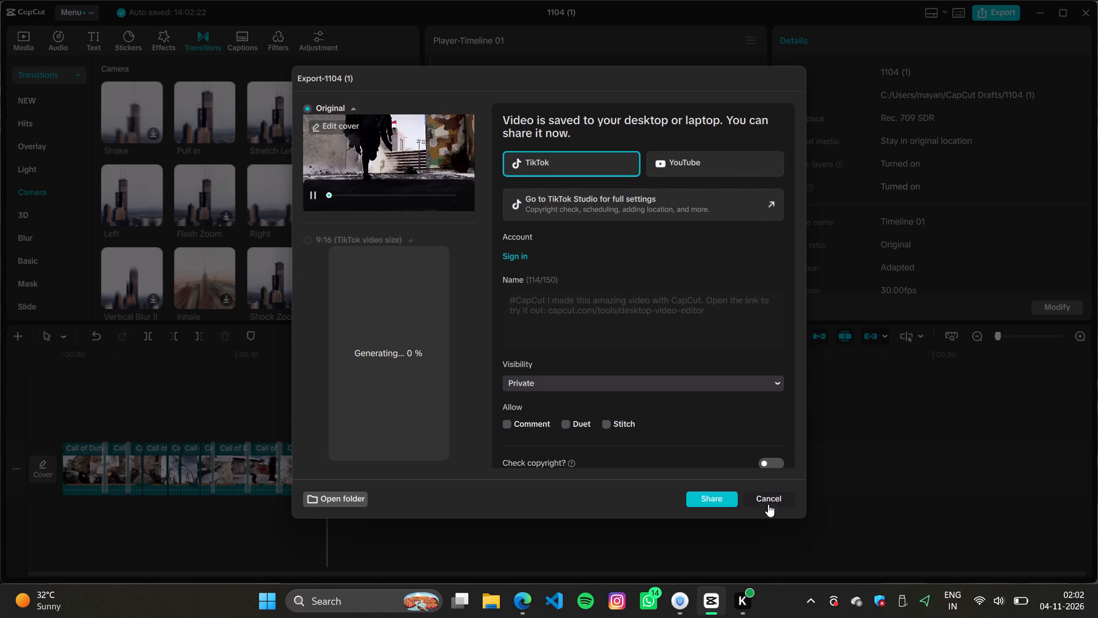
Import the exported 1104 (1) video from the Downloads folder into the project media.
{"action": "left_click", "coordinate": [23, 37]}
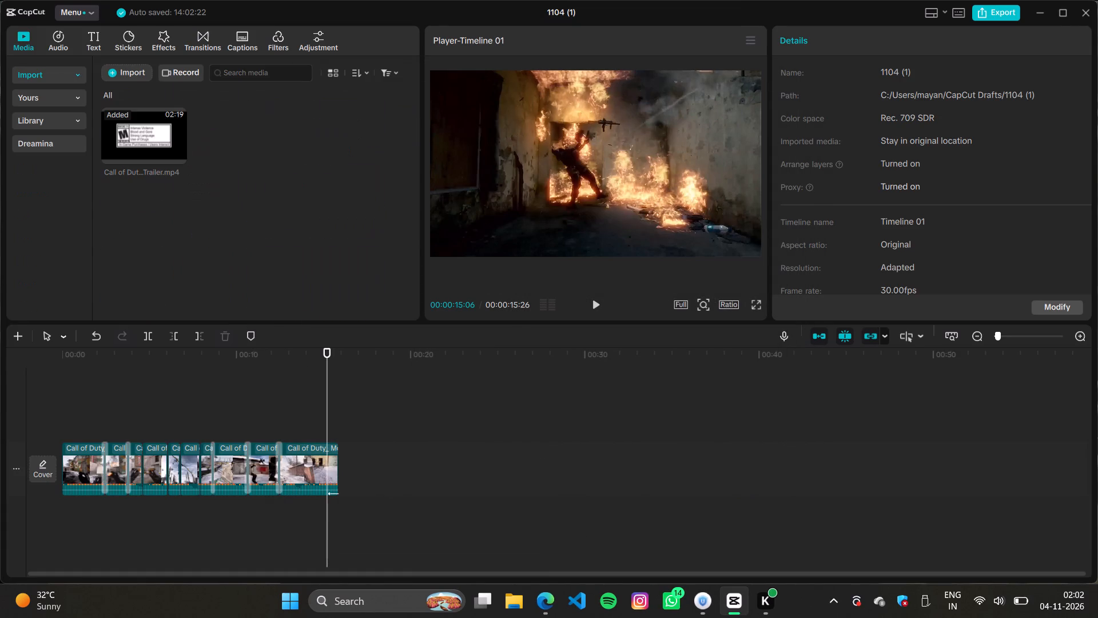
{"action": "left_click", "coordinate": [116, 70]}
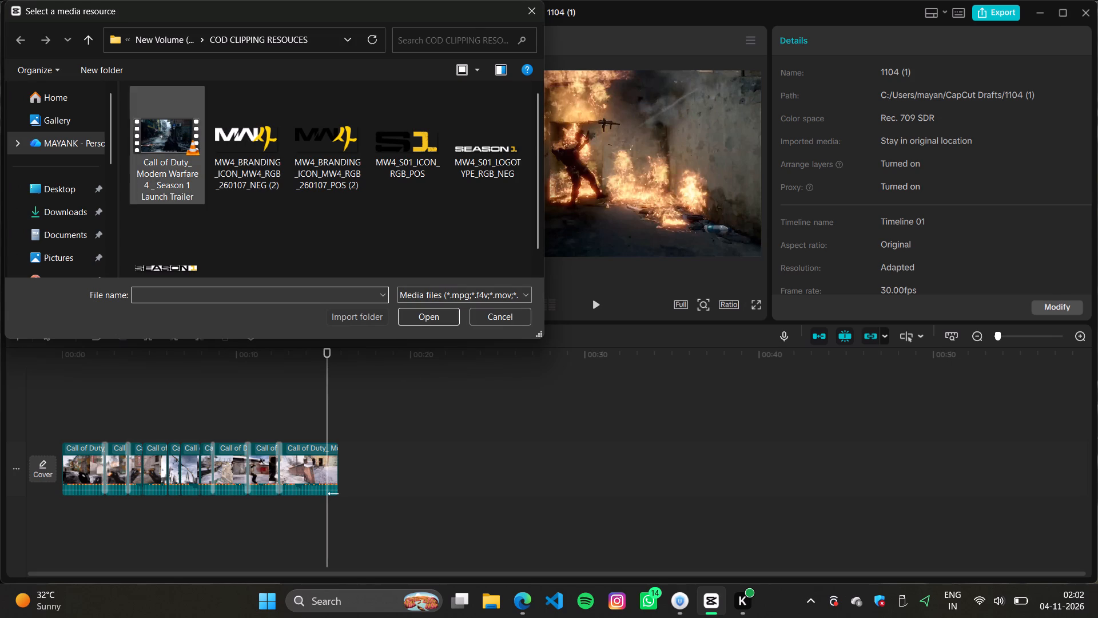
{"action": "left_click", "coordinate": [82, 217]}
{"action": "left_click", "coordinate": [178, 126]}
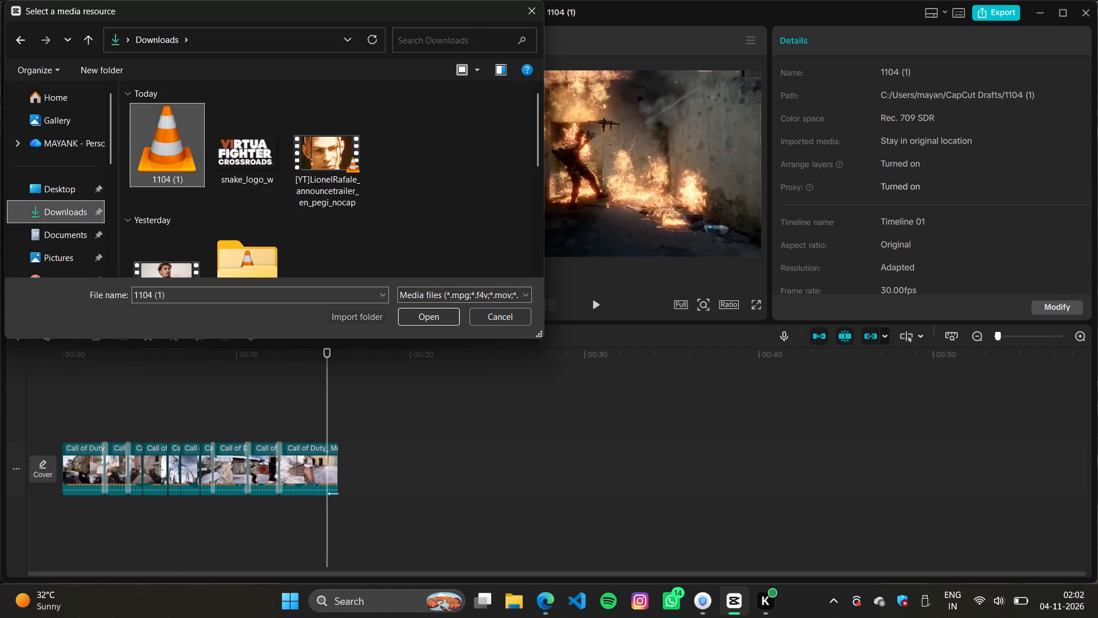
{"action": "left_click", "coordinate": [423, 314]}
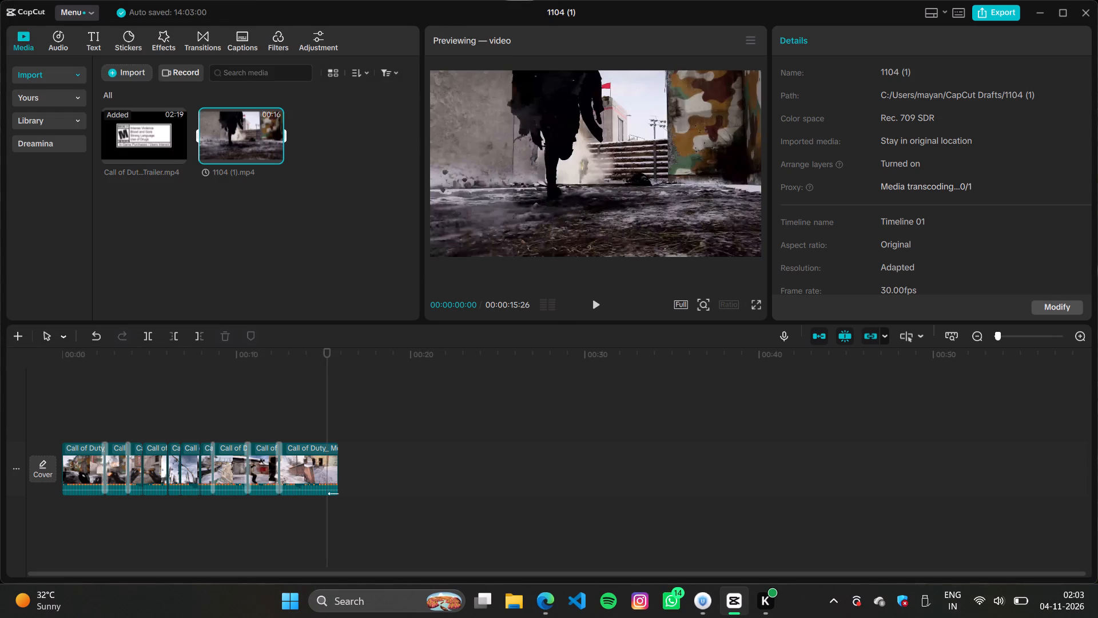
Select all the Call of Duty clips and their transitions on the timeline.
{"action": "left_click", "coordinate": [149, 136]}
{"action": "left_click_drag", "start_coordinate": [385, 474], "coordinate": [224, 469]}
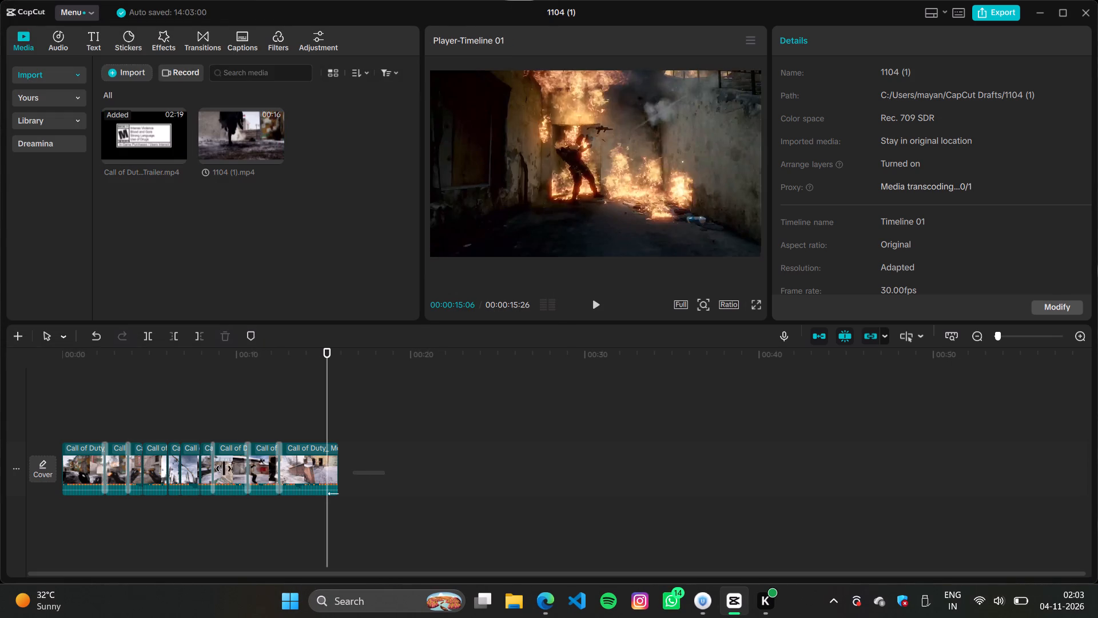
{"action": "left_click_drag", "start_coordinate": [224, 469], "coordinate": [71, 474]}
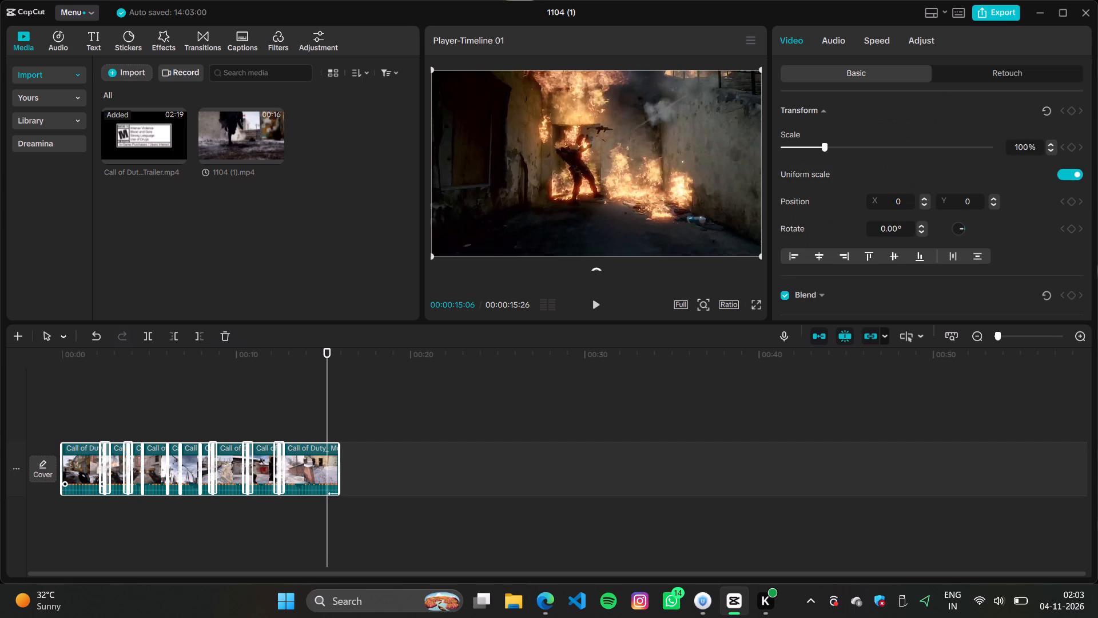
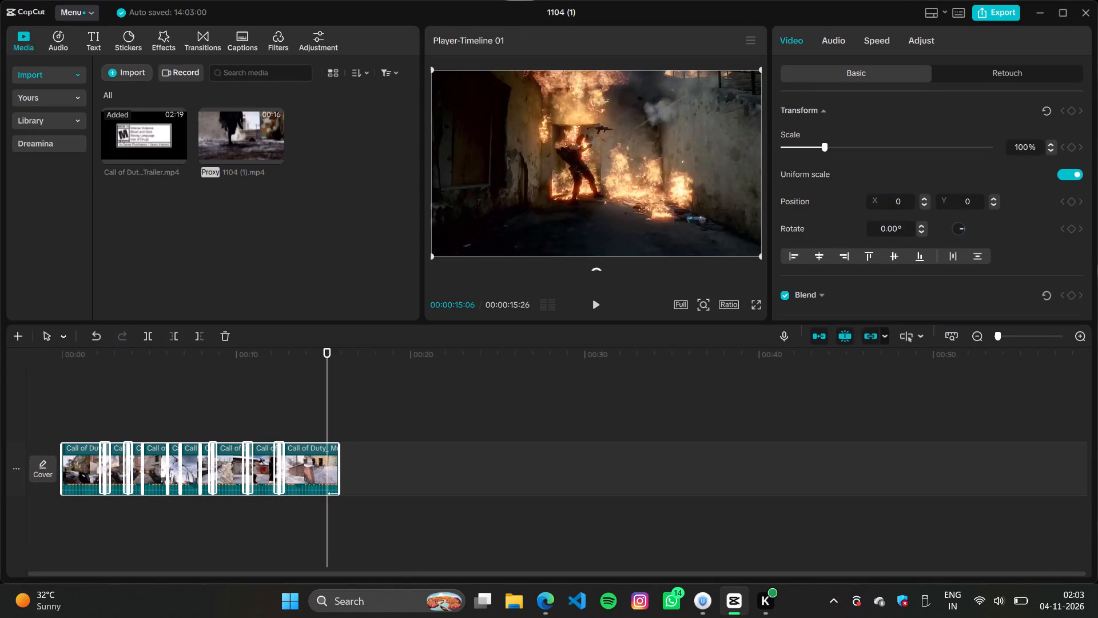
Play back the end of the timeline and the opening section around the first transition to review them.
{"action": "left_click", "coordinate": [276, 406]}
{"action": "left_click", "coordinate": [296, 404]}
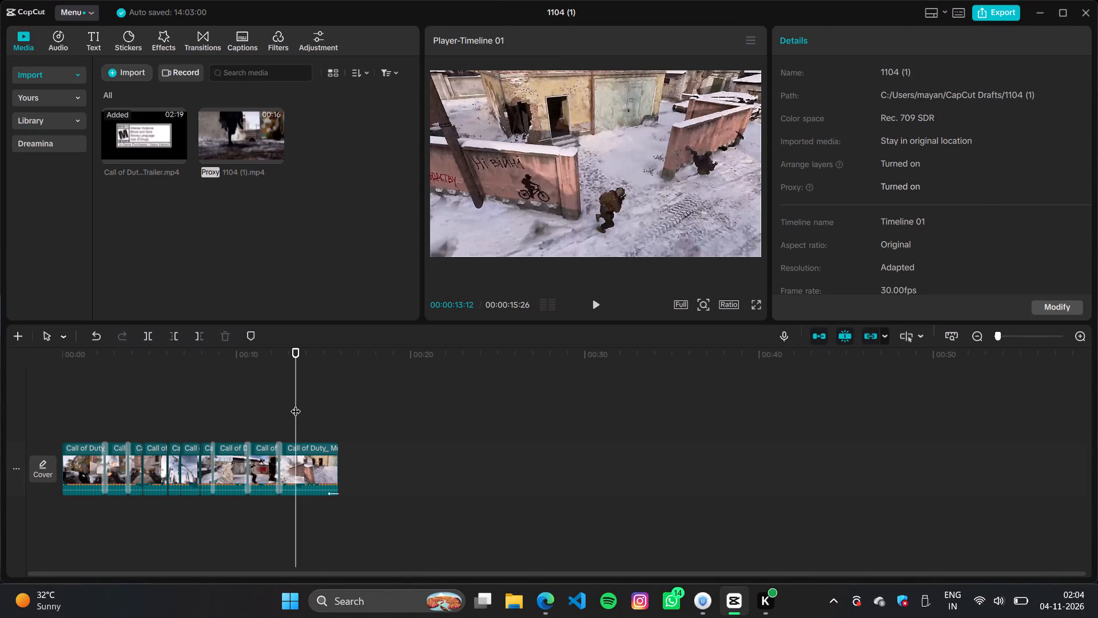
{"action": "key", "text": "space"}
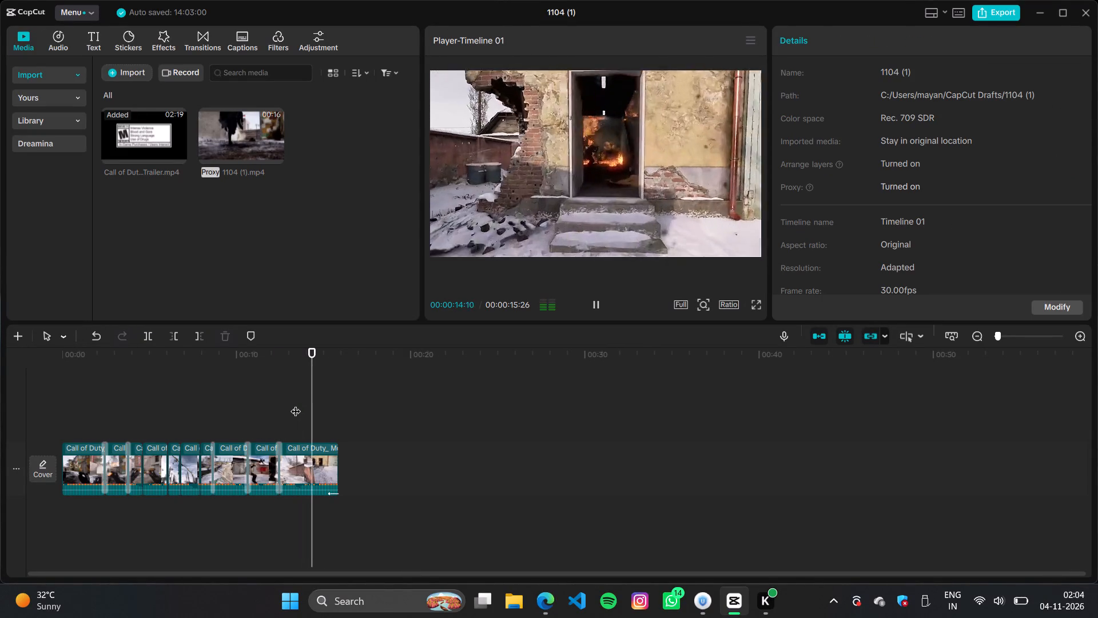
{"action": "key", "text": "space"}
{"action": "left_click", "coordinate": [87, 397]}
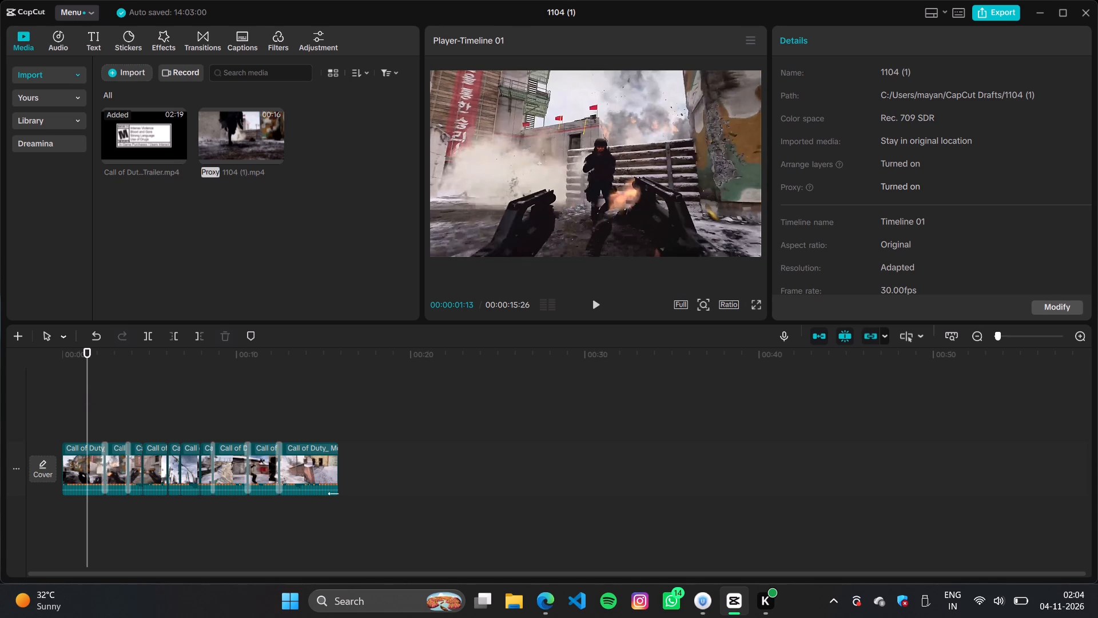
{"action": "left_click_drag", "start_coordinate": [86, 413], "coordinate": [81, 408]}
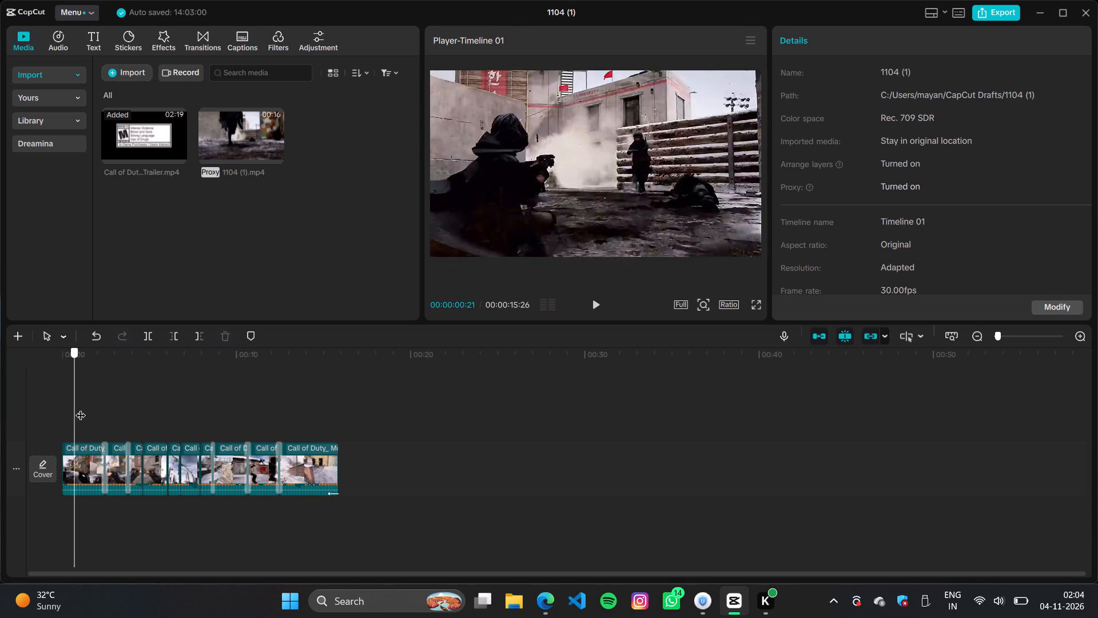
{"action": "left_click_drag", "start_coordinate": [81, 408], "coordinate": [80, 402]}
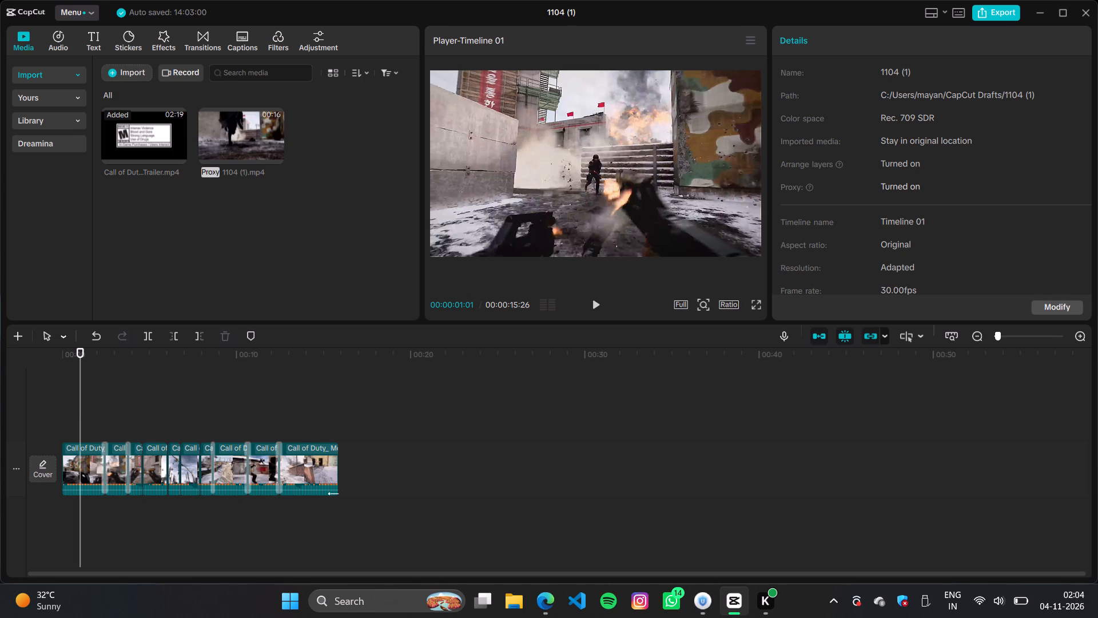
{"action": "left_click", "coordinate": [120, 423]}
{"action": "left_click", "coordinate": [87, 402]}
{"action": "key", "text": "space"}
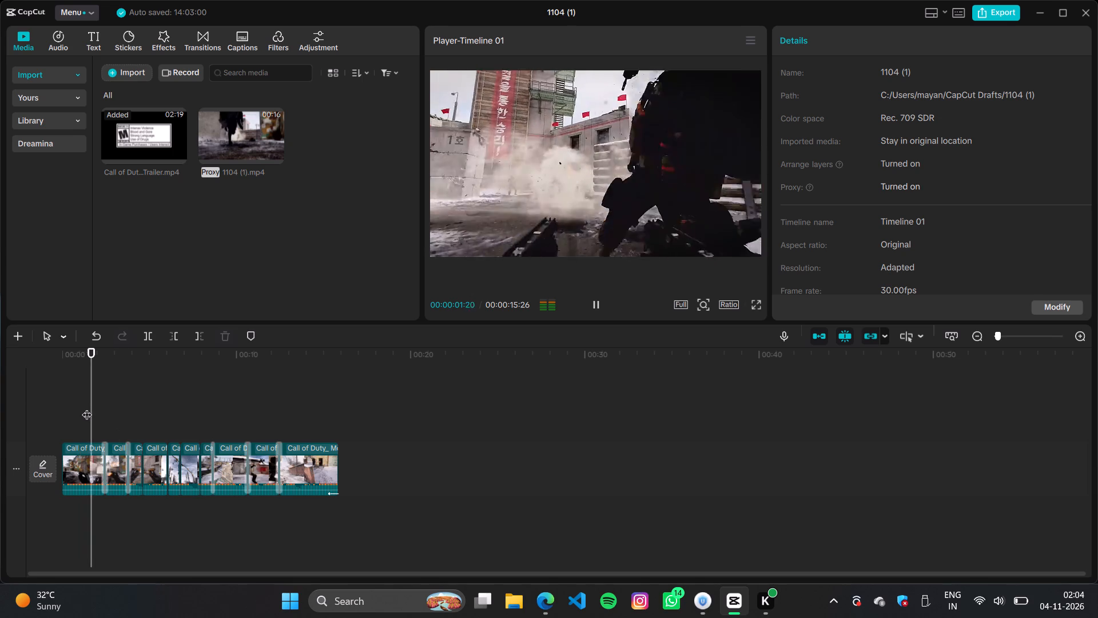
{"action": "key", "text": "space"}
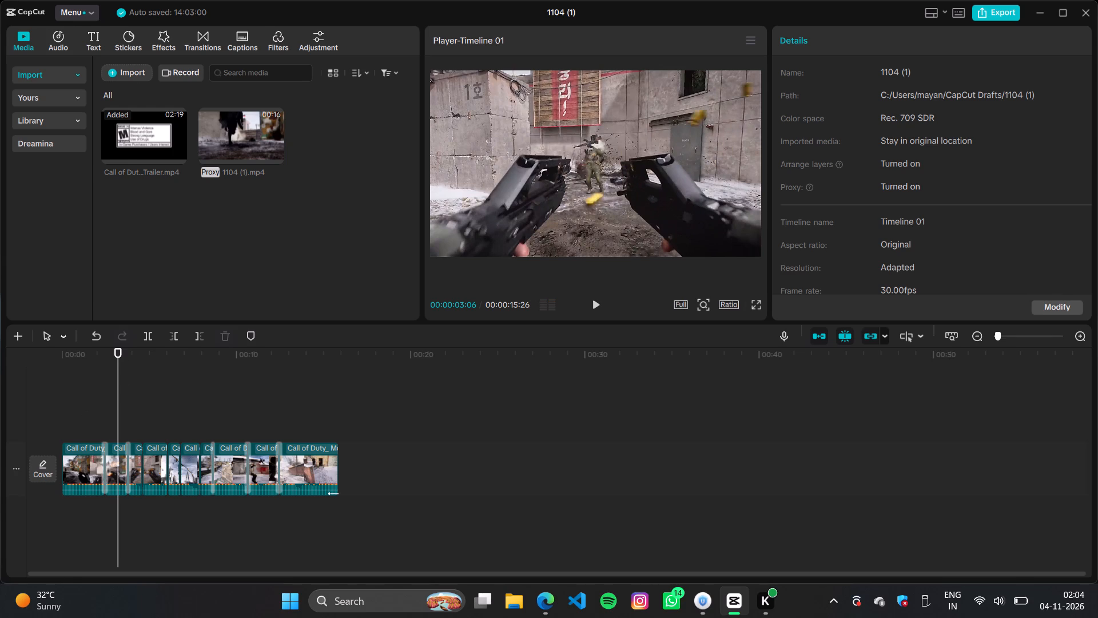
{"action": "left_click_drag", "start_coordinate": [121, 377], "coordinate": [79, 387]}
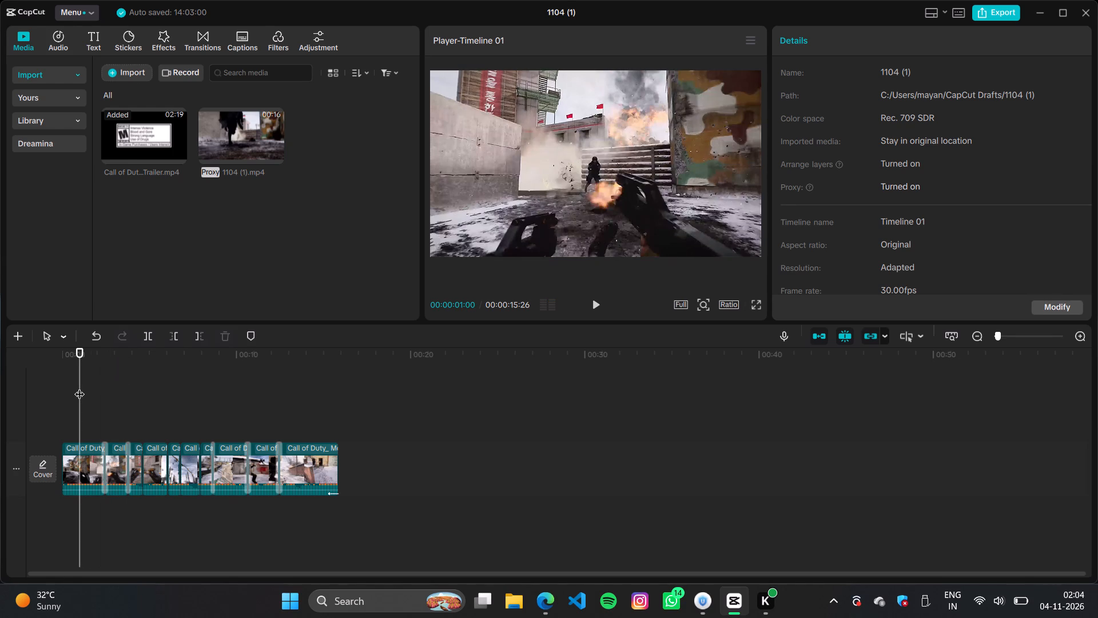
{"action": "key", "text": "space"}
{"action": "key", "text": "space"}
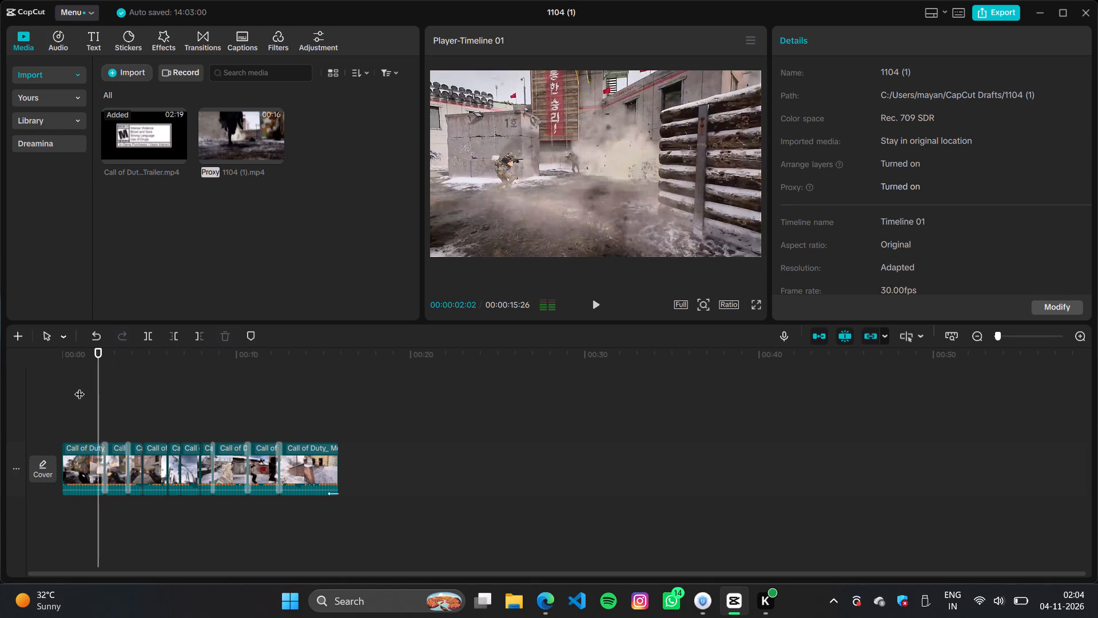
{"action": "key", "text": "space"}
{"action": "key", "text": "space"}
Delete the transition between the first and second clips on the timeline.
{"action": "key", "text": "Left"}
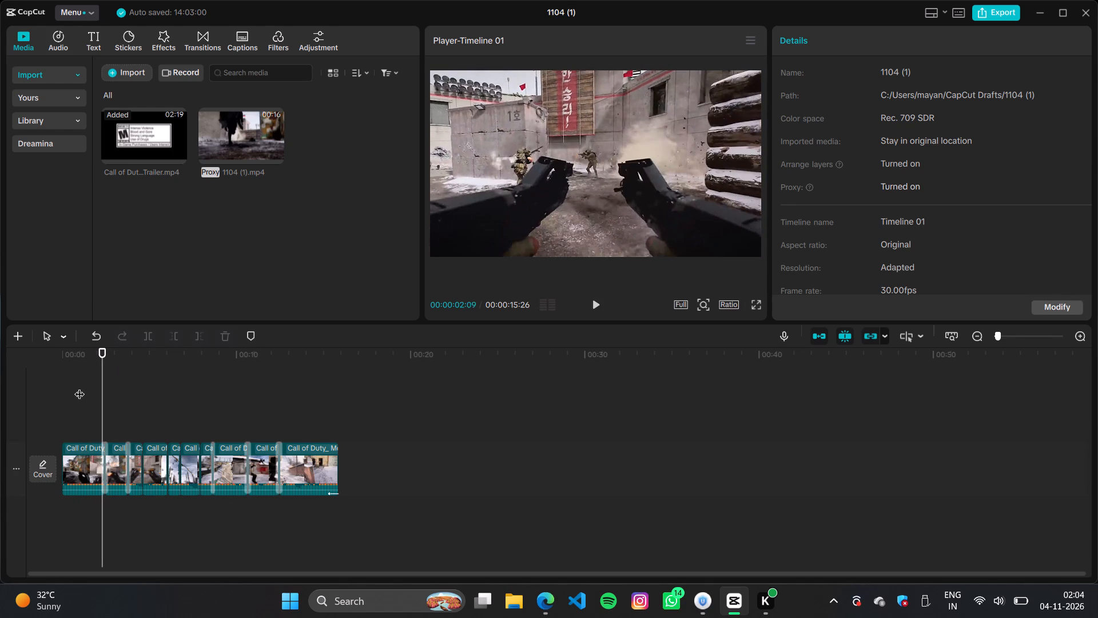
{"action": "key", "text": "Left"}
{"action": "key", "text": "Left"}
{"action": "key", "text": "Left"}
{"action": "key", "text": "Left"}
{"action": "key", "text": "Left"}
{"action": "key", "text": "Left"}
{"action": "key", "text": "Left"}
{"action": "key", "text": "Left"}
{"action": "key", "text": "Left"}
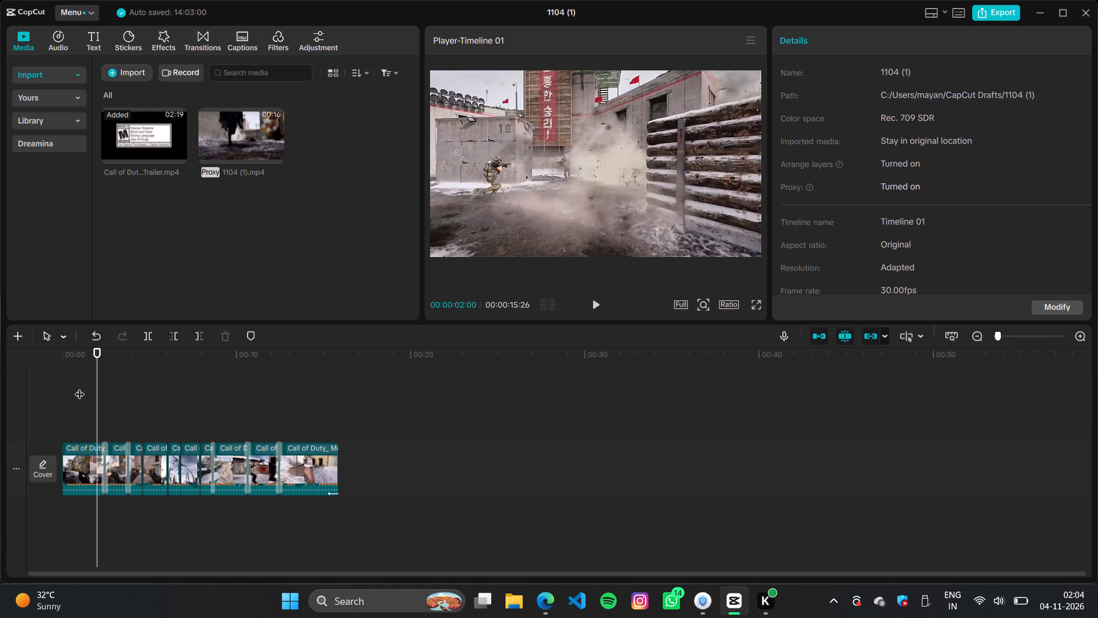
{"action": "left_click", "coordinate": [102, 449]}
{"action": "key", "text": "BackSpace"}
Find the cut frame near the end of the first clip and split it at 00:00:02:02.
{"action": "key", "text": "Left"}
{"action": "key", "text": "Left"}
{"action": "key", "text": "Left"}
{"action": "key", "text": "Left"}
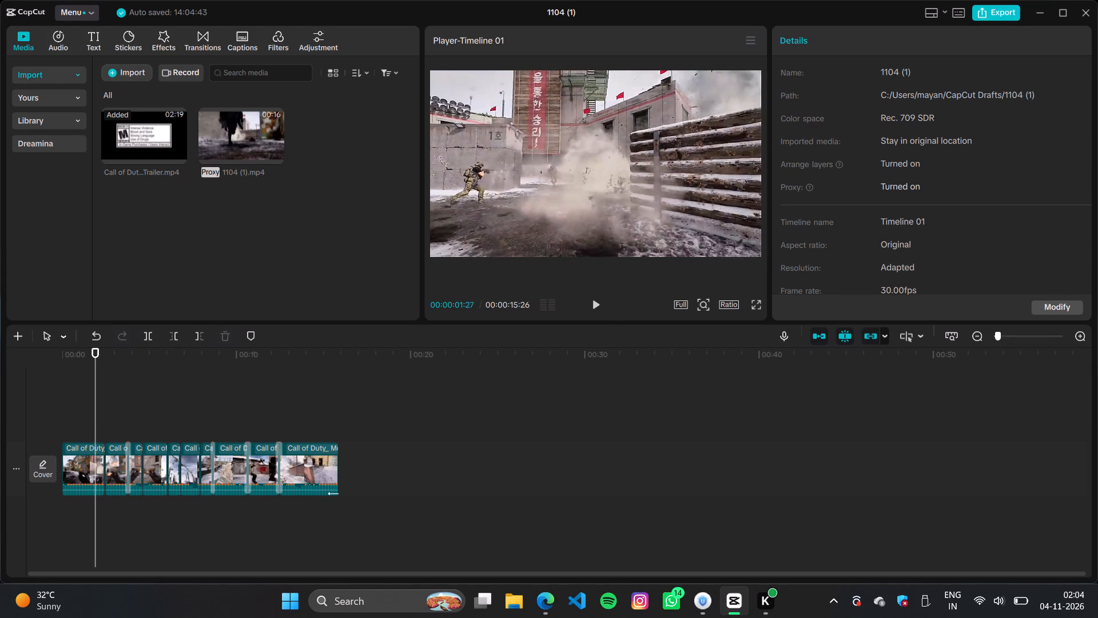
{"action": "key", "text": "Left"}
{"action": "key", "text": "Left"}
{"action": "key", "text": "Left"}
{"action": "key", "text": "Left"}
{"action": "key", "text": "Left"}
{"action": "key", "text": "Left"}
{"action": "key", "text": "Left"}
{"action": "key", "text": "Left"}
{"action": "key", "text": "Left"}
{"action": "key", "text": "Left"}
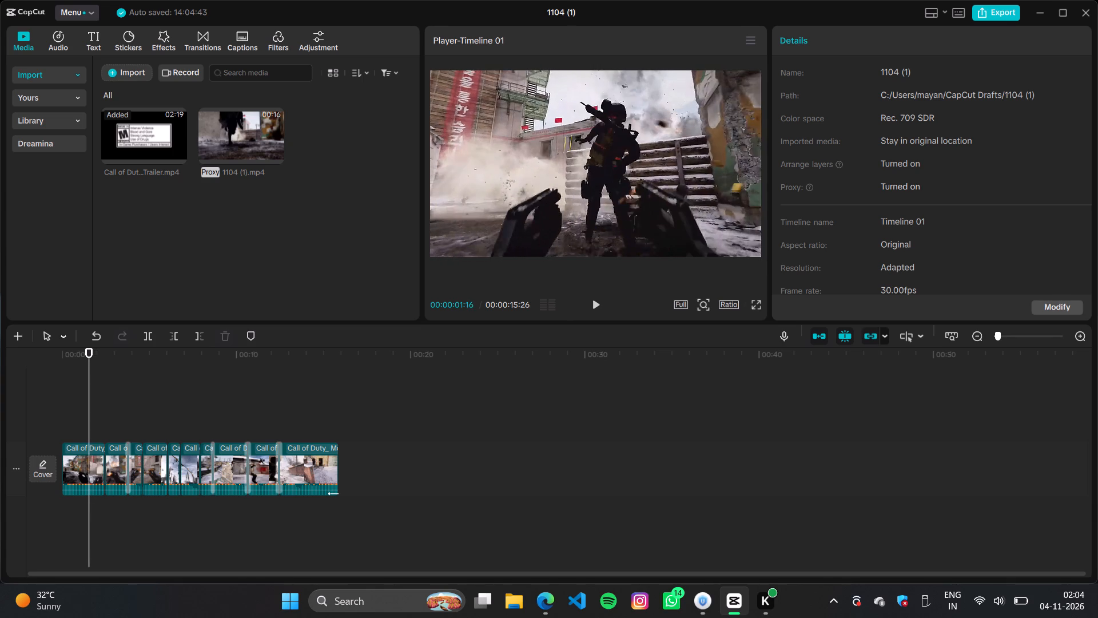
{"action": "key", "text": "Left"}
{"action": "key", "text": "Left"}
{"action": "key", "text": "Left"}
{"action": "key", "text": "Right"}
{"action": "key", "text": "Right"}
{"action": "key", "text": "Right"}
{"action": "key", "text": "Right"}
{"action": "key", "text": "Right"}
{"action": "key", "text": "Right"}
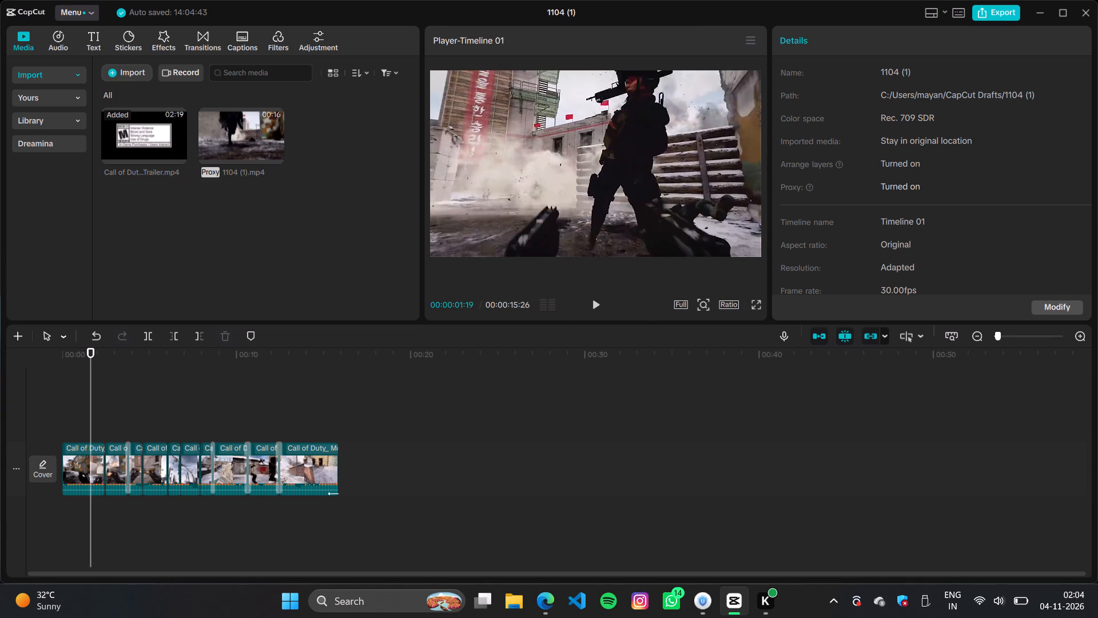
{"action": "key", "text": "Right"}
{"action": "key", "text": "Right"}
{"action": "key", "text": "Right"}
{"action": "key", "text": "Right"}
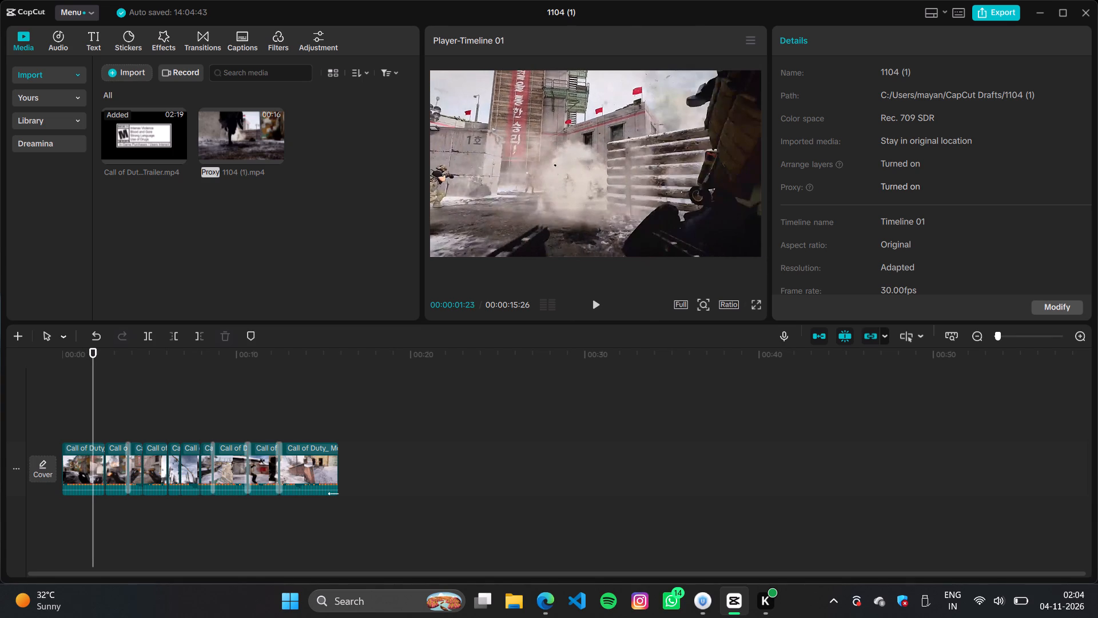
{"action": "key", "text": "Right"}
{"action": "key", "text": "Right"}
{"action": "key", "text": "Right"}
{"action": "key", "text": "Right"}
{"action": "key", "text": "Right"}
{"action": "key", "text": "Right"}
{"action": "key", "text": "Right"}
{"action": "key", "text": "Right"}
{"action": "key", "text": "Right"}
{"action": "key", "text": "Right"}
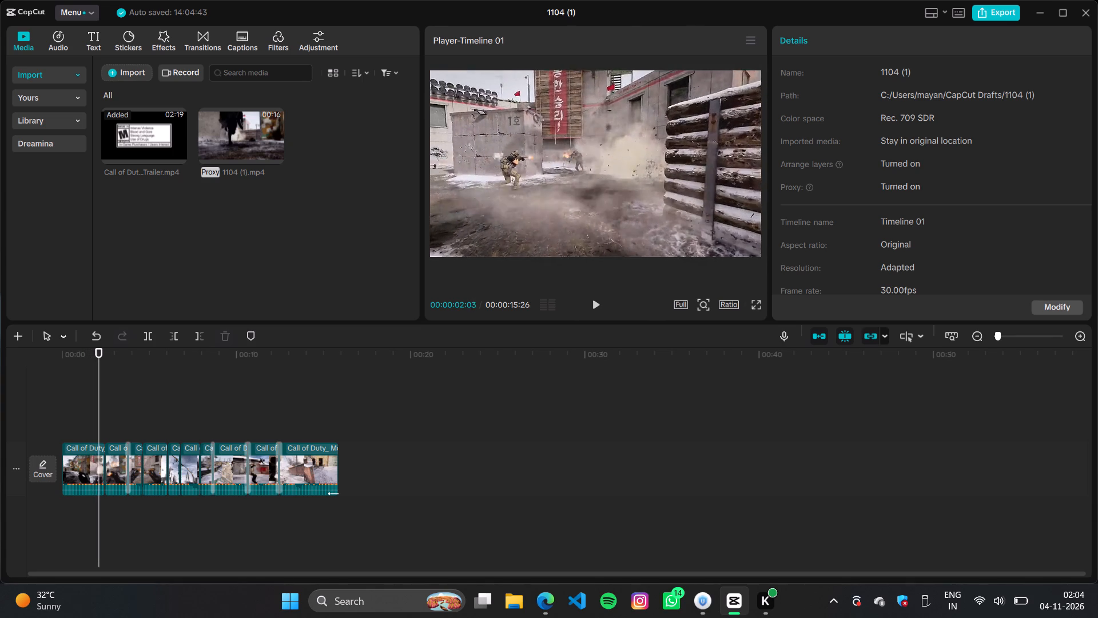
{"action": "key", "text": "Right"}
{"action": "key", "text": "Right"}
{"action": "key", "text": "Right"}
{"action": "key", "text": "Right"}
{"action": "key", "text": "Right"}
{"action": "key", "text": "Left"}
{"action": "key", "text": "Left"}
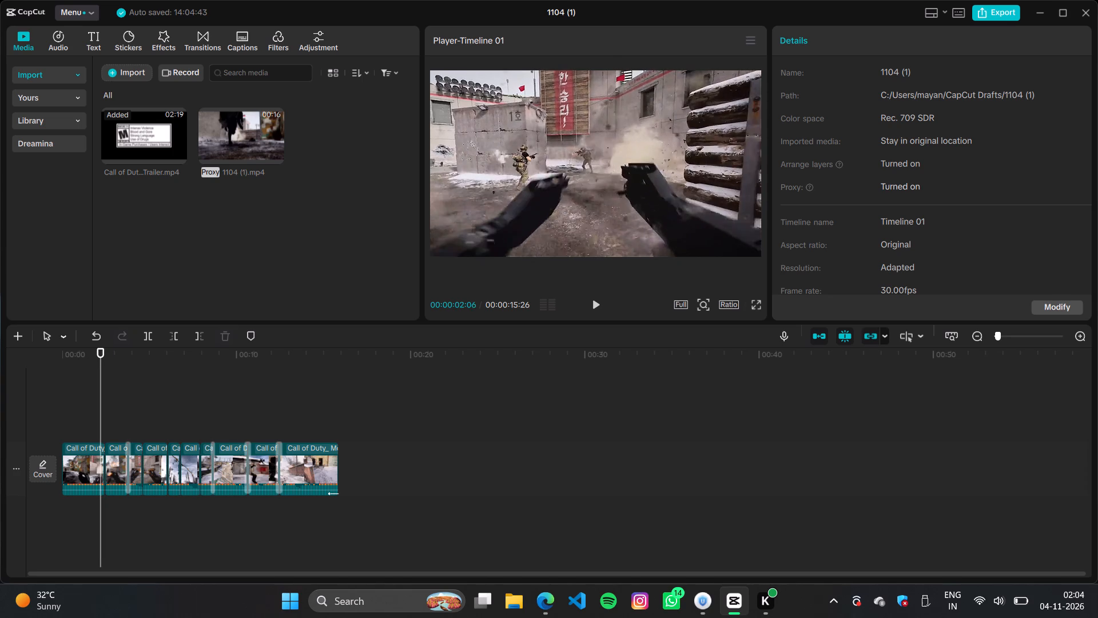
{"action": "key", "text": "Left"}
{"action": "key", "text": "Left"}
{"action": "key", "text": "Left"}
{"action": "key", "text": "Left"}
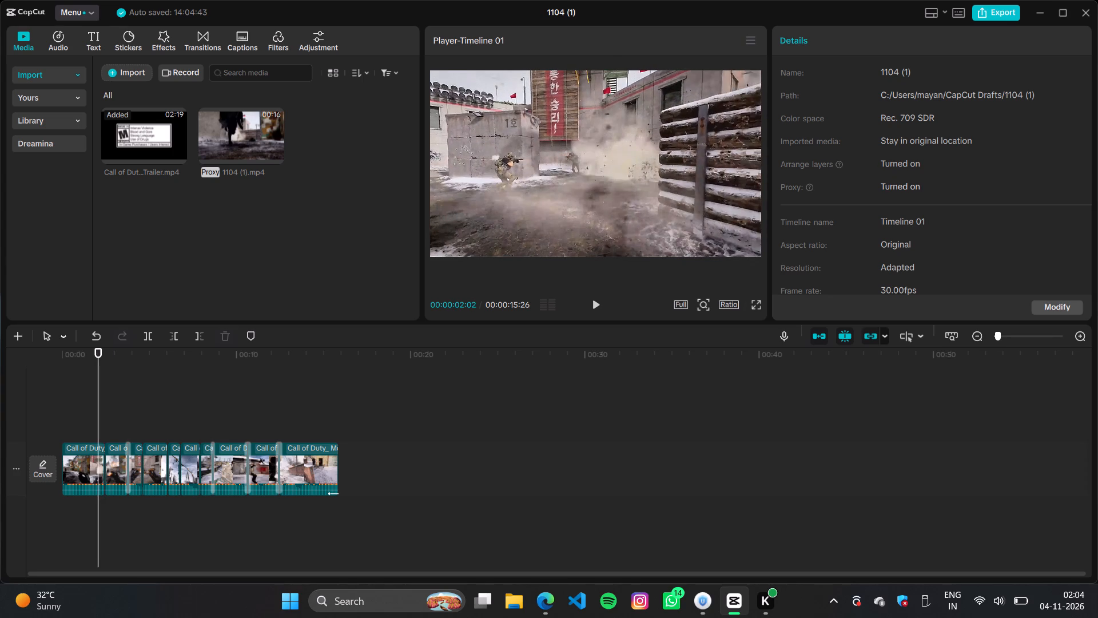
{"action": "key", "text": "ctrl+b"}
Add a Pull in transition at the 00:00:02:02 cut and play that section back.
{"action": "left_click", "coordinate": [96, 415]}
{"action": "left_click", "coordinate": [197, 39]}
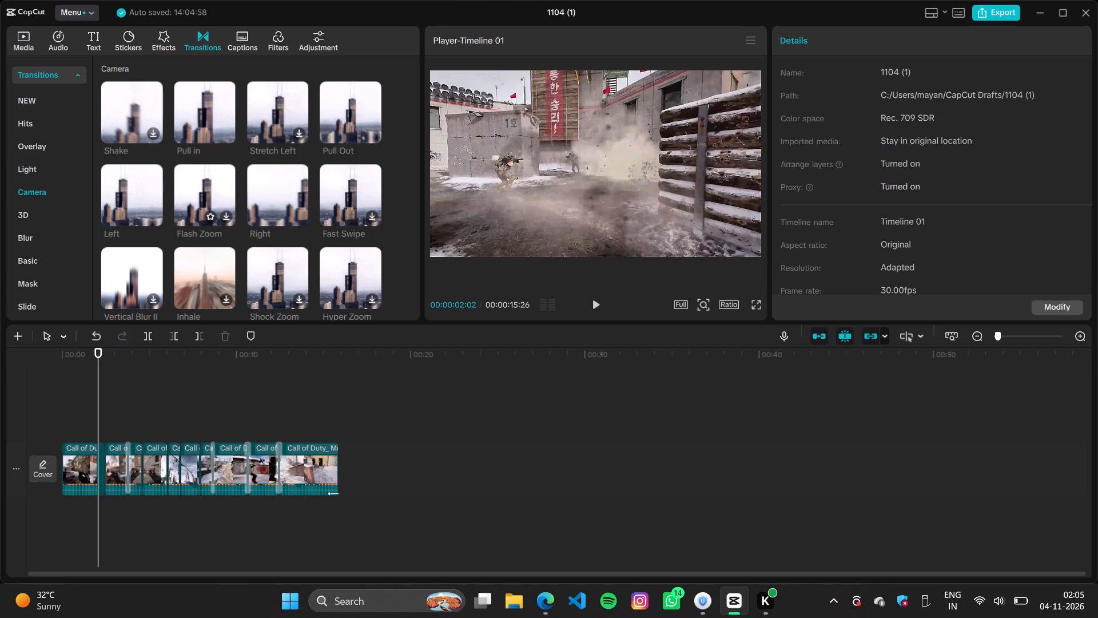
{"action": "left_click", "coordinate": [225, 133]}
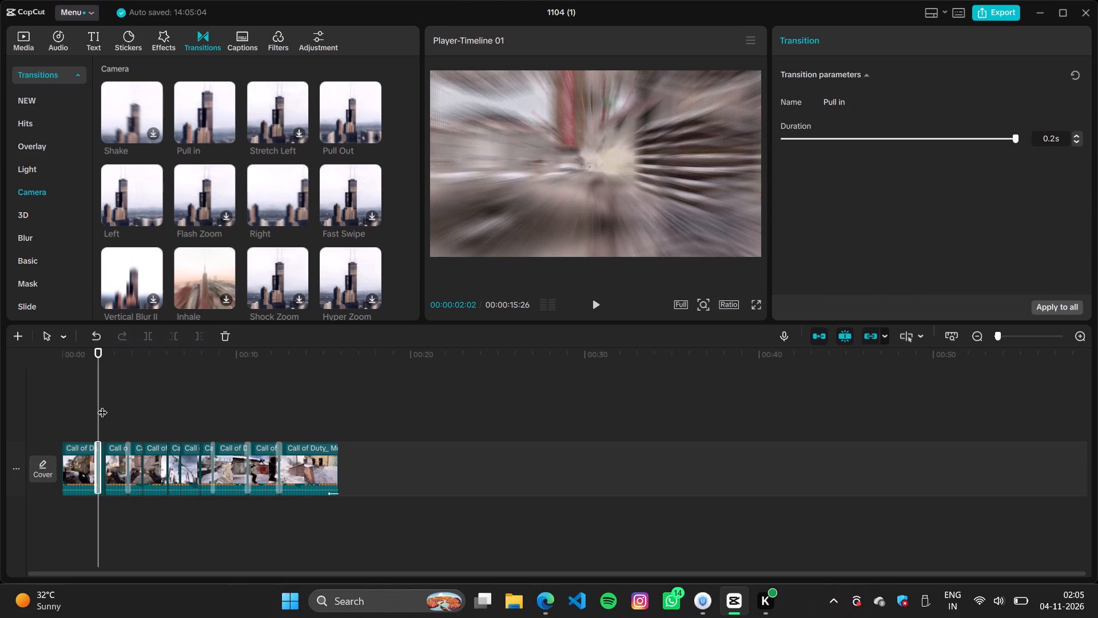
{"action": "left_click", "coordinate": [86, 410]}
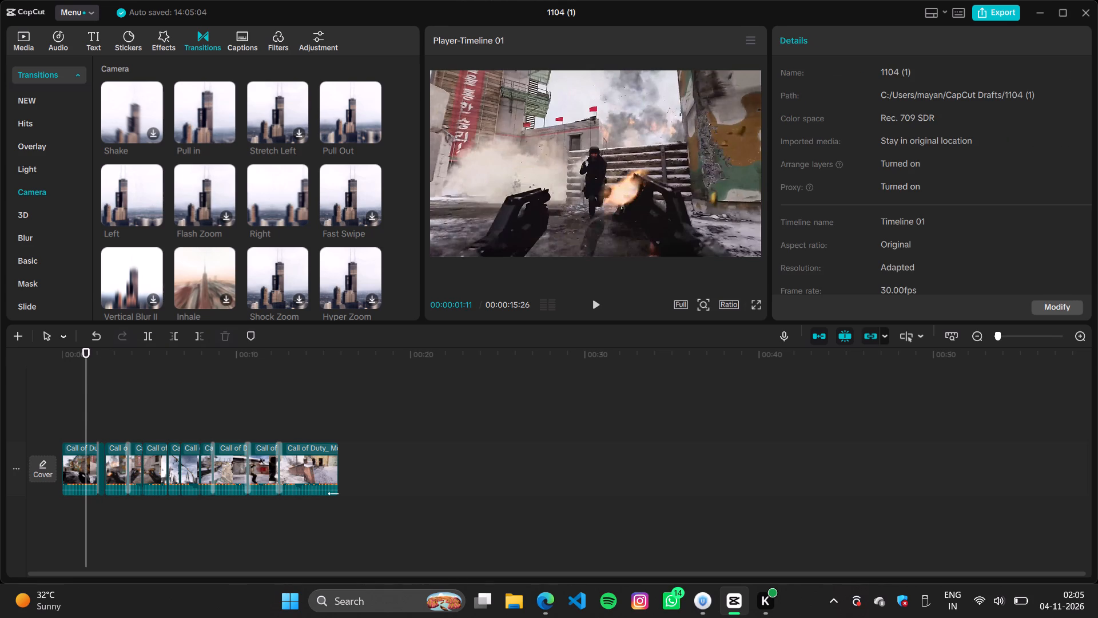
{"action": "left_click", "coordinate": [86, 387]}
{"action": "key", "text": "space"}
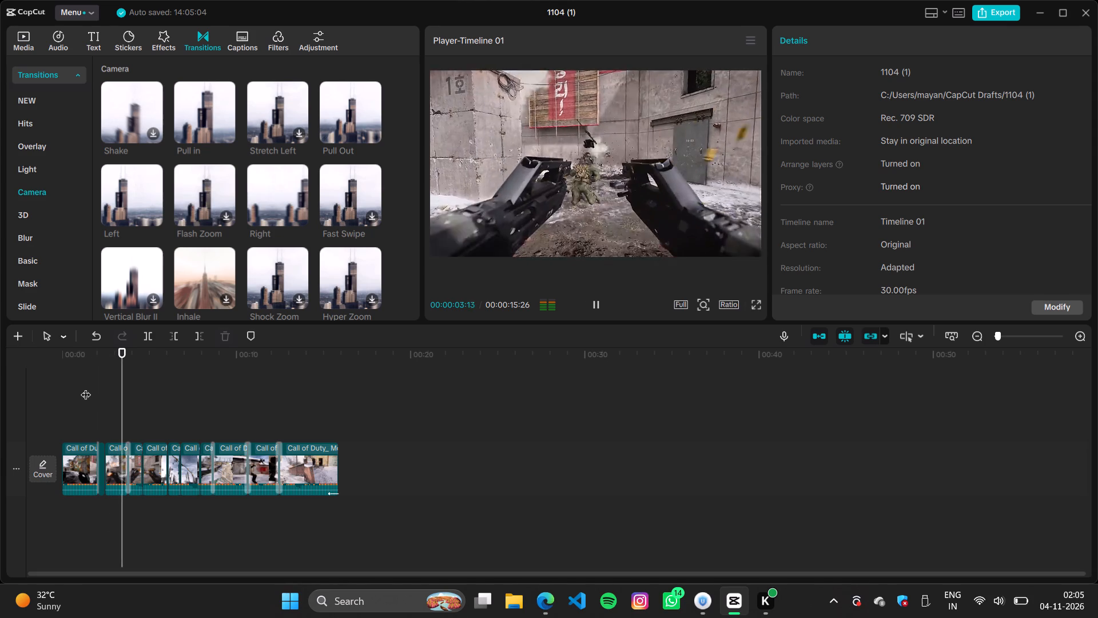
{"action": "key", "text": "space"}
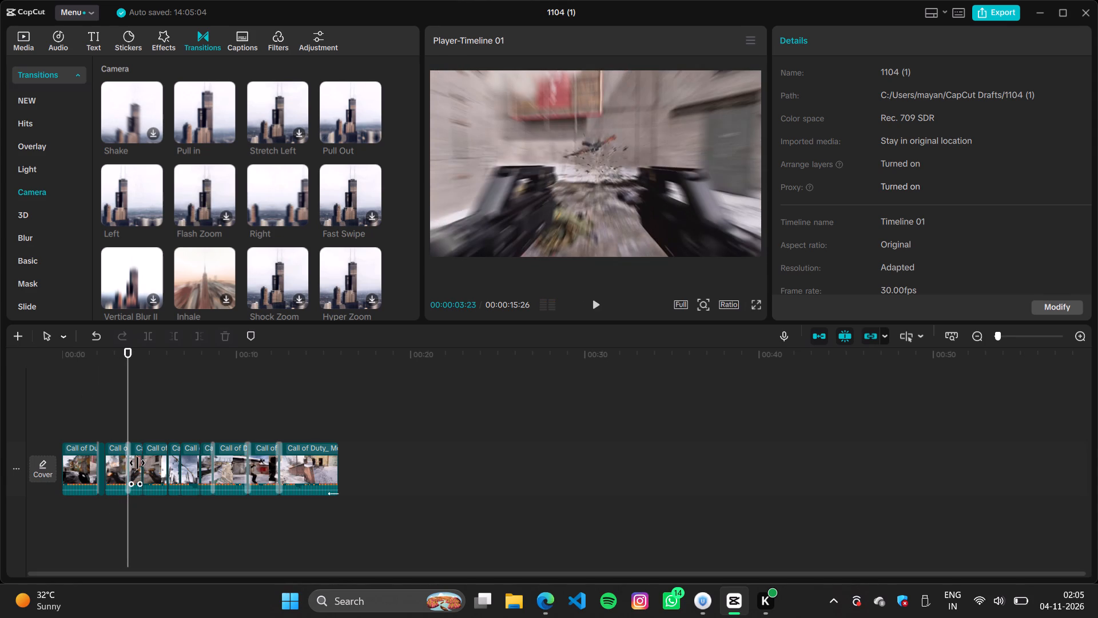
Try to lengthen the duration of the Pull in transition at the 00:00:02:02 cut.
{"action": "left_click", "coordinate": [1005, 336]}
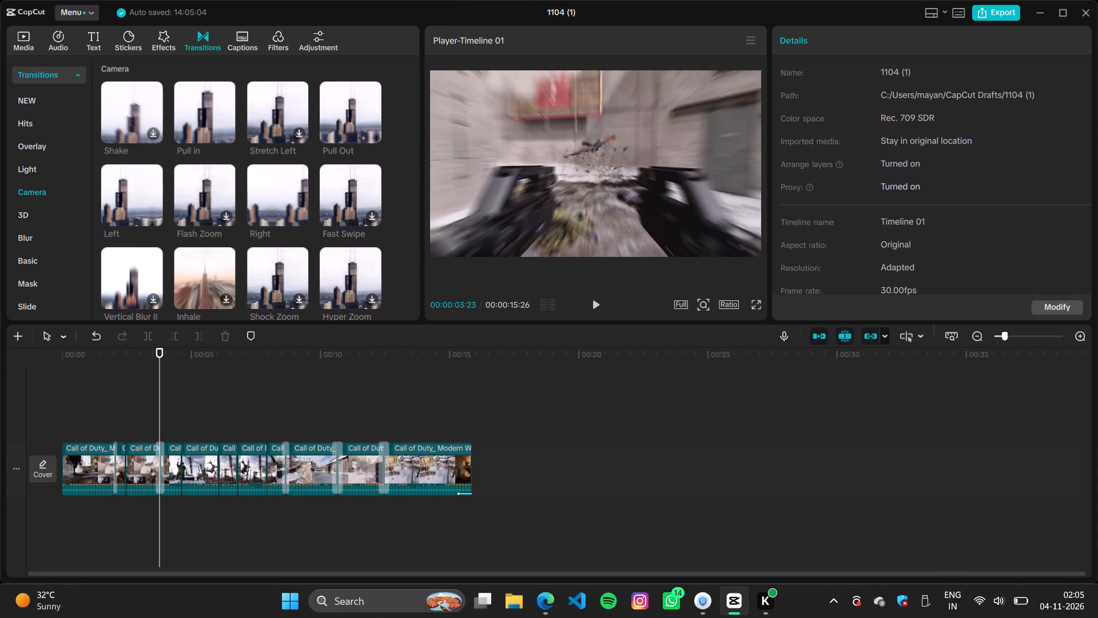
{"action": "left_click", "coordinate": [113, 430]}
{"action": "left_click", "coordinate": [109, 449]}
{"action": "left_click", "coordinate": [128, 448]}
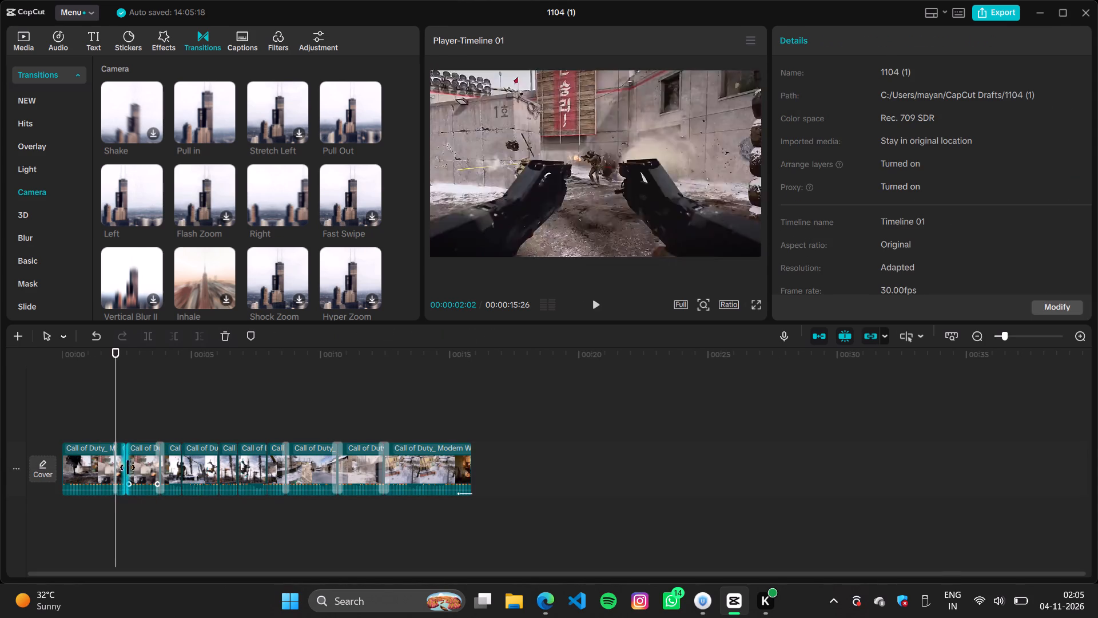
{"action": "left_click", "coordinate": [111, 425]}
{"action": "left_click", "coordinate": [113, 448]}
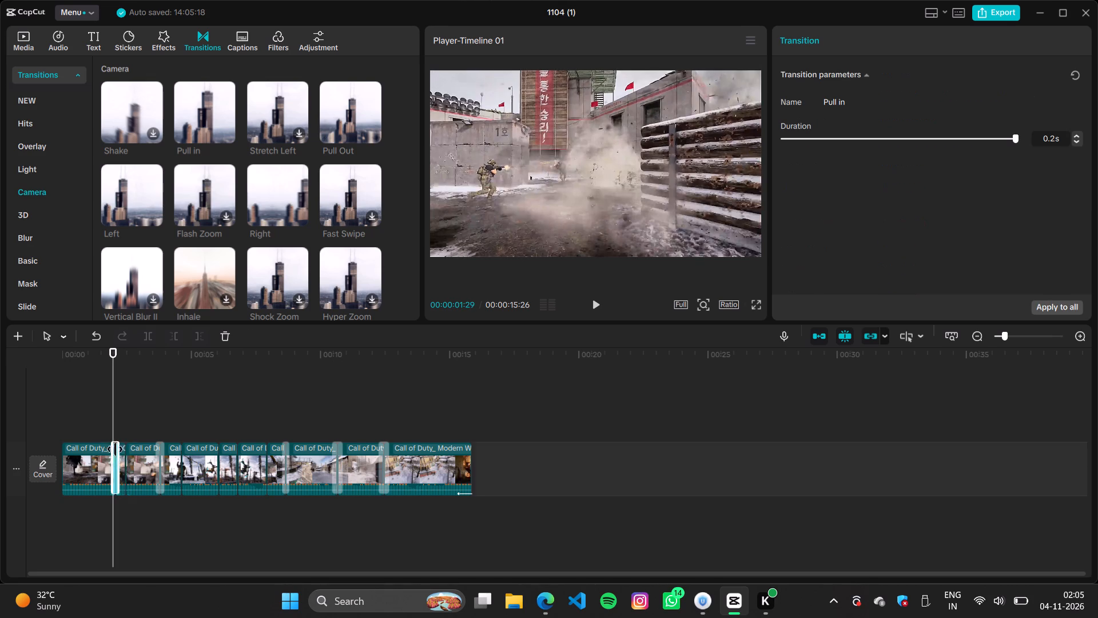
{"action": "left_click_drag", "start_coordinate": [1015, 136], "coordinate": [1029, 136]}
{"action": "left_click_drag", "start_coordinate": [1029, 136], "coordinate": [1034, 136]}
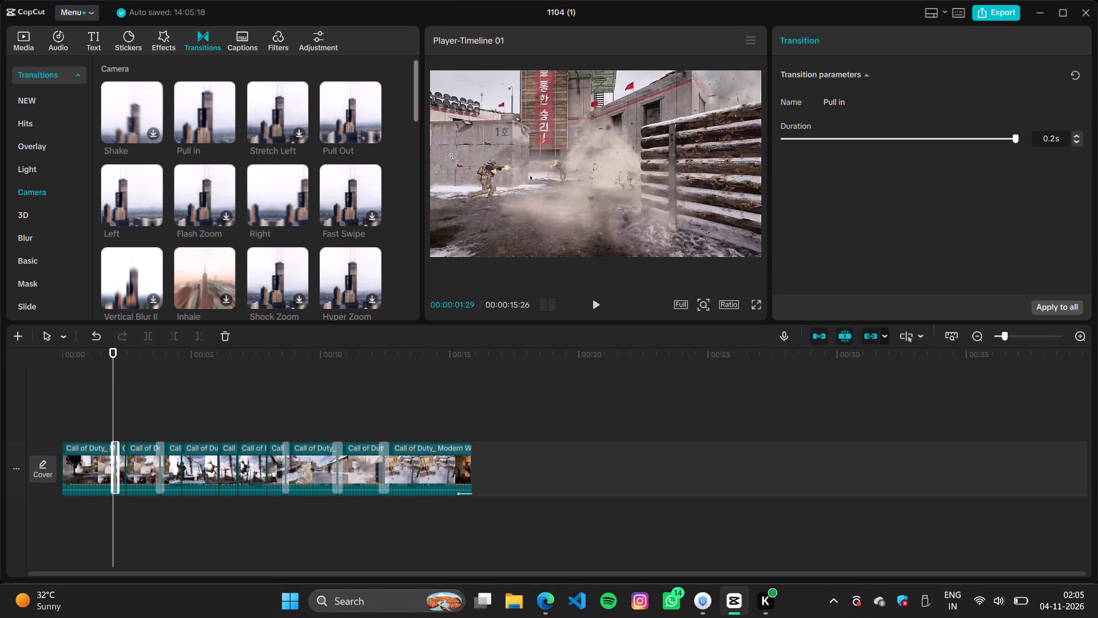
Check the frames at several points along the timeline, from the first clips through to the later ones.
{"action": "left_click", "coordinate": [85, 404]}
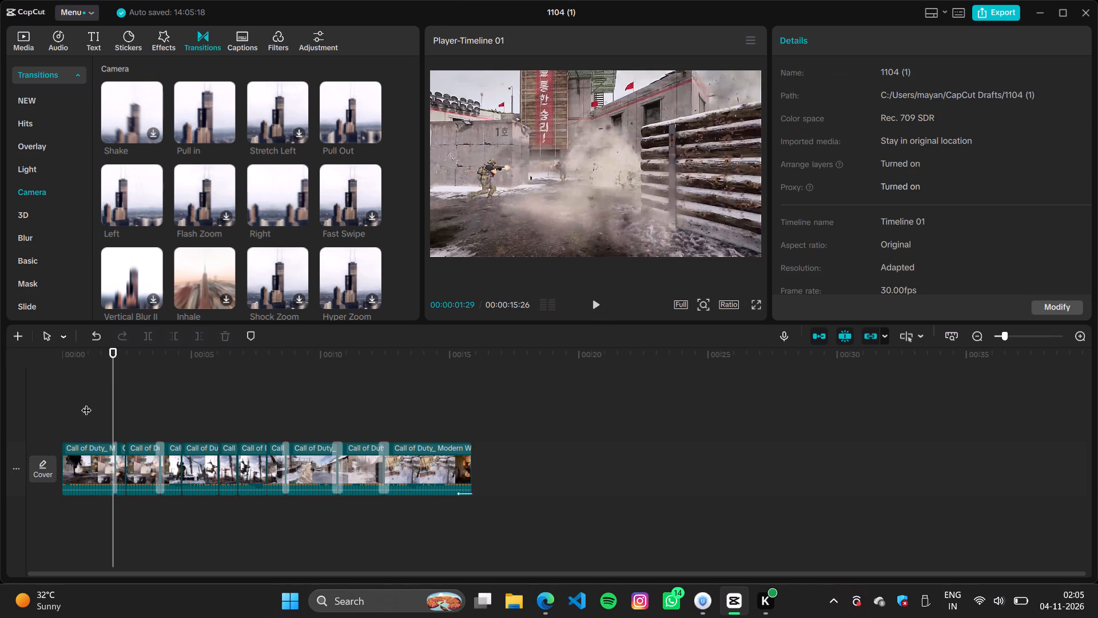
{"action": "left_click", "coordinate": [113, 401]}
{"action": "left_click", "coordinate": [133, 401]}
{"action": "left_click", "coordinate": [142, 400]}
{"action": "left_click", "coordinate": [164, 400]}
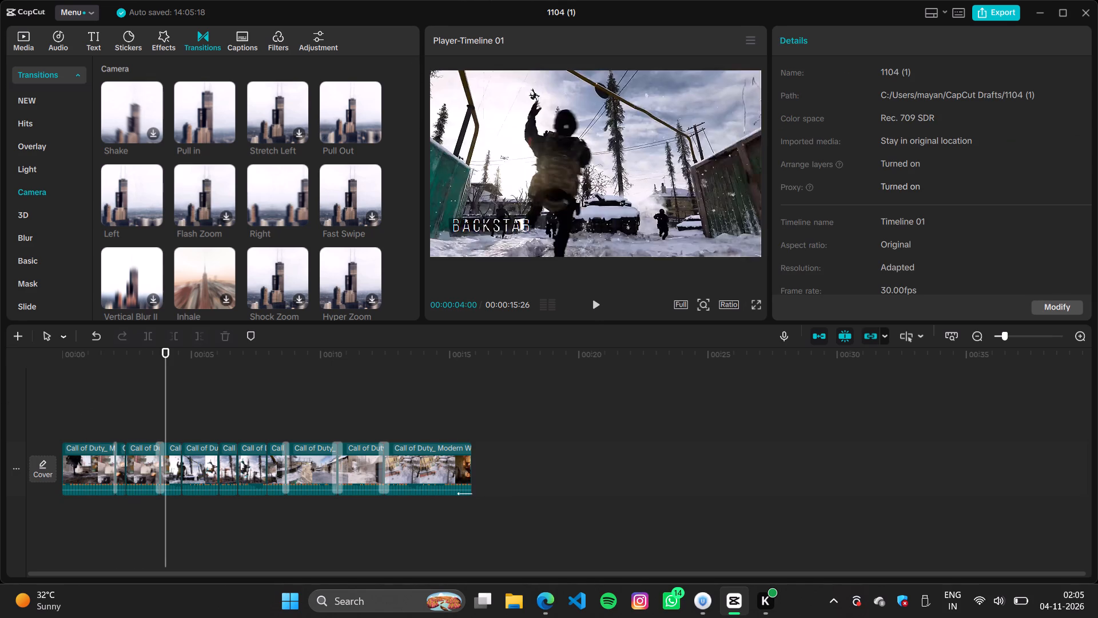
{"action": "left_click", "coordinate": [207, 402]}
{"action": "double_click", "coordinate": [228, 407]}
{"action": "left_click", "coordinate": [230, 407]}
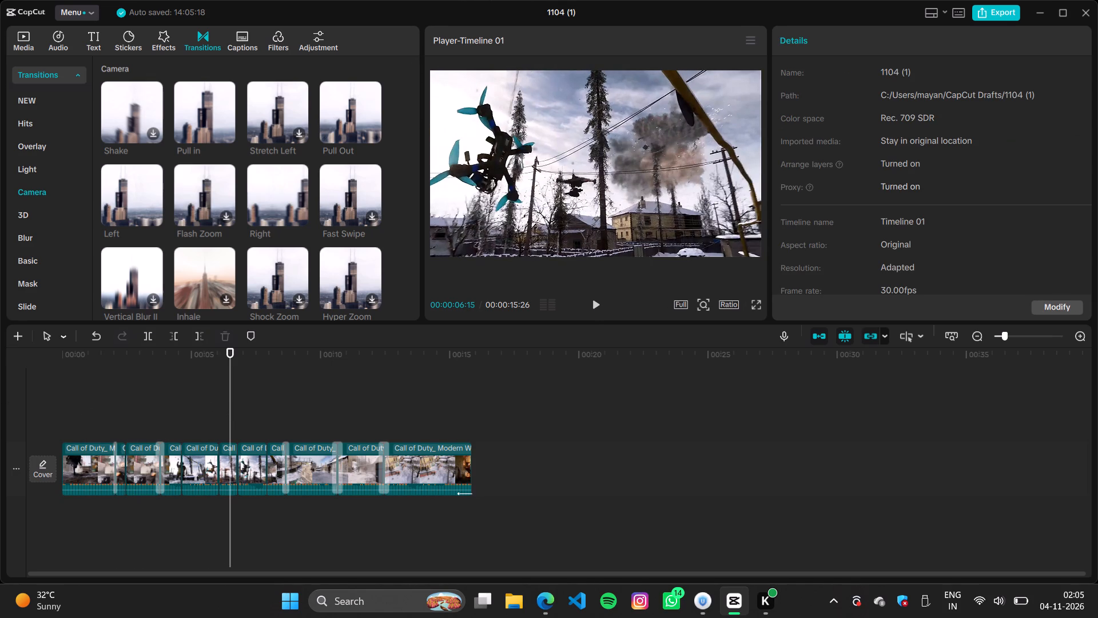
{"action": "left_click", "coordinate": [368, 418]}
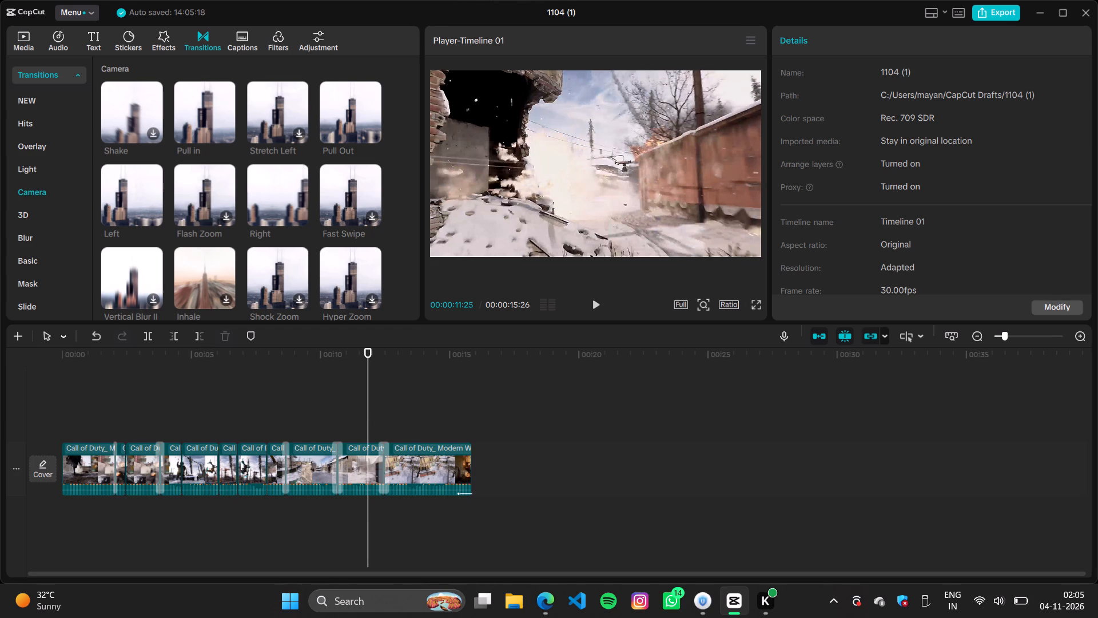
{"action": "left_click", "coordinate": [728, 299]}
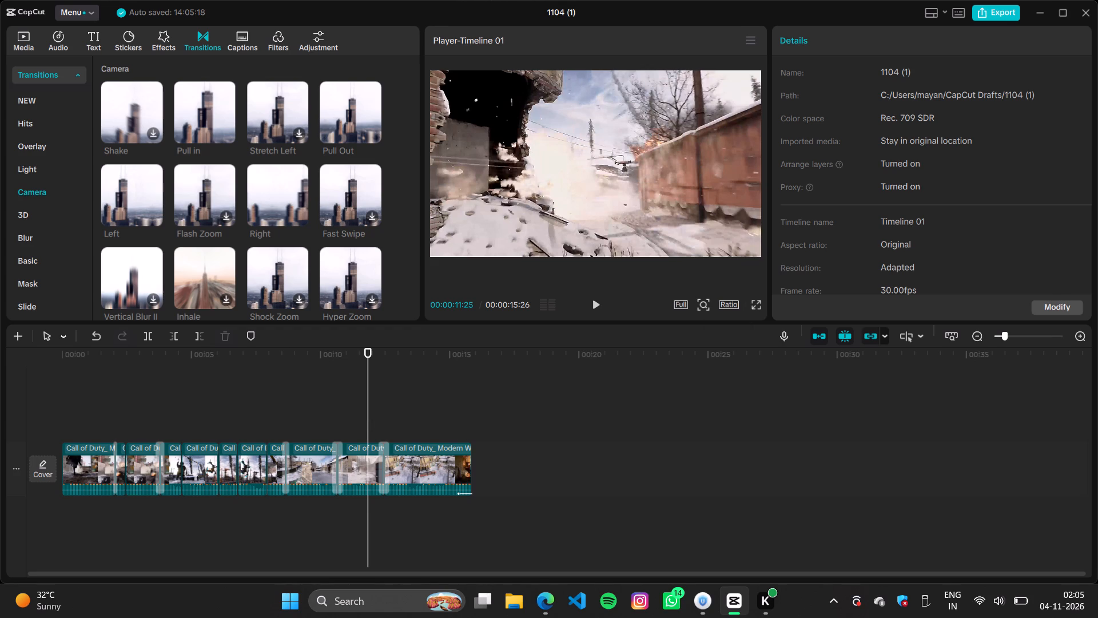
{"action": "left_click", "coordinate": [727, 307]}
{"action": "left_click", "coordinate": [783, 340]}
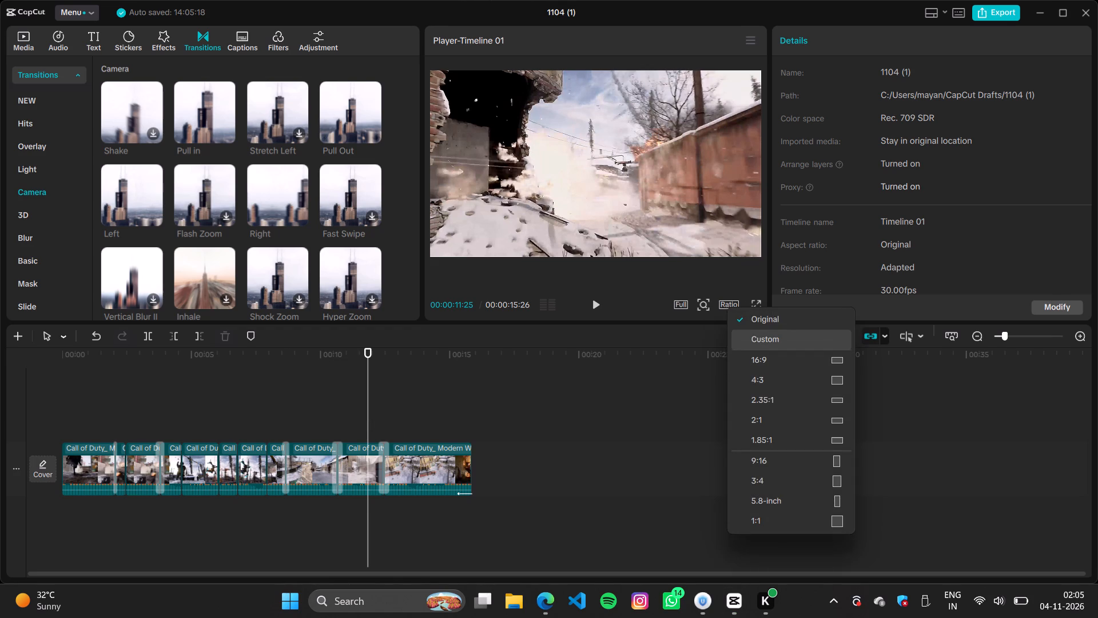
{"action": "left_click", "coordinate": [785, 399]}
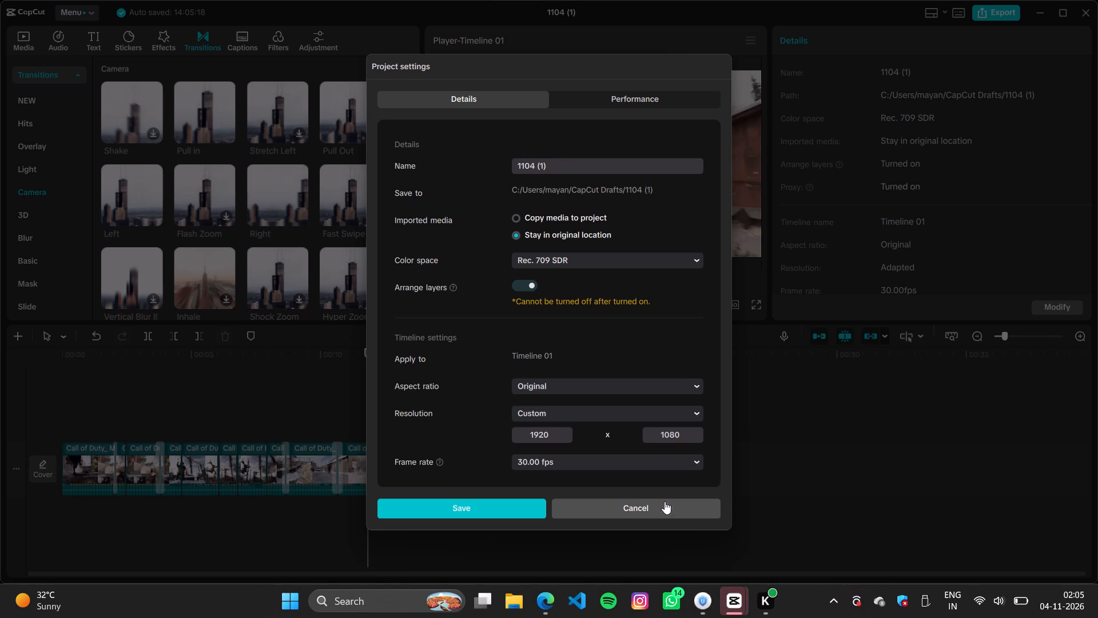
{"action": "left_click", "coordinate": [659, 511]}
Set the timeline's aspect ratio to 9:16.
{"action": "double_click", "coordinate": [734, 294]}
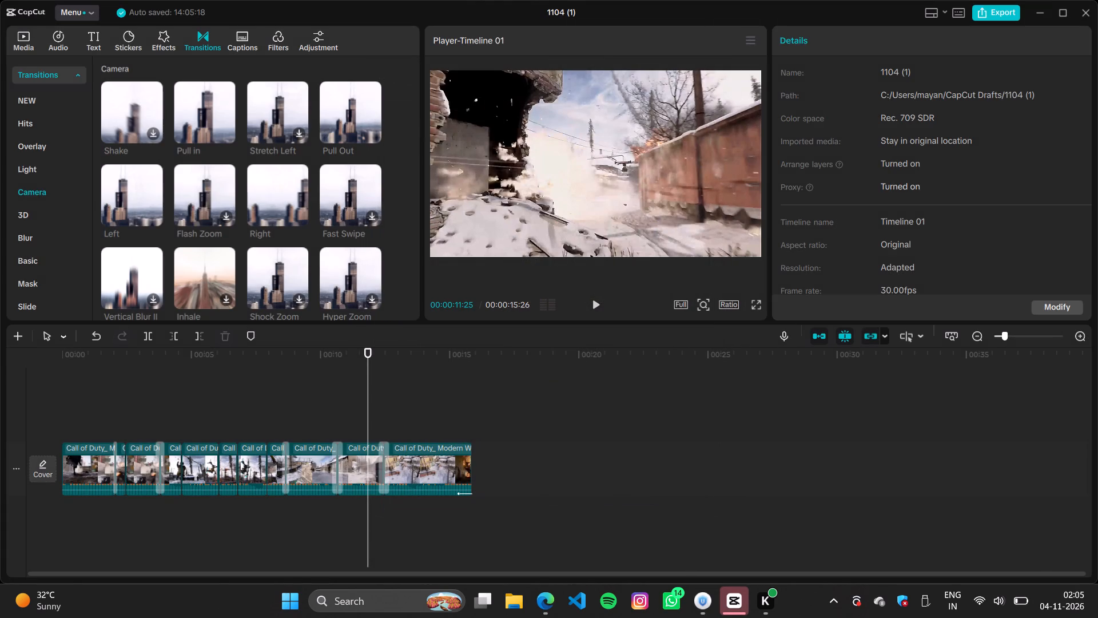
{"action": "left_click", "coordinate": [734, 304]}
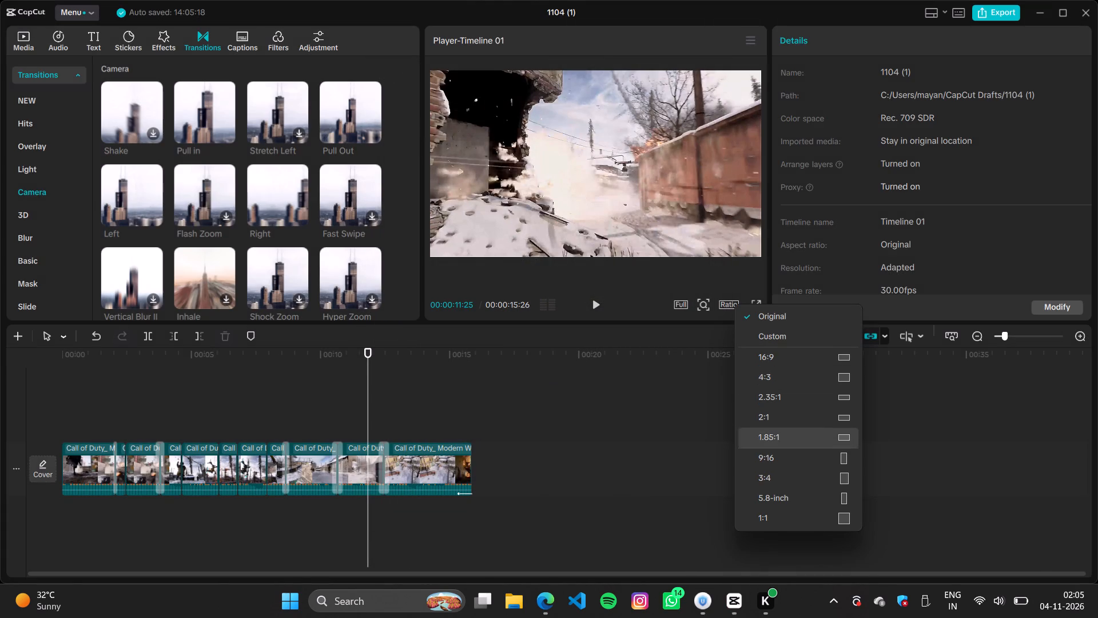
{"action": "left_click", "coordinate": [787, 452]}
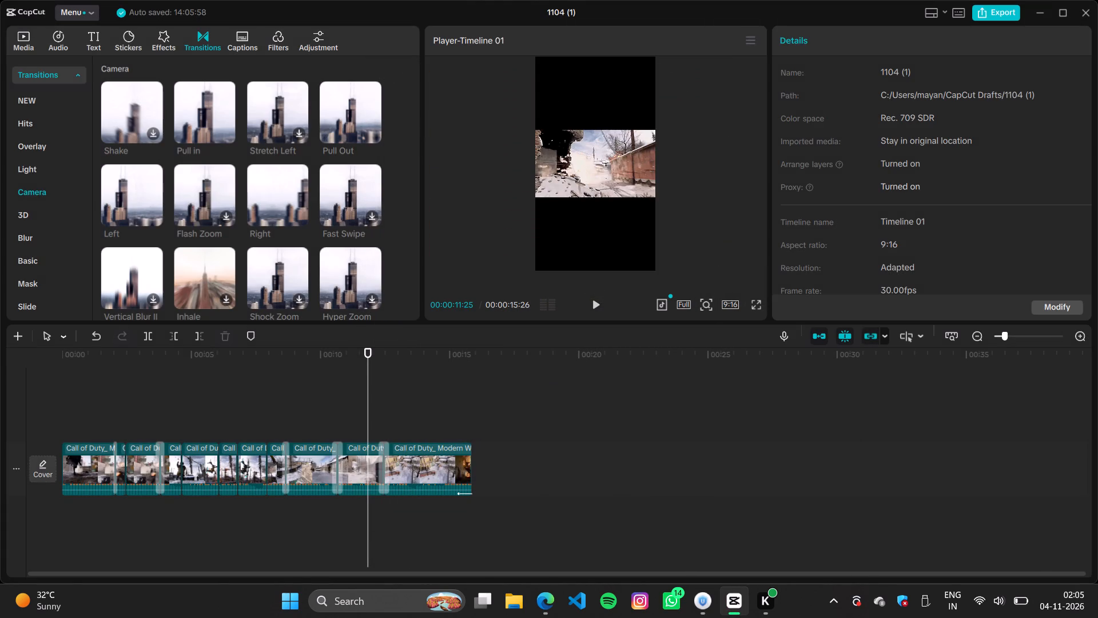
Play back the opening section across the Pull in transition to check it in the 9:16 frame.
{"action": "left_click", "coordinate": [93, 395]}
{"action": "key", "text": "space"}
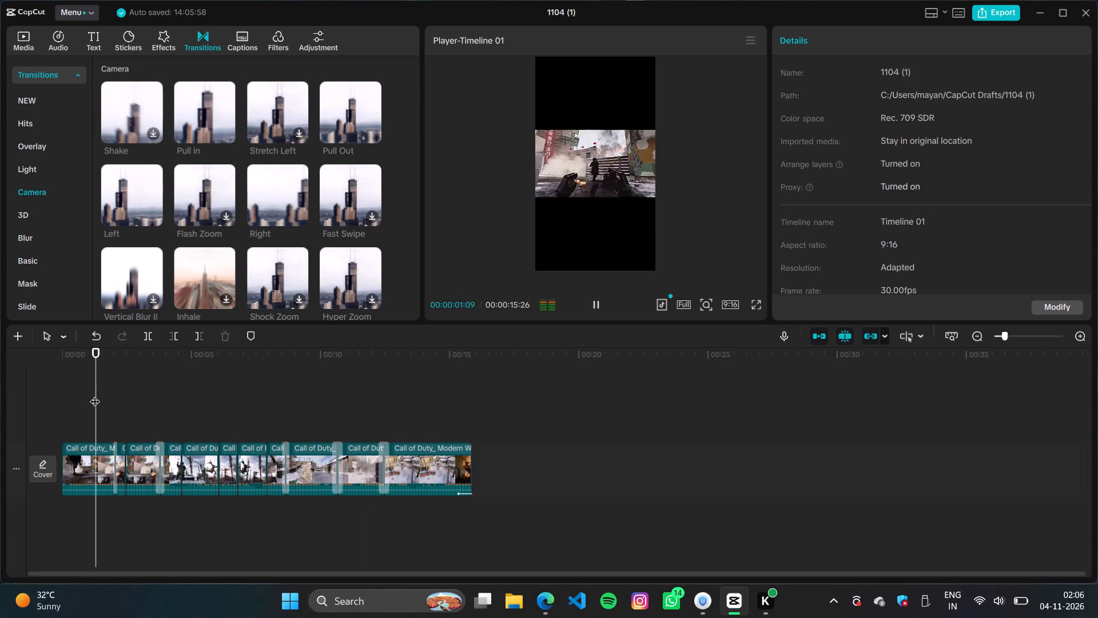
{"action": "key", "text": "space"}
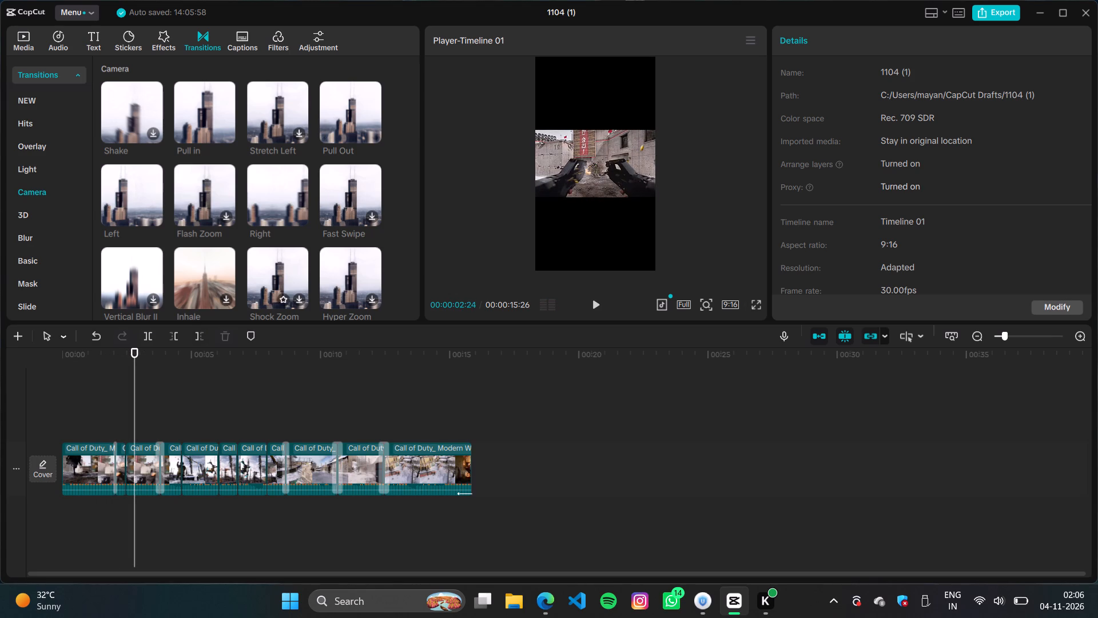
Delete all the Call of Duty trailer clips from the timeline.
{"action": "left_click_drag", "start_coordinate": [502, 458], "coordinate": [0, 471]}
{"action": "key", "text": "BackSpace"}
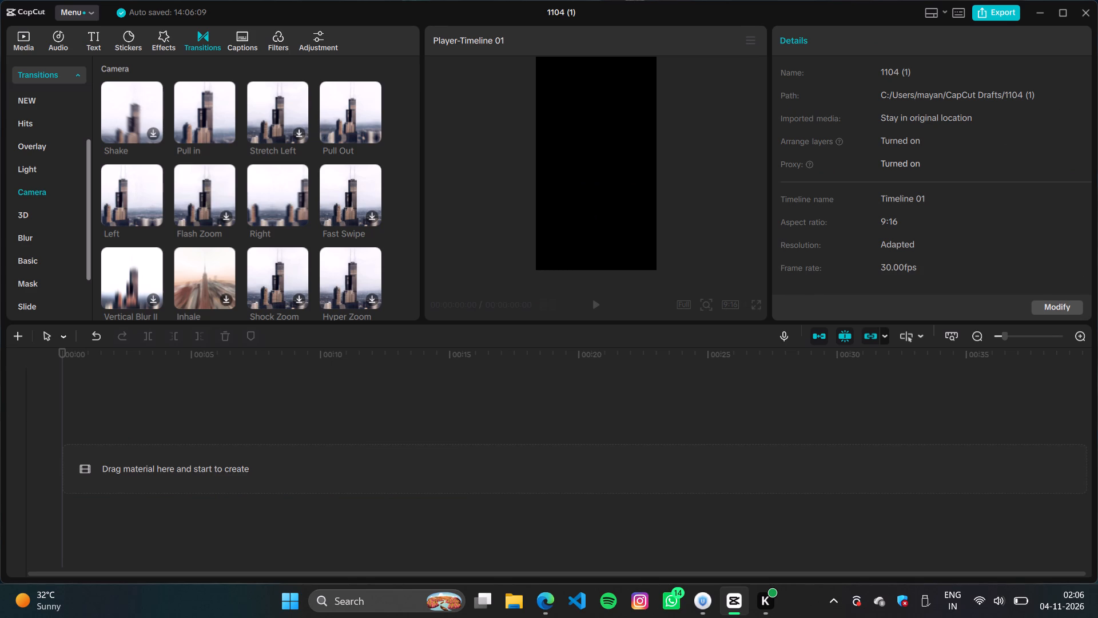
Add the imported video 1104 (1).mp4 to the empty timeline and play back its first few seconds.
{"action": "left_click", "coordinate": [29, 38]}
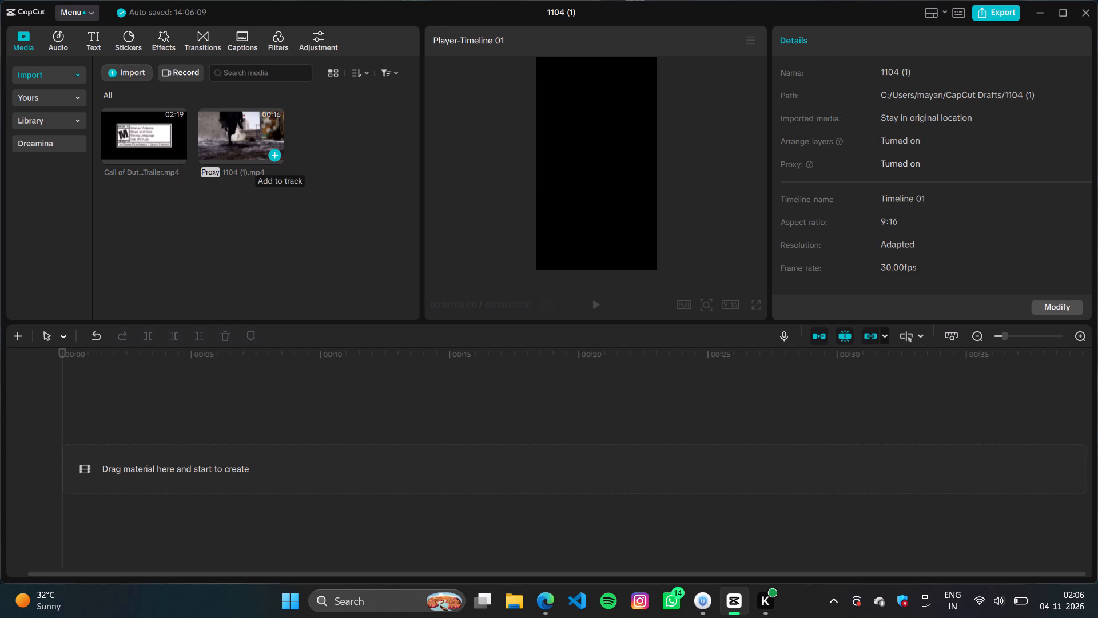
{"action": "left_click", "coordinate": [276, 155]}
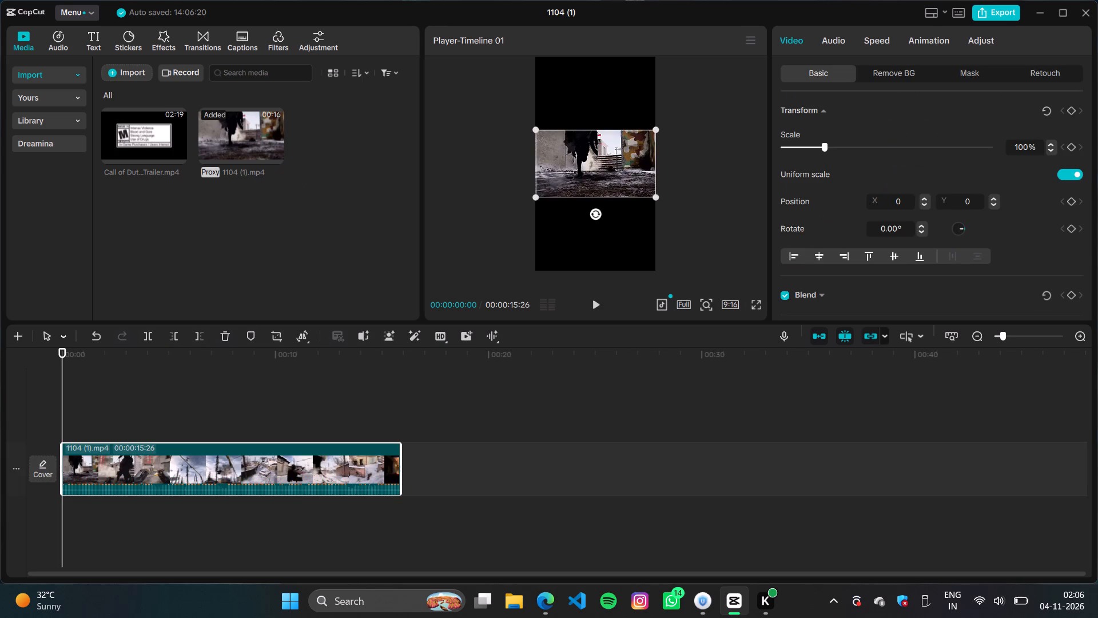
{"action": "key", "text": "space"}
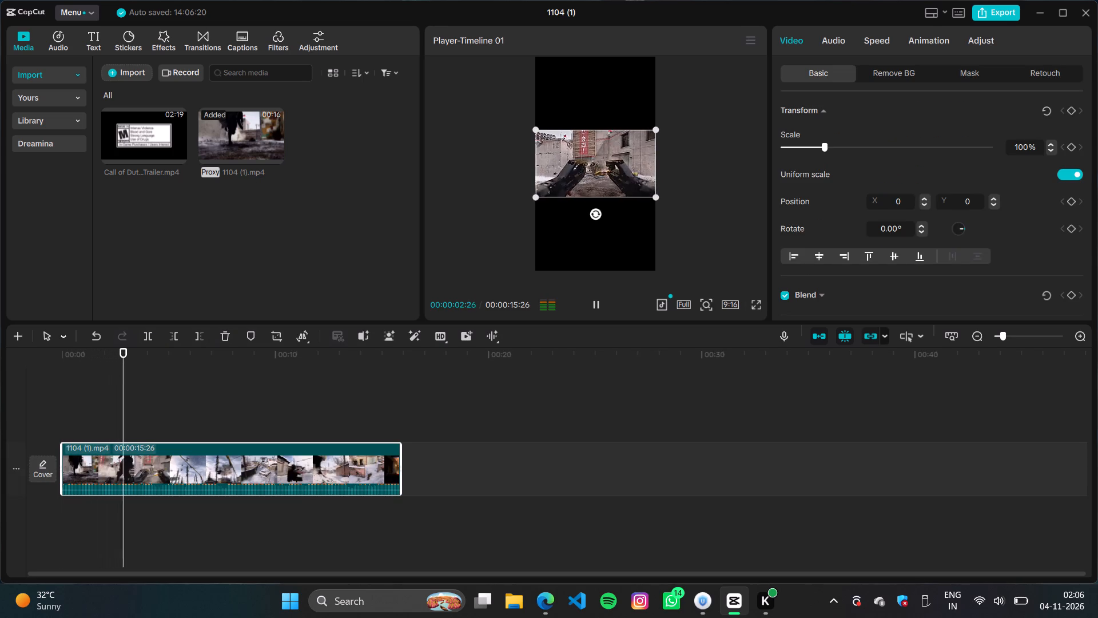
{"action": "key", "text": "space"}
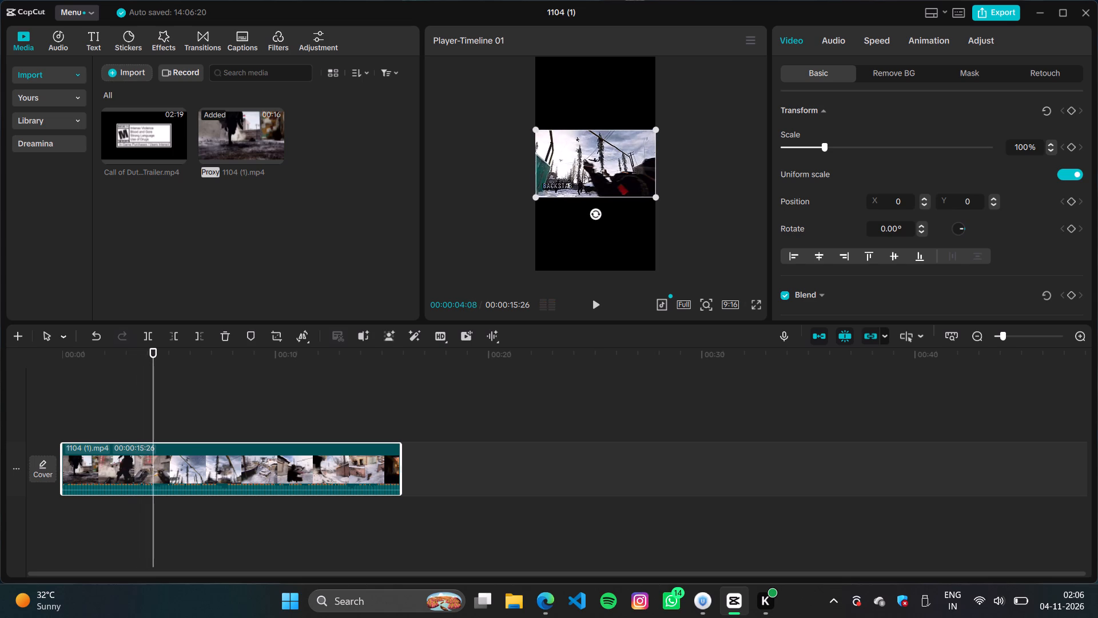
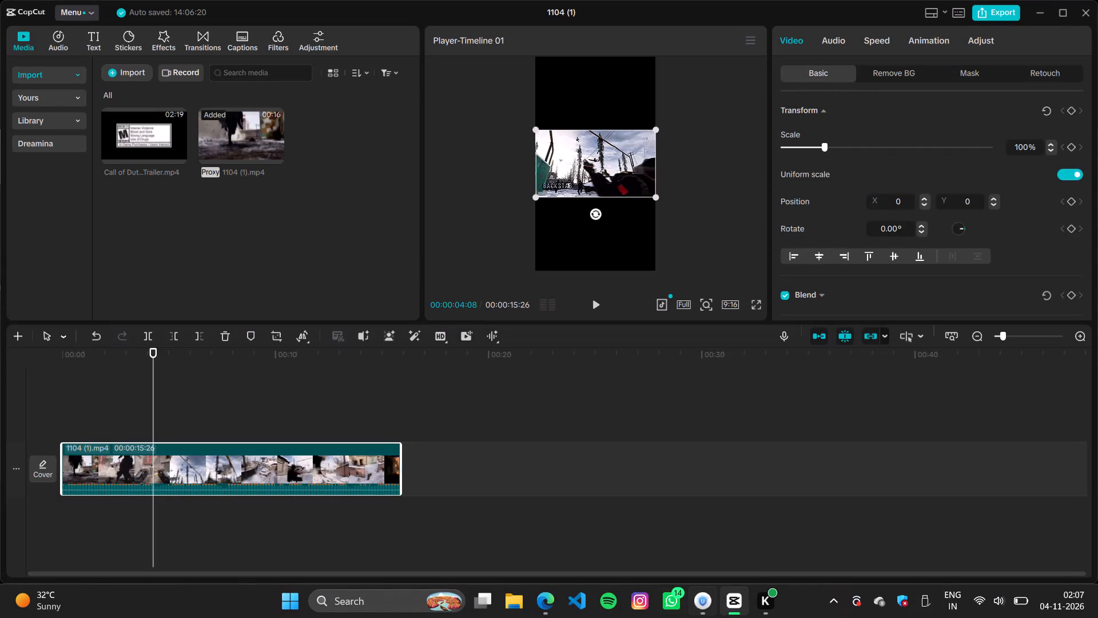
Switch to WhatsApp.
{"action": "left_click", "coordinate": [670, 601]}
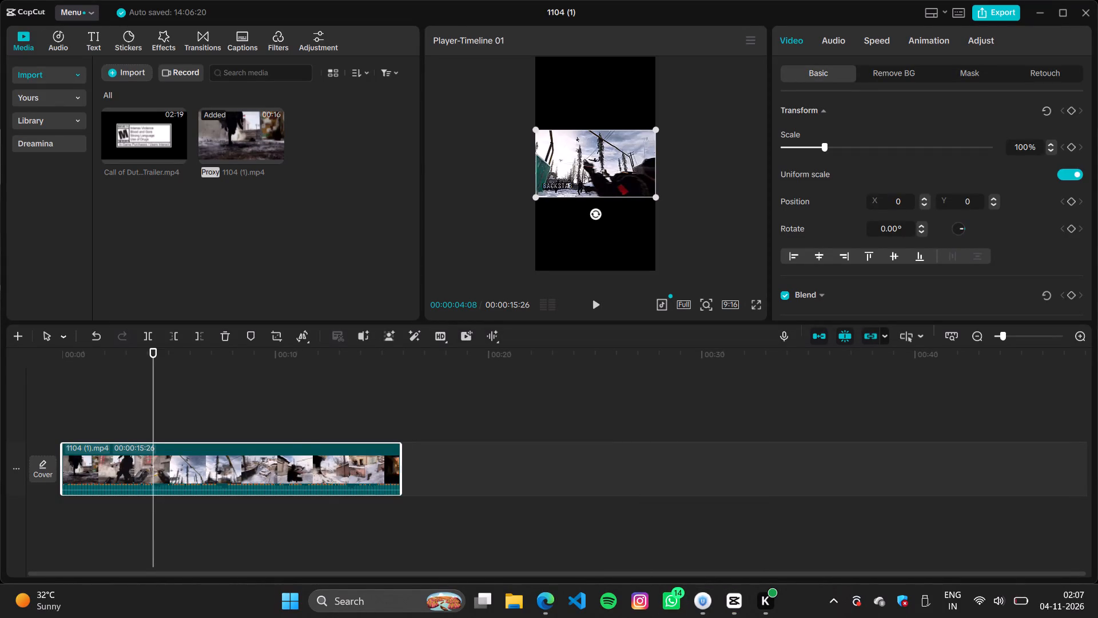
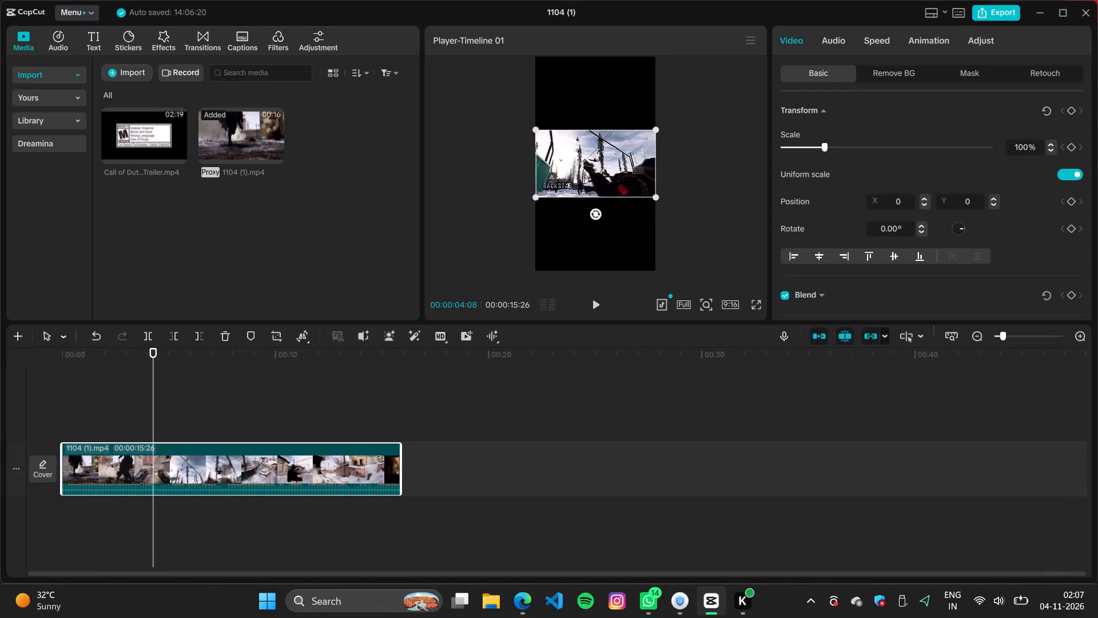
Add a default text at the start of the timeline and extend it to the end of the 1104 (1).mp4 clip.
{"action": "left_click_drag", "start_coordinate": [153, 394], "coordinate": [2, 427]}
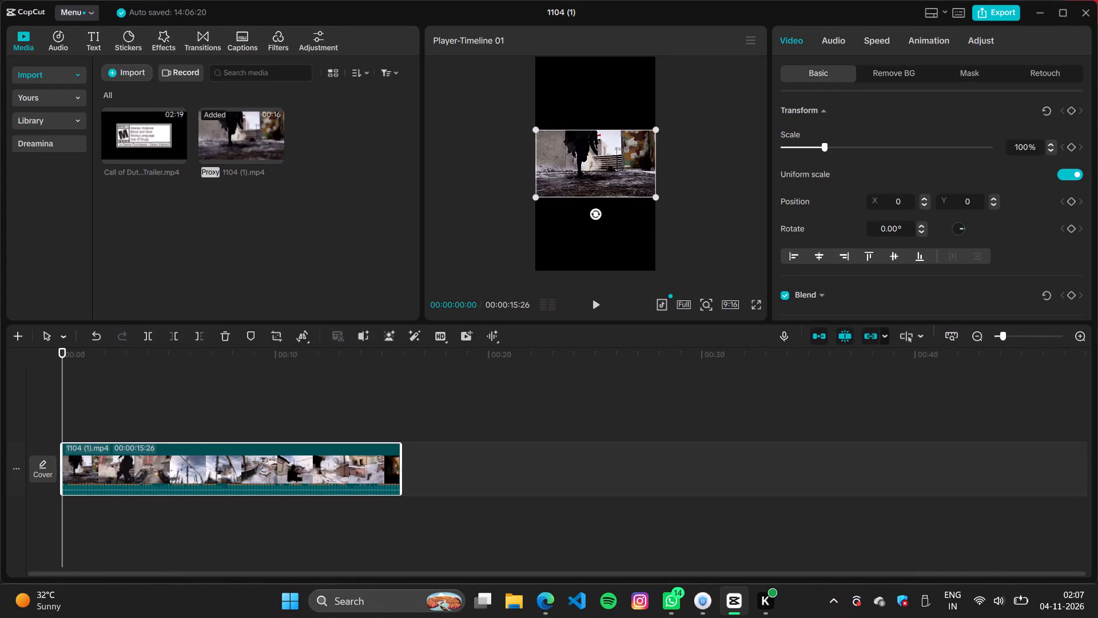
{"action": "left_click", "coordinate": [98, 41]}
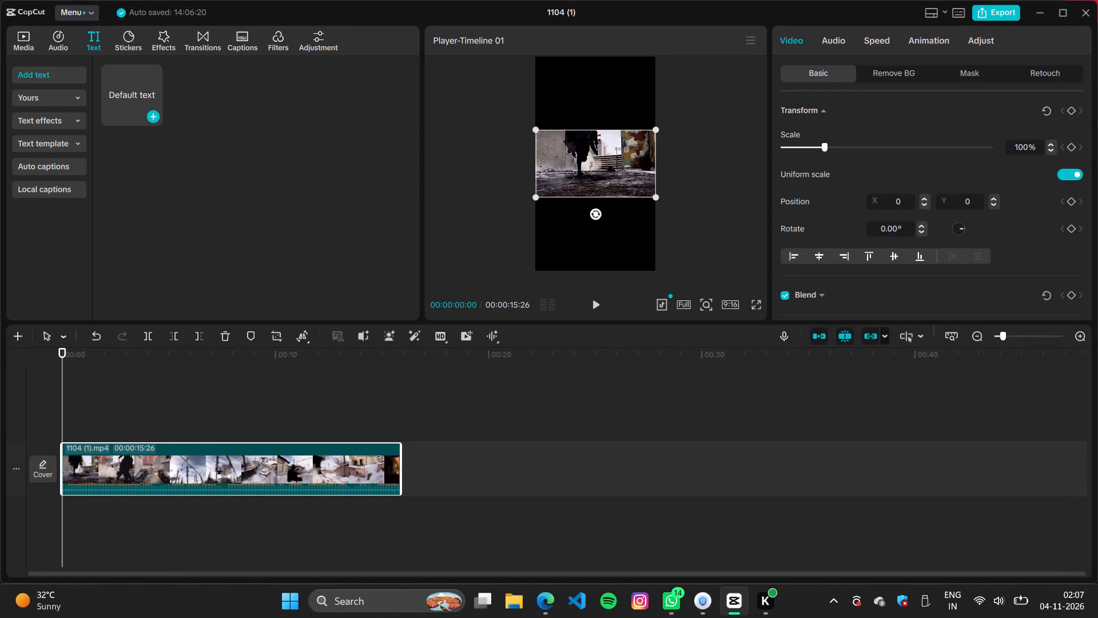
{"action": "left_click", "coordinate": [152, 114]}
{"action": "left_click_drag", "start_coordinate": [125, 436], "coordinate": [134, 436]}
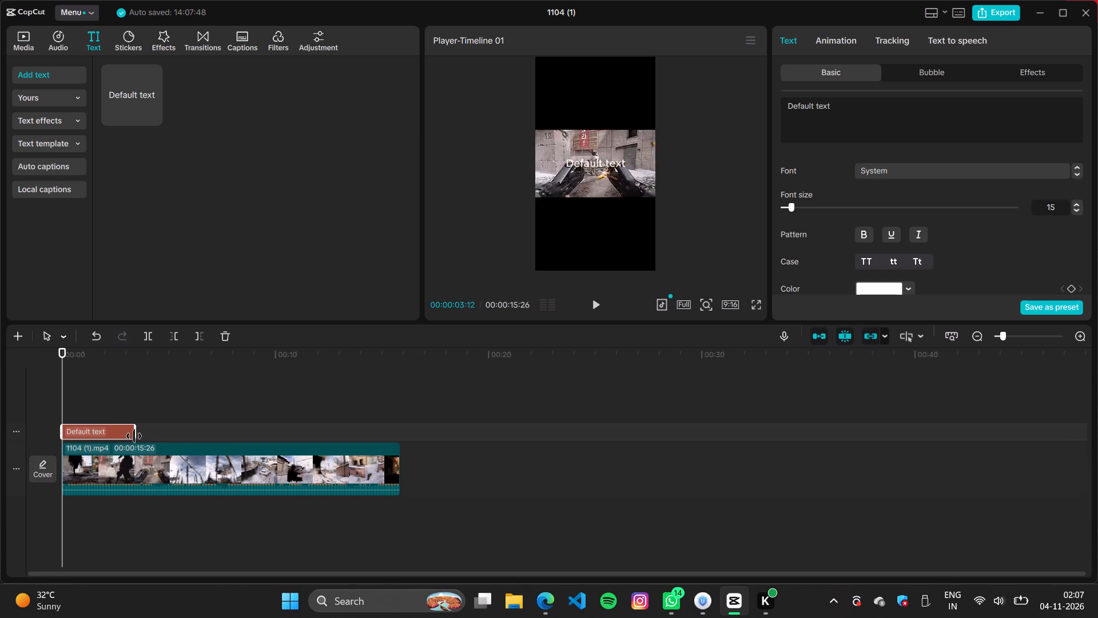
{"action": "left_click_drag", "start_coordinate": [134, 436], "coordinate": [402, 441]}
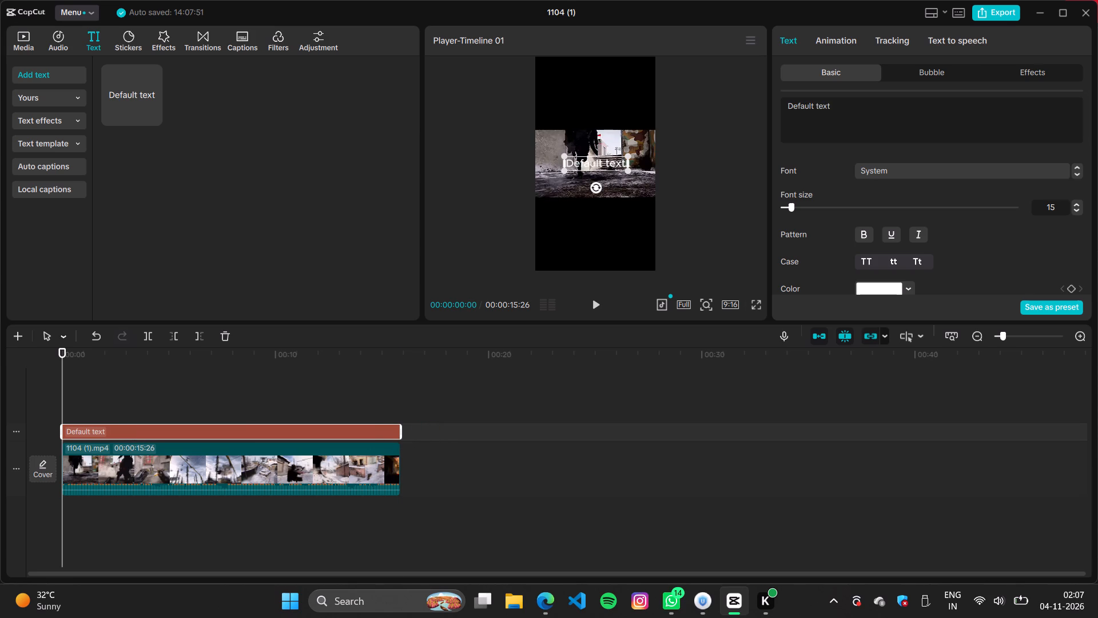
Replace the text with "MW4 is giving us more reasons to play" and set its font to ﾓｰﾀﾞ太字.
{"action": "left_click_drag", "start_coordinate": [853, 102], "coordinate": [793, 98]}
{"action": "key", "text": "ctrl+v"}
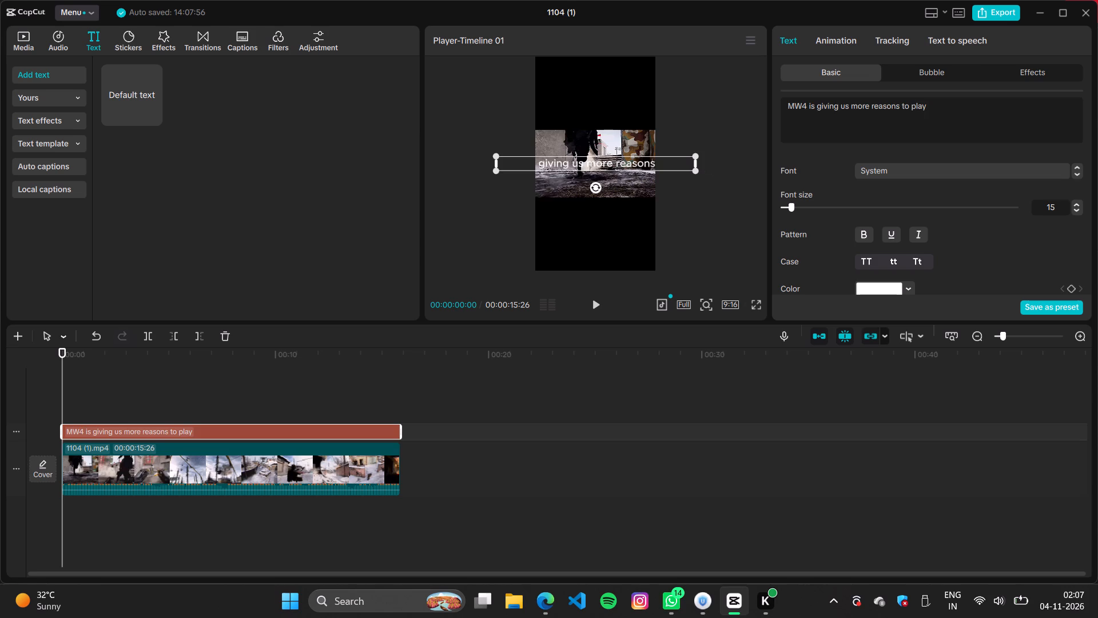
{"action": "left_click", "coordinate": [888, 167]}
{"action": "left_click", "coordinate": [893, 172]}
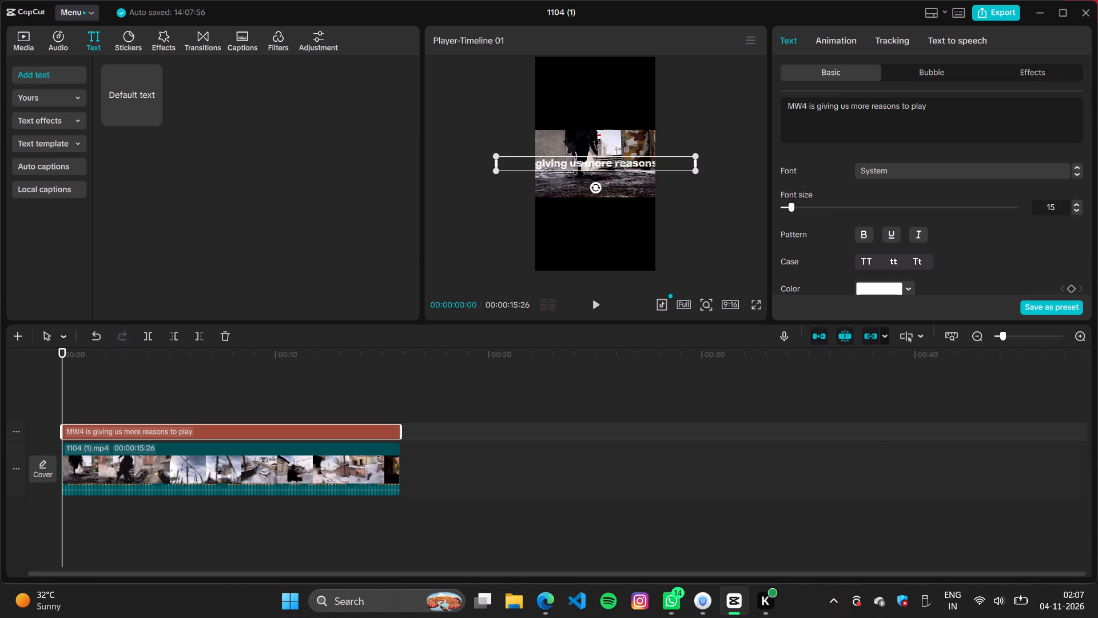
{"action": "left_click", "coordinate": [893, 171]}
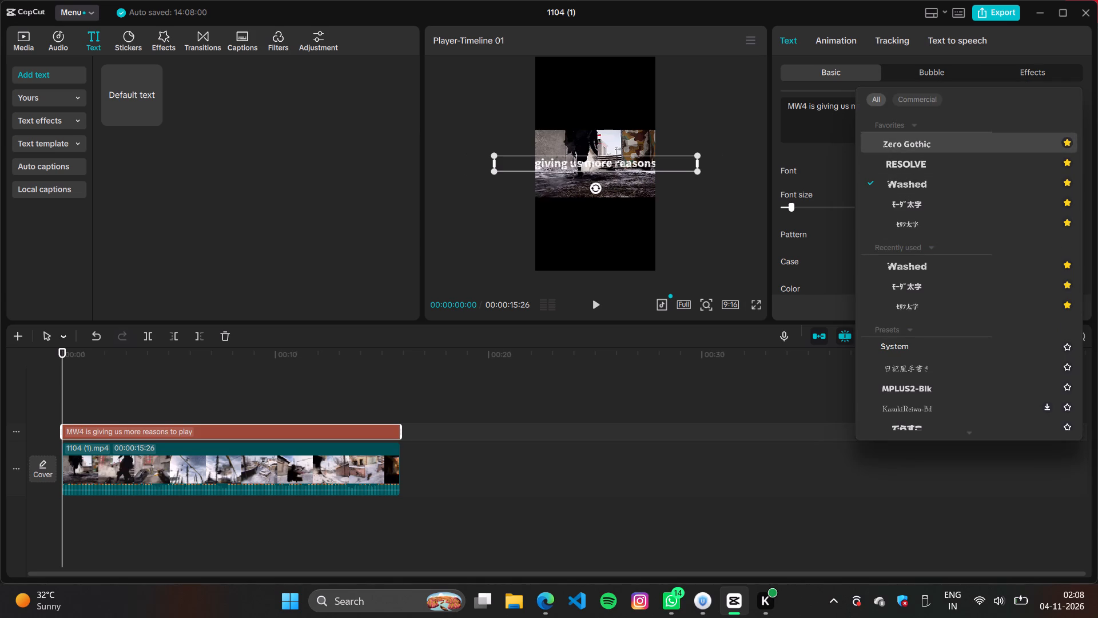
{"action": "left_click", "coordinate": [916, 199]}
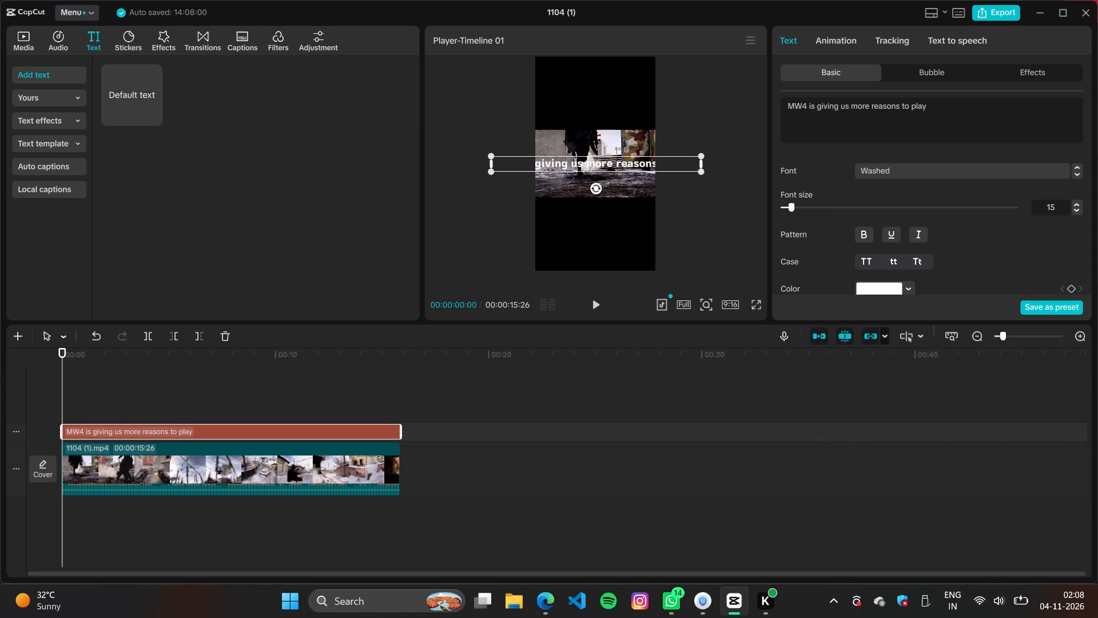
Shrink the title to fit within the frame's width and move it into the black area just above the video.
{"action": "left_click_drag", "start_coordinate": [492, 153], "coordinate": [591, 159]}
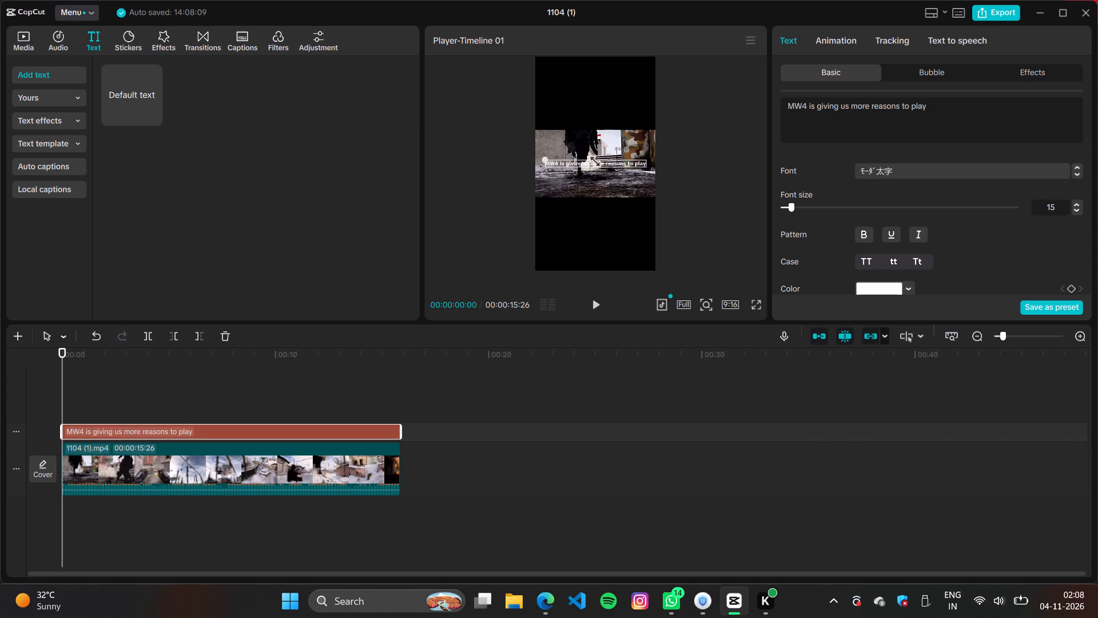
{"action": "left_click_drag", "start_coordinate": [591, 159], "coordinate": [581, 159]}
{"action": "left_click_drag", "start_coordinate": [587, 161], "coordinate": [587, 118]}
{"action": "left_click", "coordinate": [592, 162]}
{"action": "left_click_drag", "start_coordinate": [592, 162], "coordinate": [592, 161]}
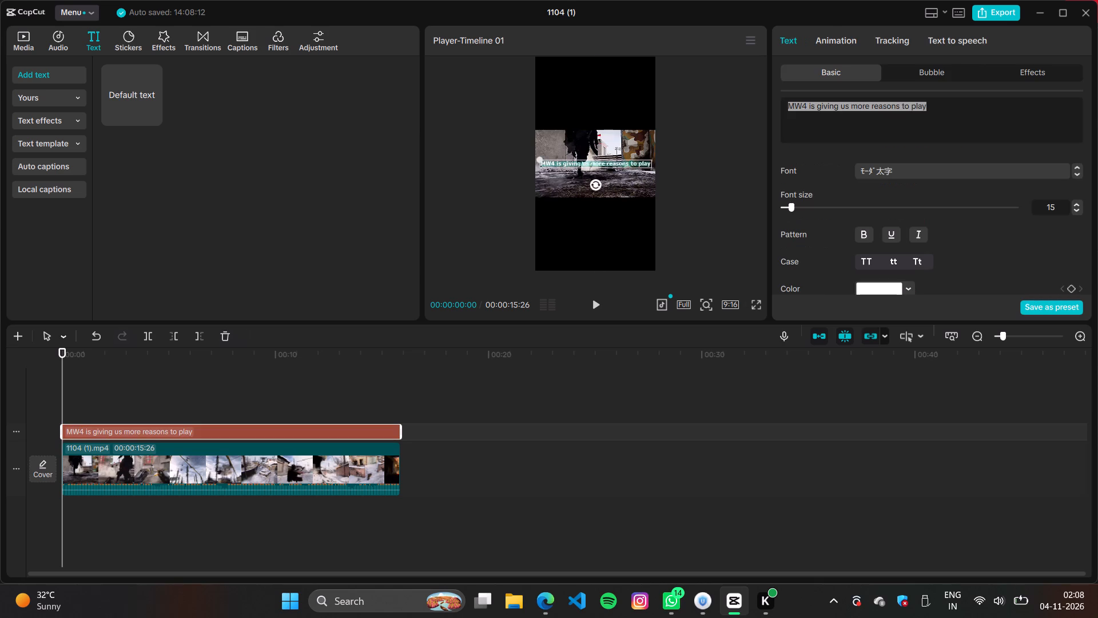
{"action": "left_click_drag", "start_coordinate": [592, 161], "coordinate": [591, 118]}
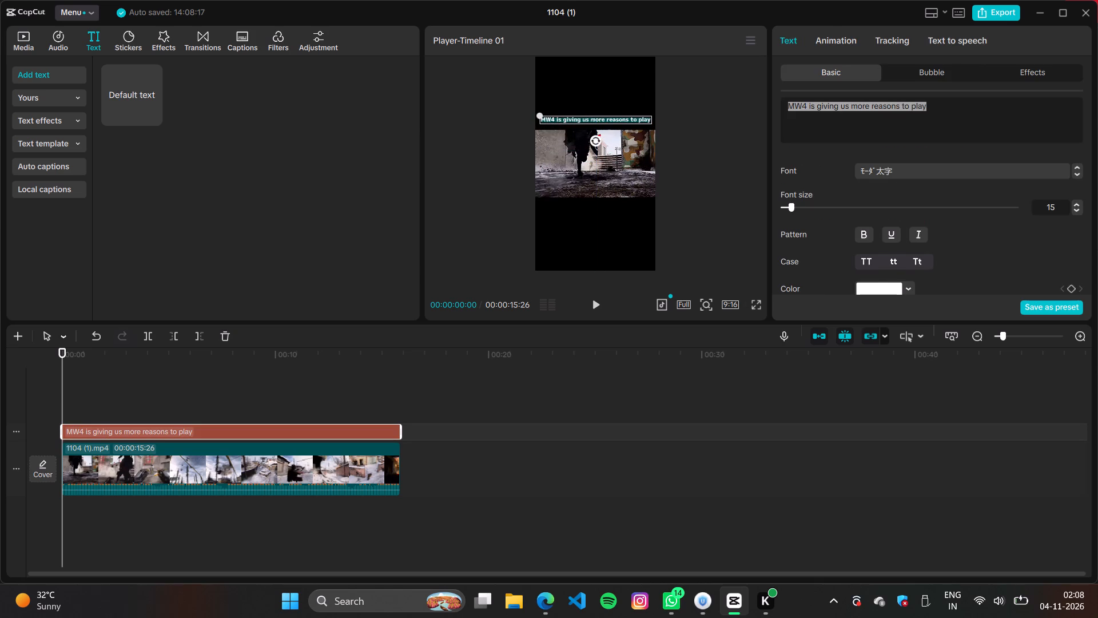
{"action": "left_click", "coordinate": [691, 165]}
{"action": "left_click", "coordinate": [763, 150]}
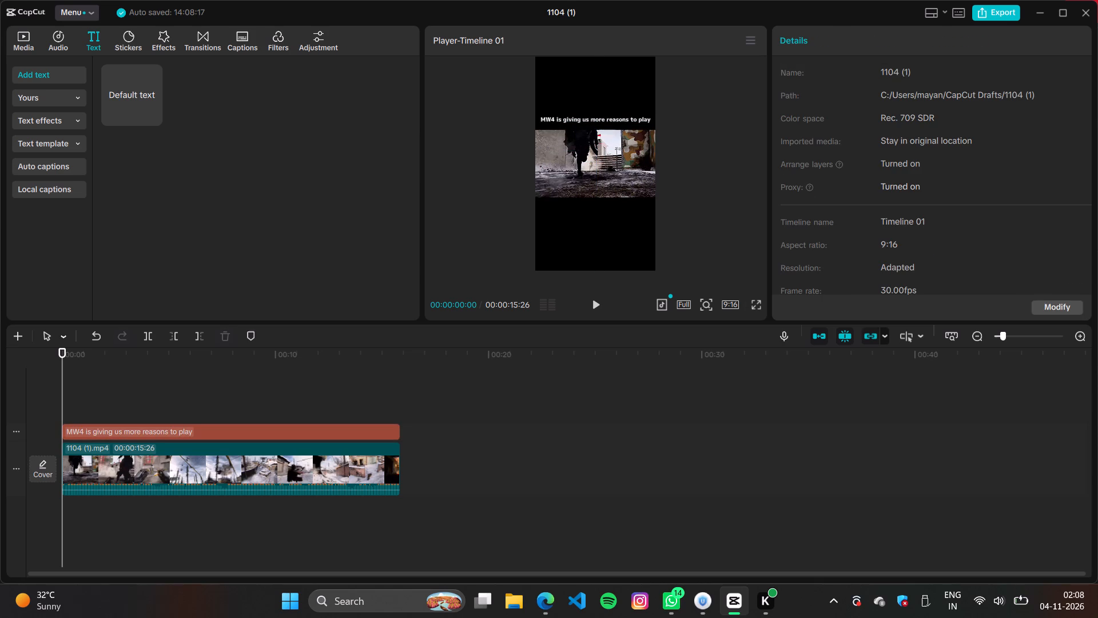
Try several black-on-white text effects on the title and apply the one with bold black lettering on a white block.
{"action": "left_click", "coordinate": [620, 120]}
{"action": "left_click", "coordinate": [1020, 78]}
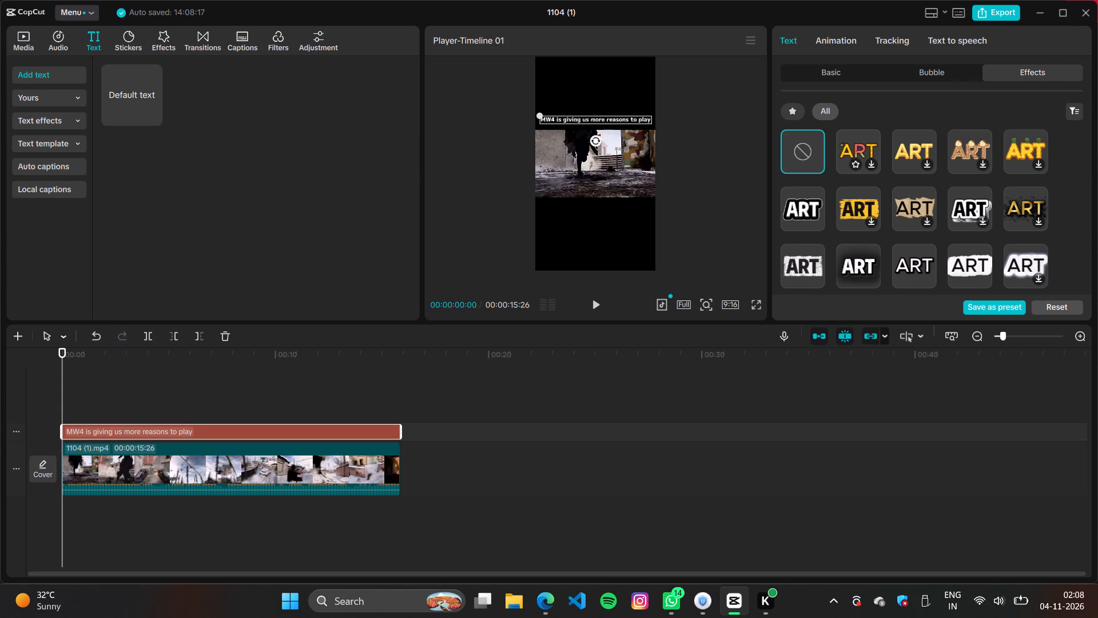
{"action": "left_click", "coordinate": [967, 260]}
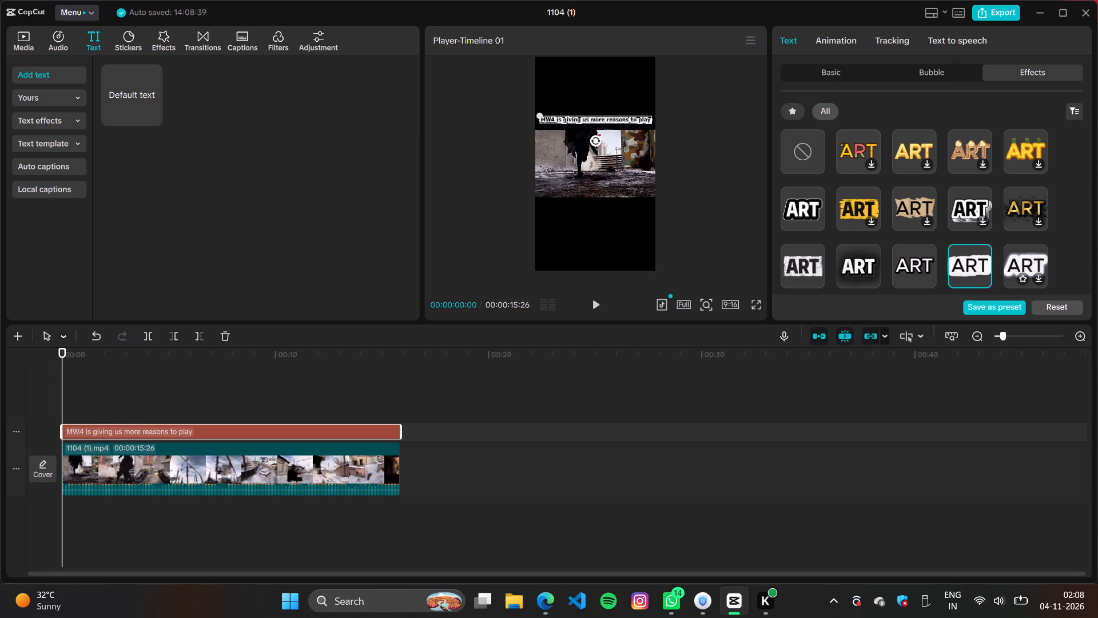
{"action": "left_click", "coordinate": [807, 259]}
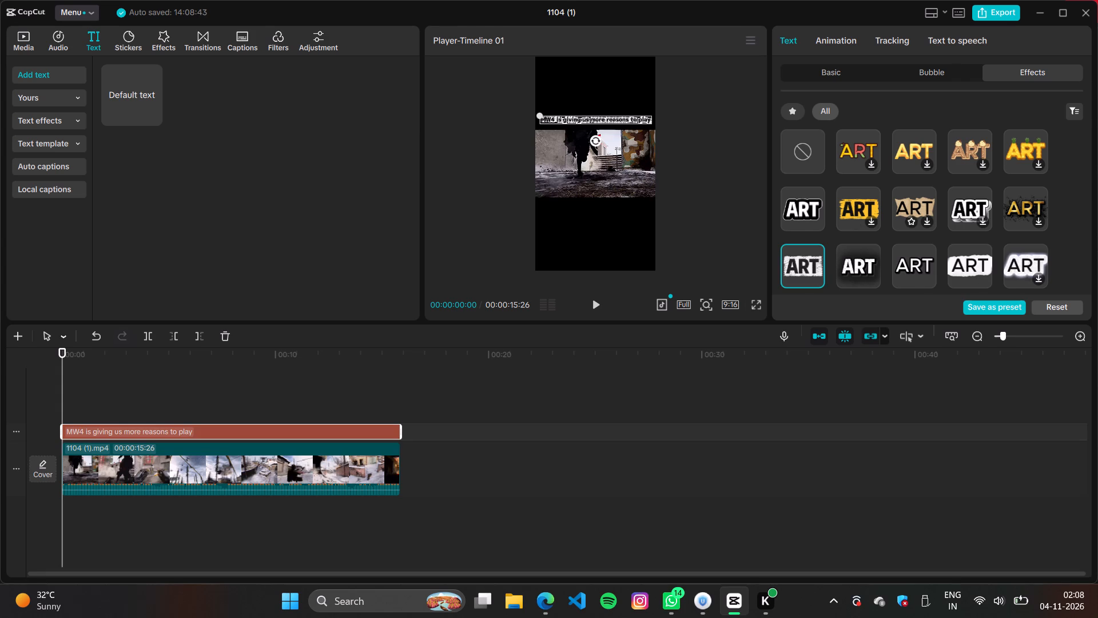
{"action": "scroll", "coordinate": [937, 207], "scroll_direction": "down", "scroll_amount": 7}
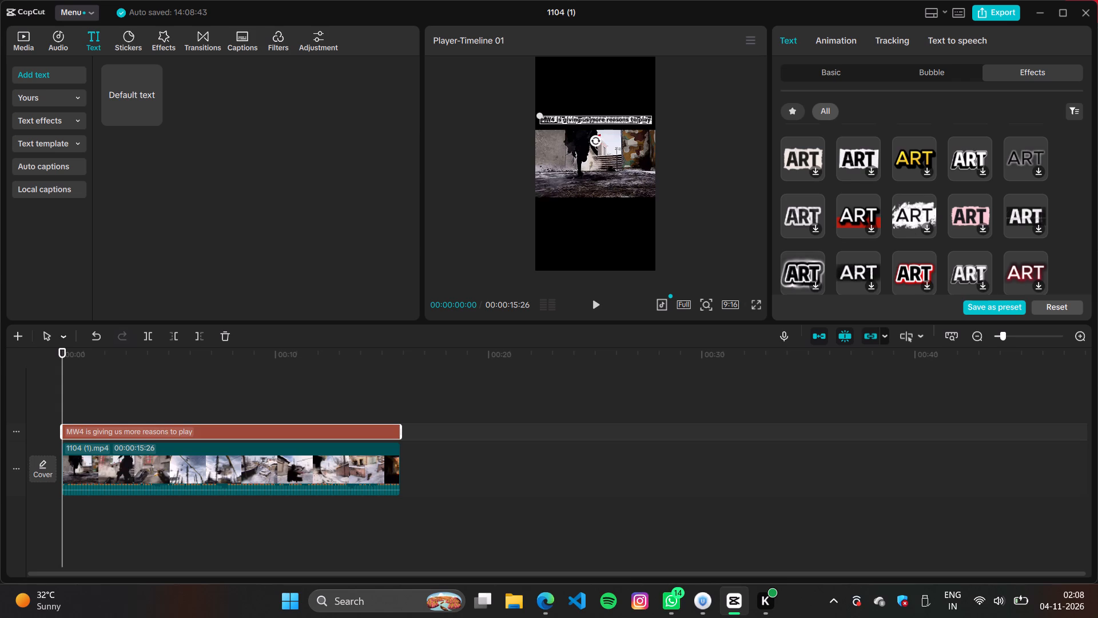
{"action": "left_click", "coordinate": [855, 159]}
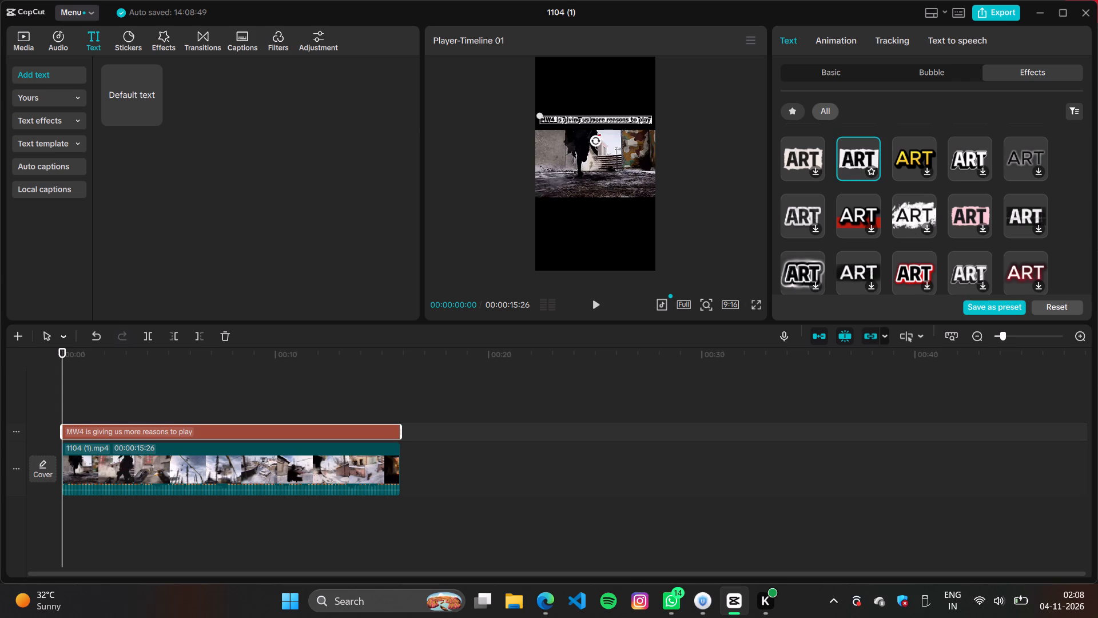
{"action": "left_click", "coordinate": [813, 156]}
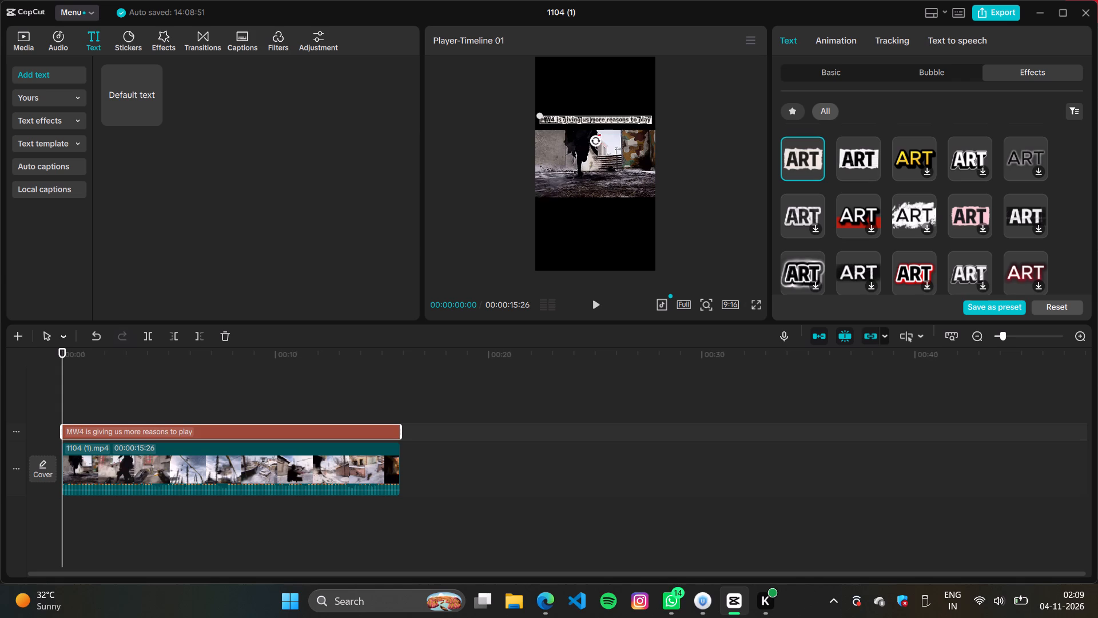
{"action": "left_click", "coordinate": [865, 160]}
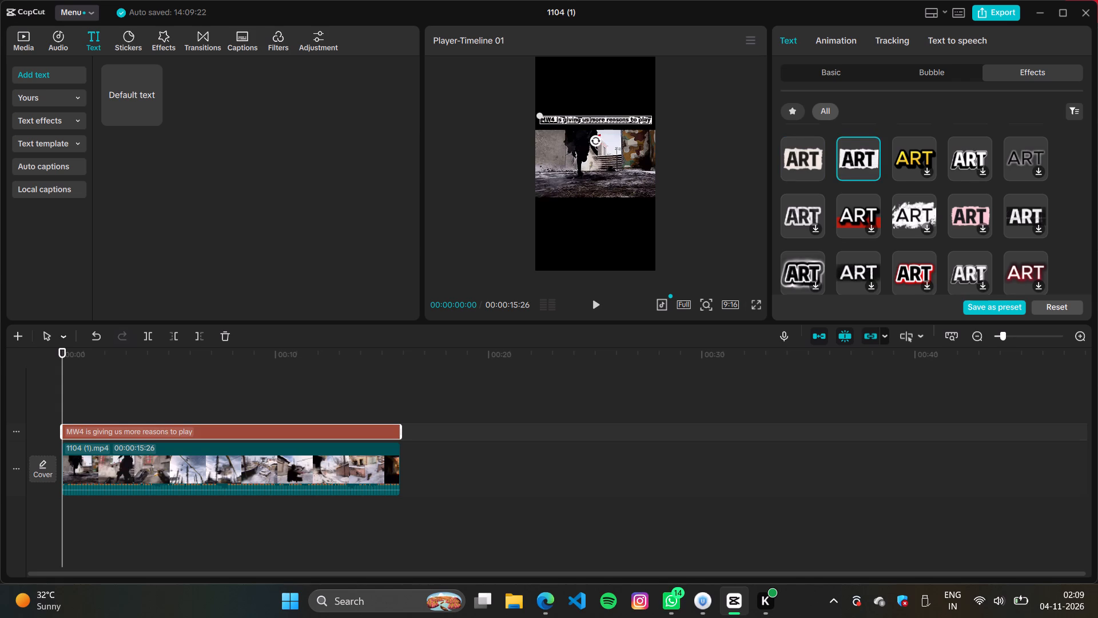
{"action": "scroll", "coordinate": [941, 177], "scroll_direction": "down", "scroll_amount": 5}
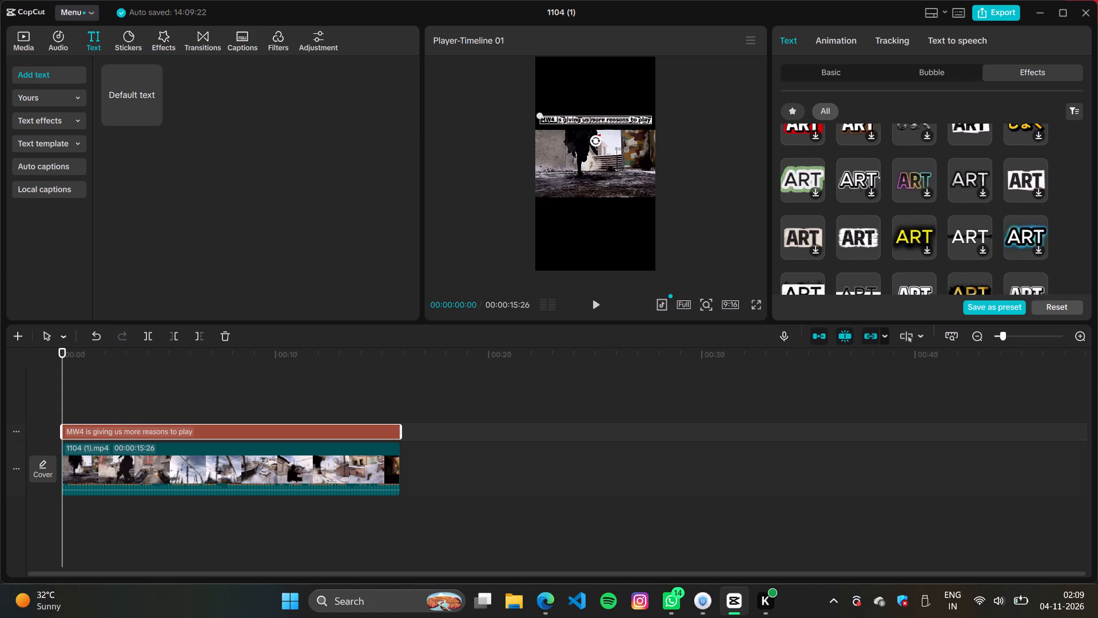
{"action": "left_click", "coordinate": [851, 221]}
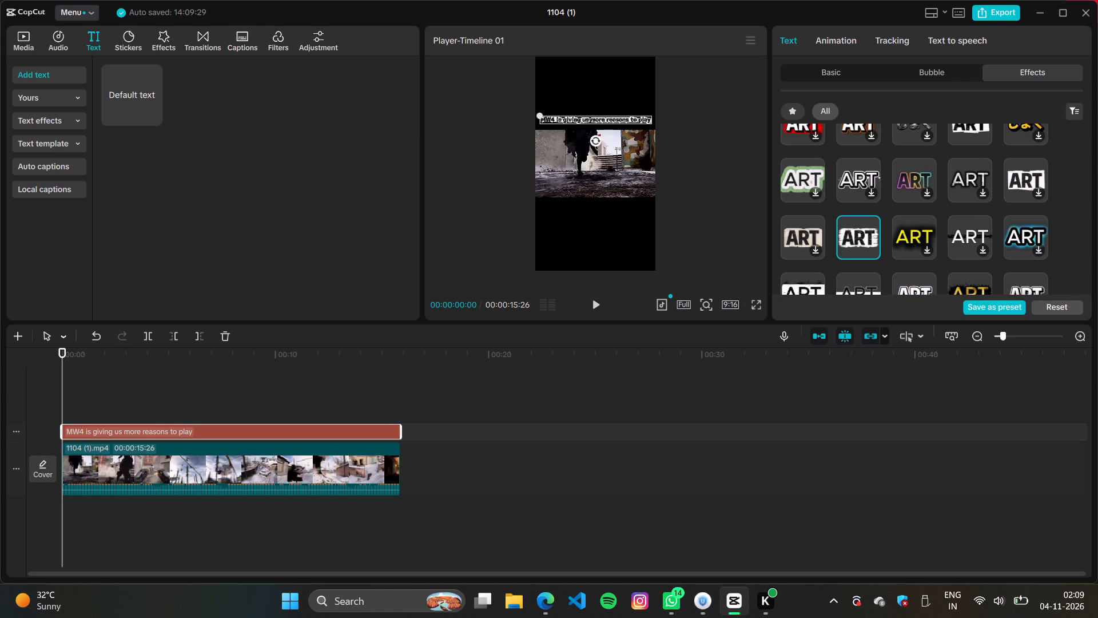
{"action": "left_click", "coordinate": [1008, 177]}
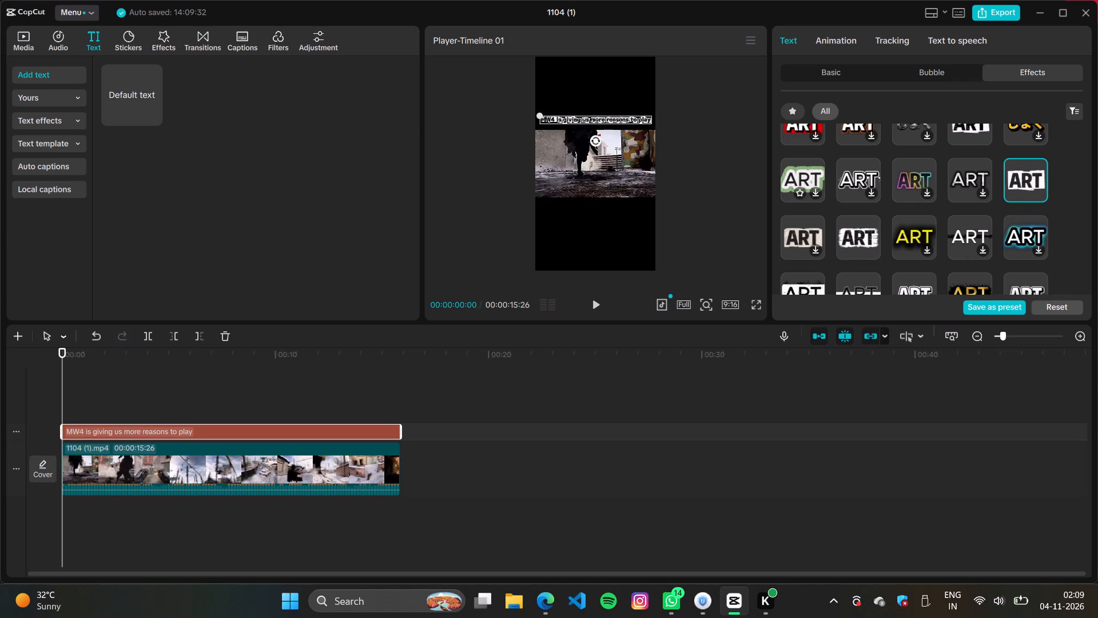
Add a rectangle mask to the video clip and enlarge it to about 3817 by 2323, covering the whole picture.
{"action": "left_click", "coordinate": [332, 465]}
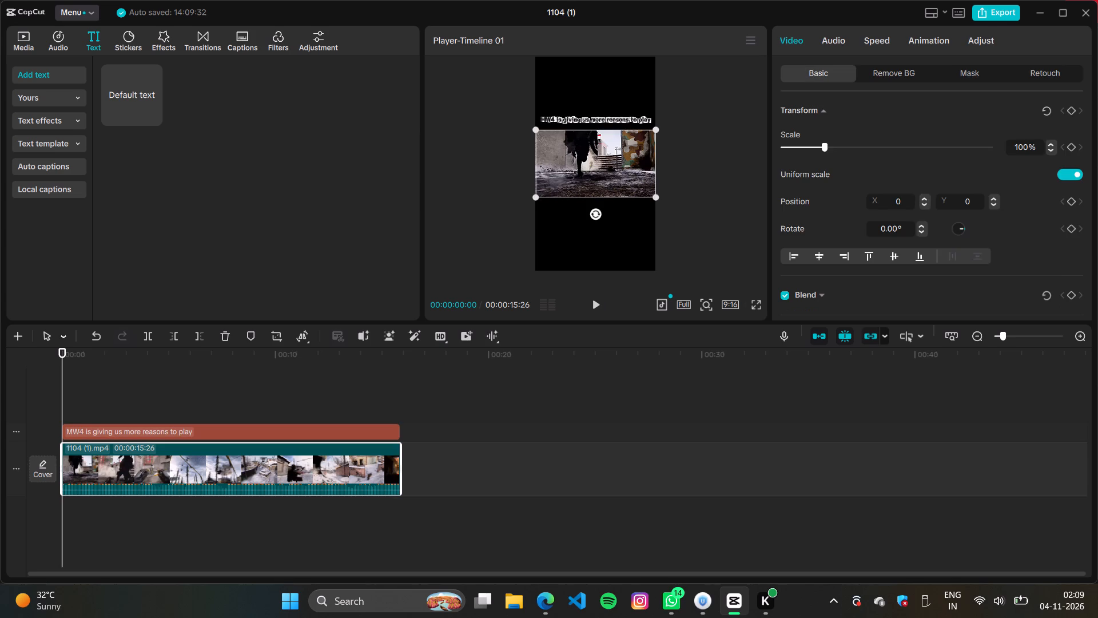
{"action": "left_click", "coordinate": [969, 76]}
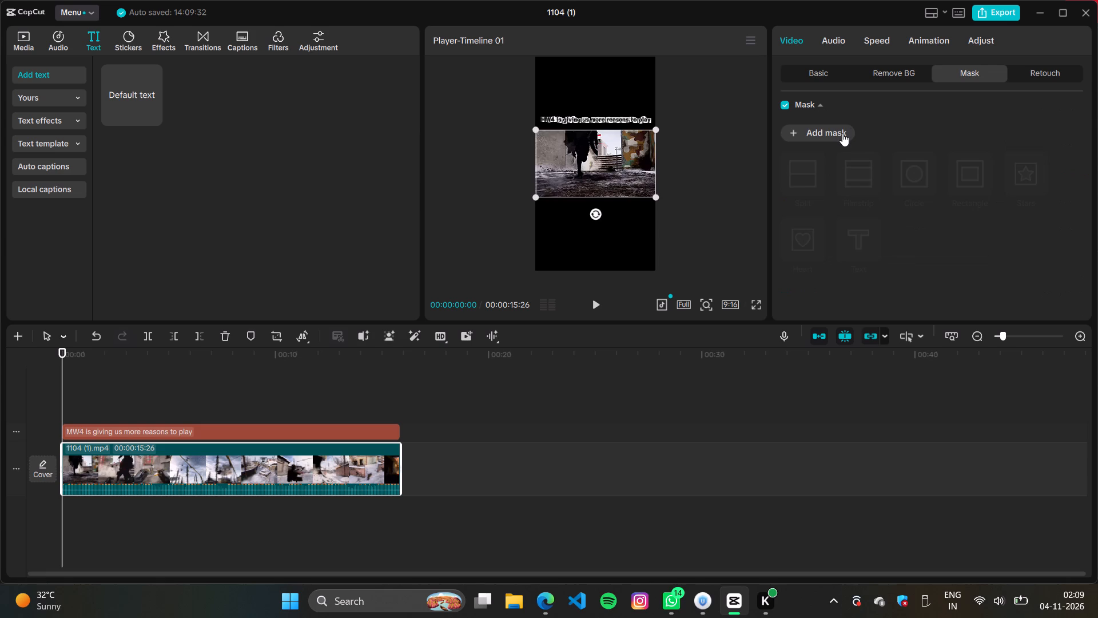
{"action": "left_click", "coordinate": [841, 133]}
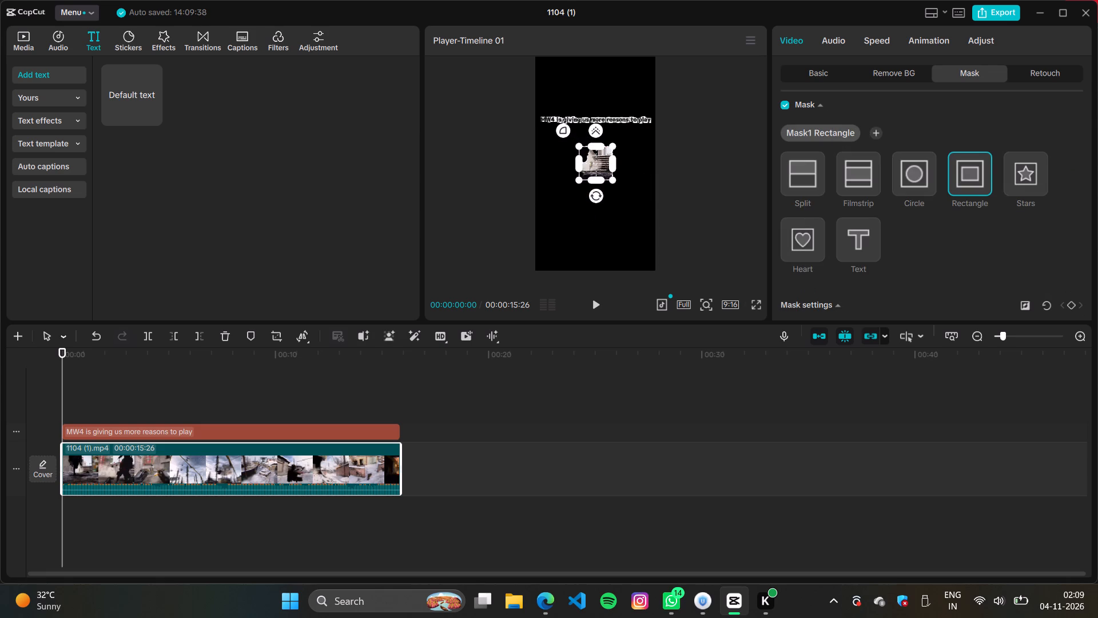
{"action": "left_click_drag", "start_coordinate": [578, 162], "coordinate": [531, 162]}
{"action": "left_click_drag", "start_coordinate": [595, 144], "coordinate": [595, 125]}
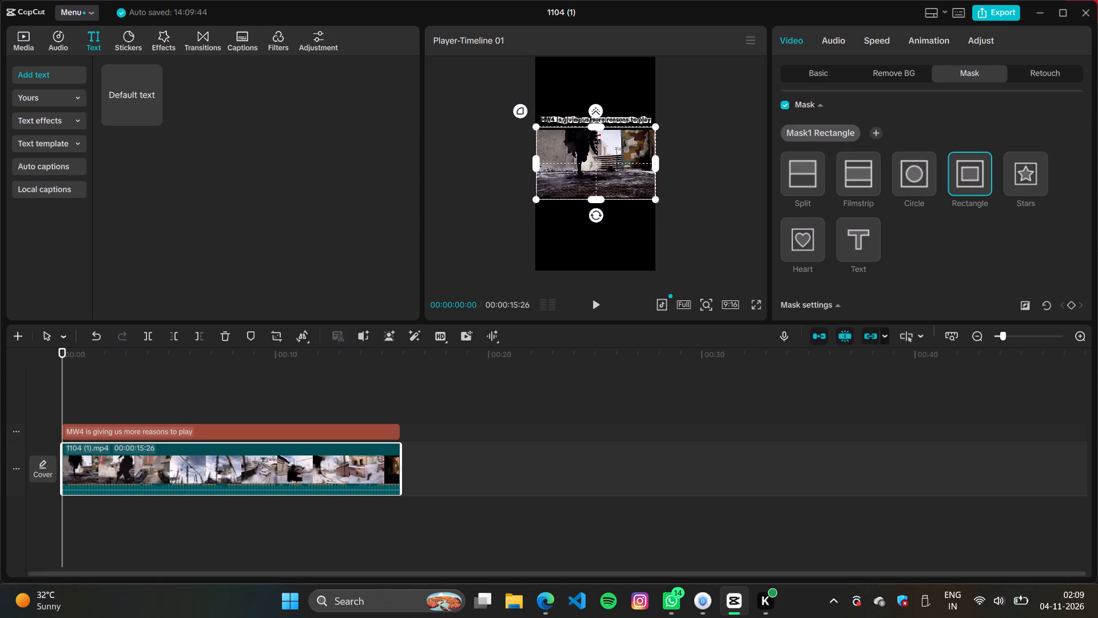
Set the rectangle mask's feather to 16 and its round corners to 39.
{"action": "scroll", "coordinate": [918, 186], "scroll_direction": "down", "scroll_amount": 4}
{"action": "scroll", "coordinate": [911, 250], "scroll_direction": "down", "scroll_amount": 2}
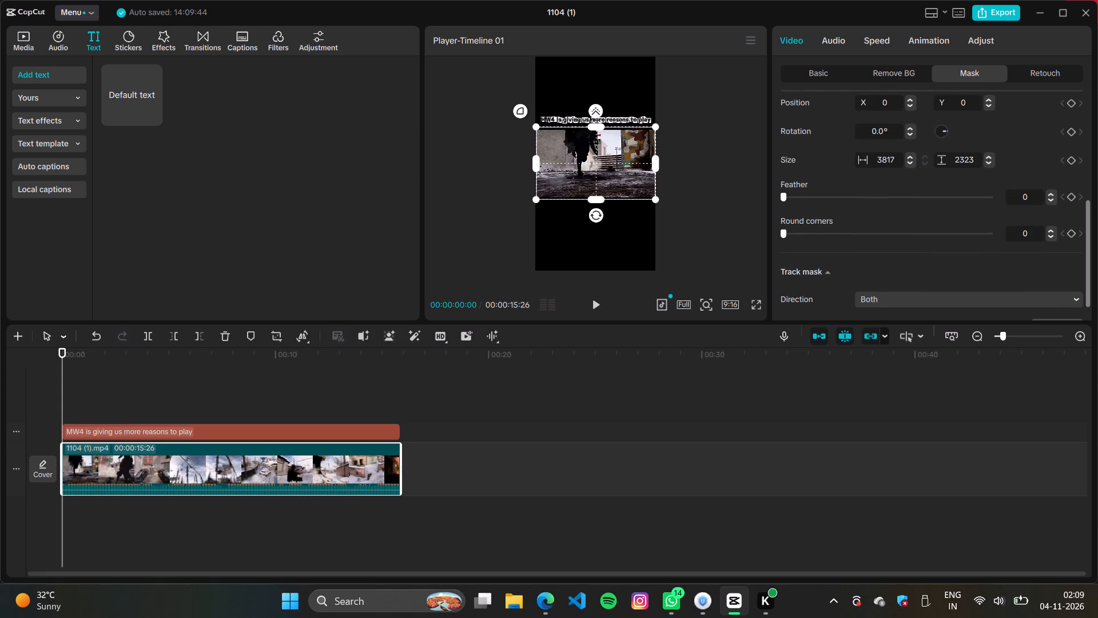
{"action": "left_click", "coordinate": [816, 201]}
{"action": "left_click", "coordinate": [844, 230]}
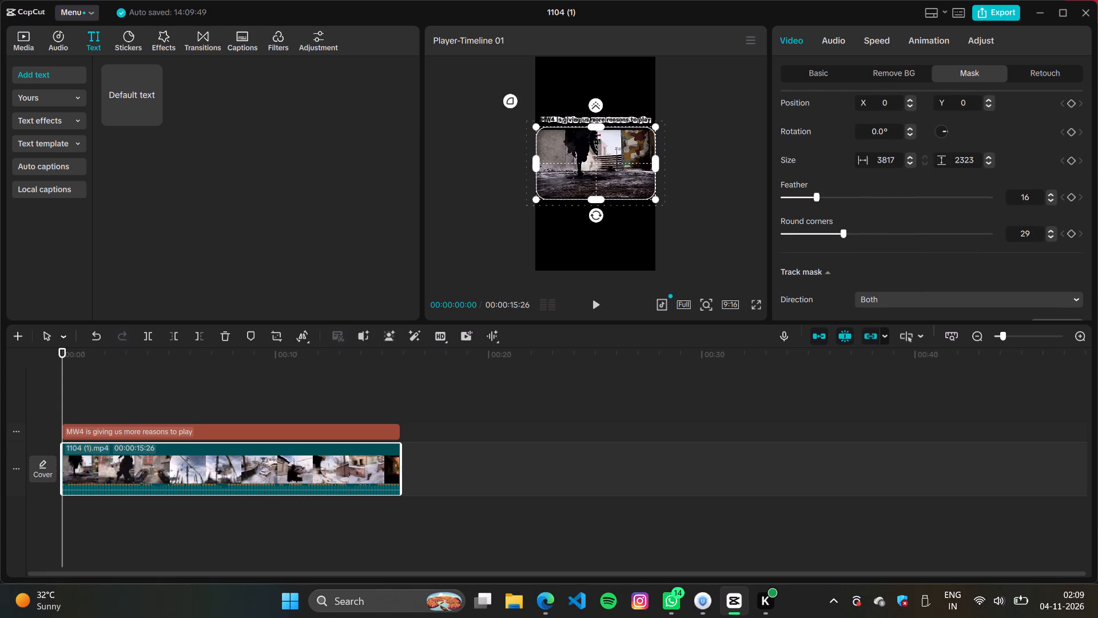
{"action": "left_click", "coordinate": [857, 232]}
{"action": "left_click", "coordinate": [864, 233]}
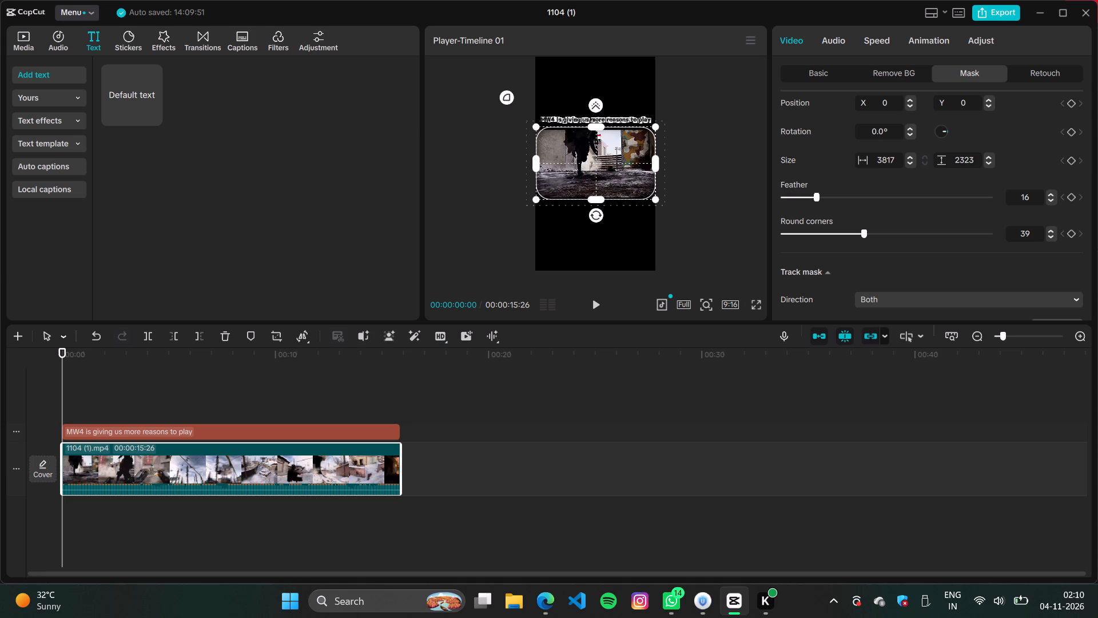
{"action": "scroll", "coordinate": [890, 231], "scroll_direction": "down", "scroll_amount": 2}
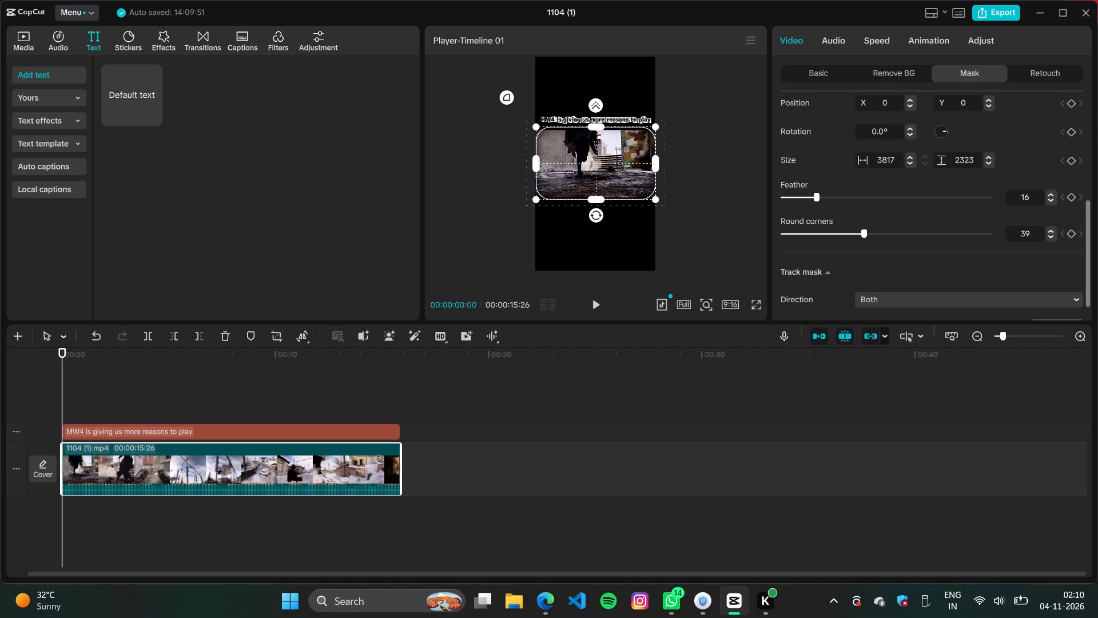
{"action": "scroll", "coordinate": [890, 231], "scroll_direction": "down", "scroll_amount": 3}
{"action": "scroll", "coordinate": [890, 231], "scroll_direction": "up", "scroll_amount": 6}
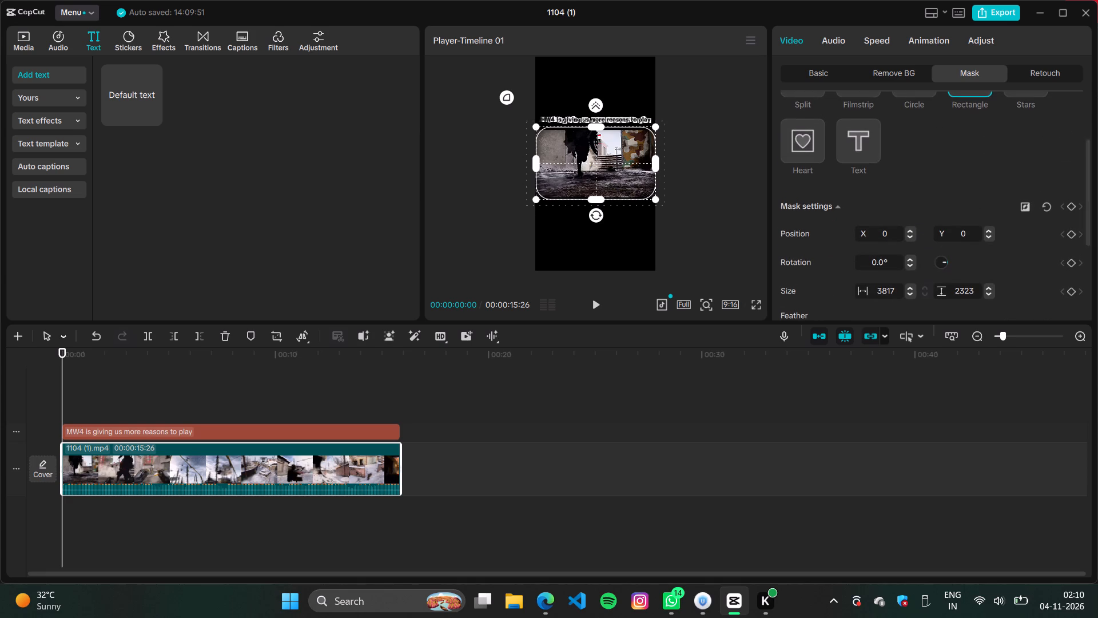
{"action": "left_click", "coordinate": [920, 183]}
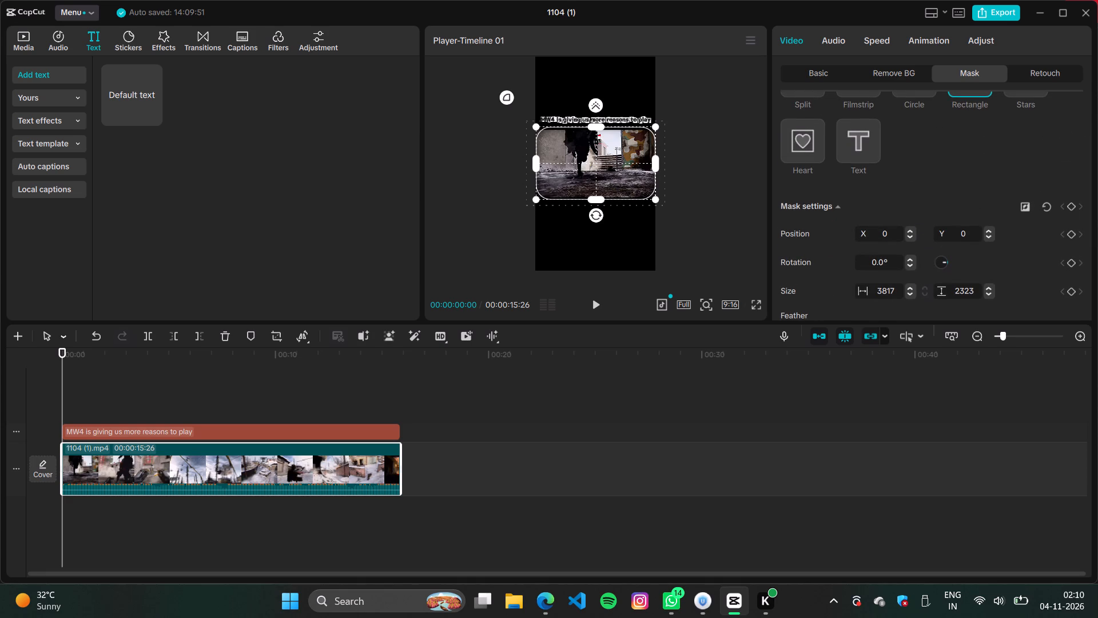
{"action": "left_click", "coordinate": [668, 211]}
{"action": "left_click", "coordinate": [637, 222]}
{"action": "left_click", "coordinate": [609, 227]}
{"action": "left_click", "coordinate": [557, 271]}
Set the feather of the video clip's rectangle mask to 9 and its round corners to 35.
{"action": "left_click", "coordinate": [556, 419]}
{"action": "left_click", "coordinate": [597, 303]}
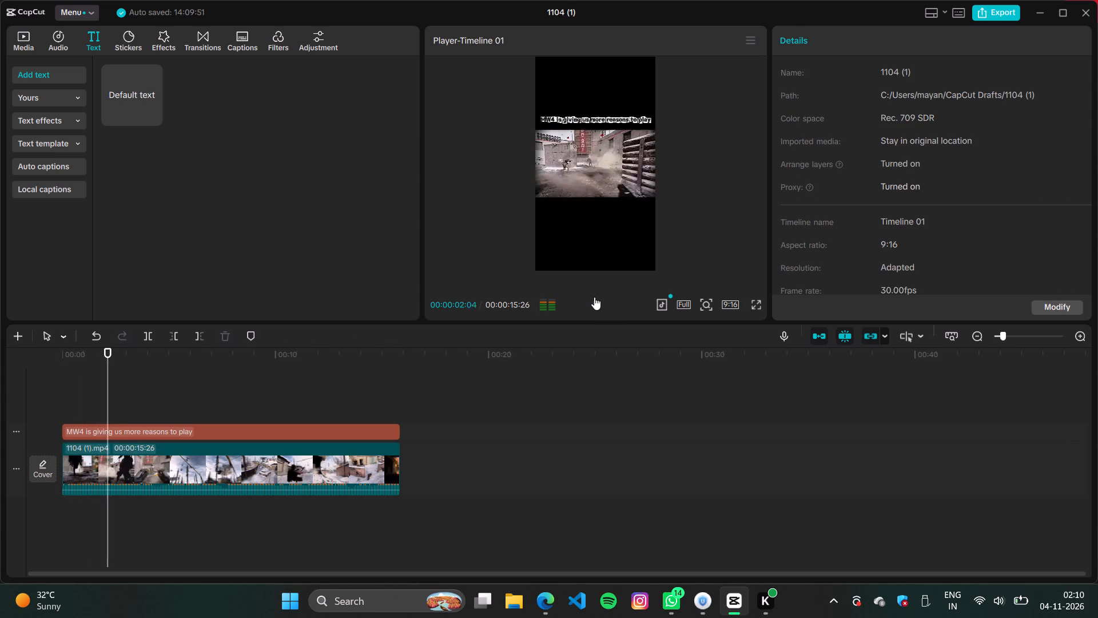
{"action": "left_click", "coordinate": [350, 480]}
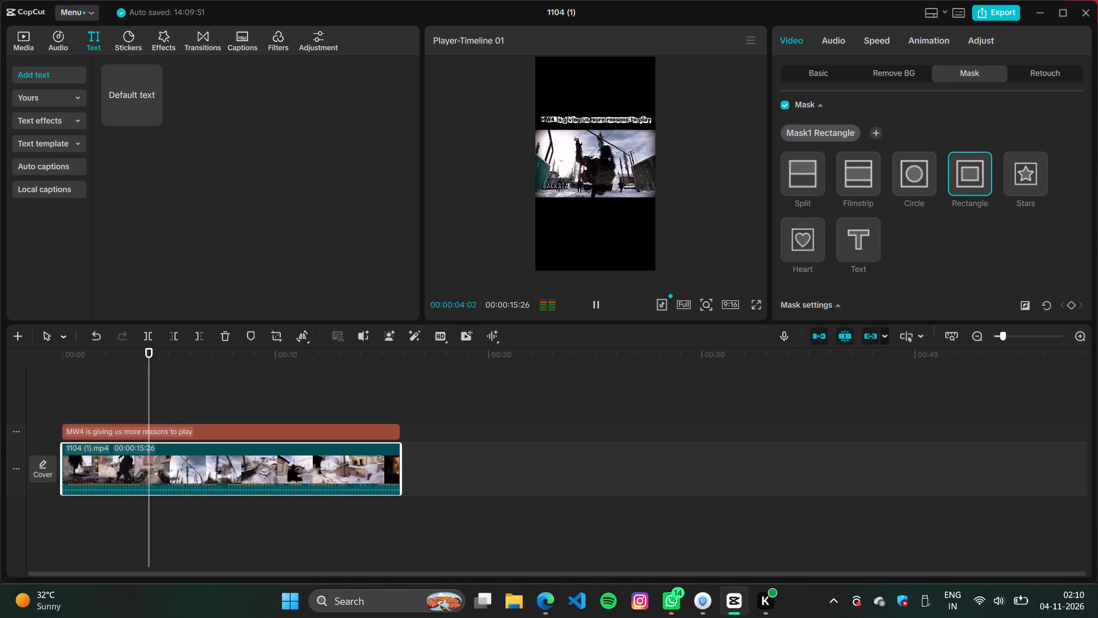
{"action": "scroll", "coordinate": [871, 236], "scroll_direction": "down", "scroll_amount": 5}
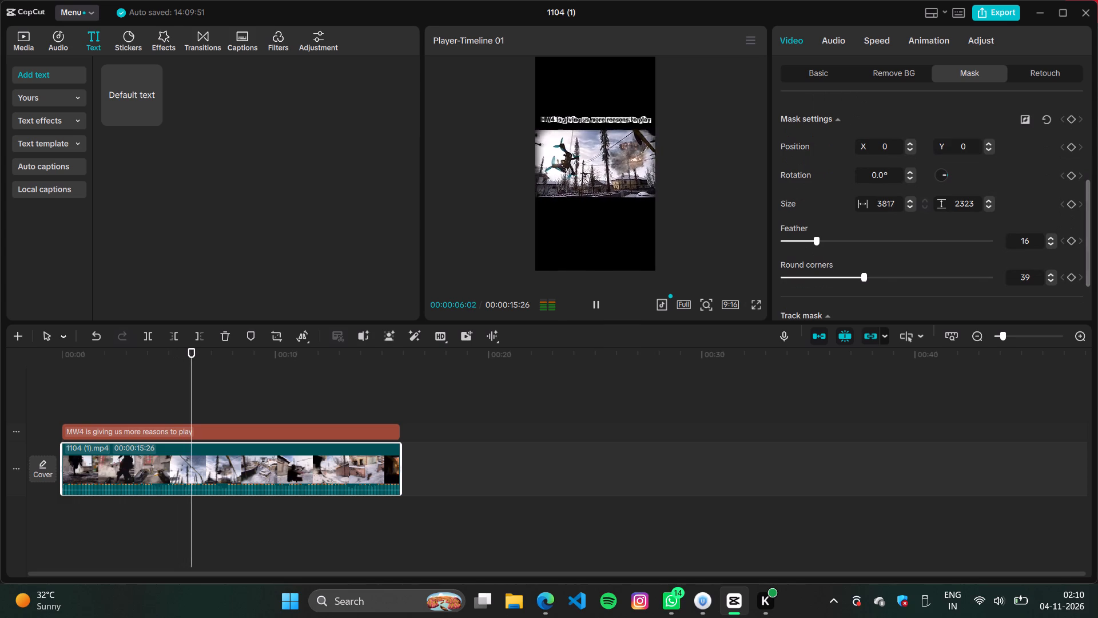
{"action": "left_click", "coordinate": [892, 275]}
{"action": "left_click_drag", "start_coordinate": [892, 273], "coordinate": [885, 273]}
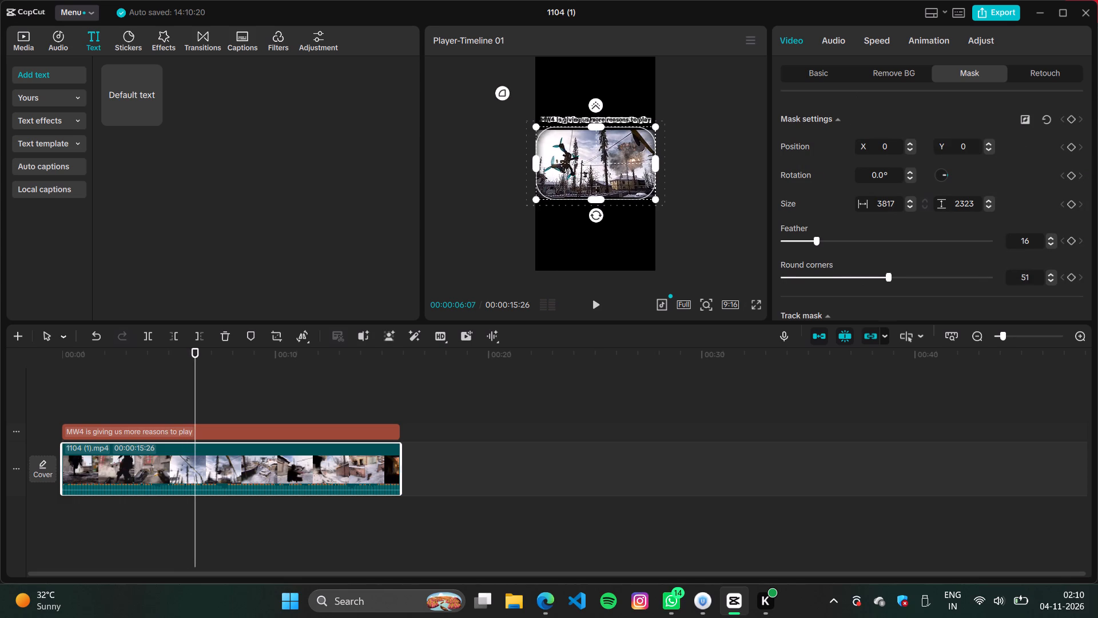
{"action": "left_click_drag", "start_coordinate": [885, 273], "coordinate": [884, 273]}
{"action": "left_click", "coordinate": [810, 242]}
{"action": "left_click", "coordinate": [802, 237]}
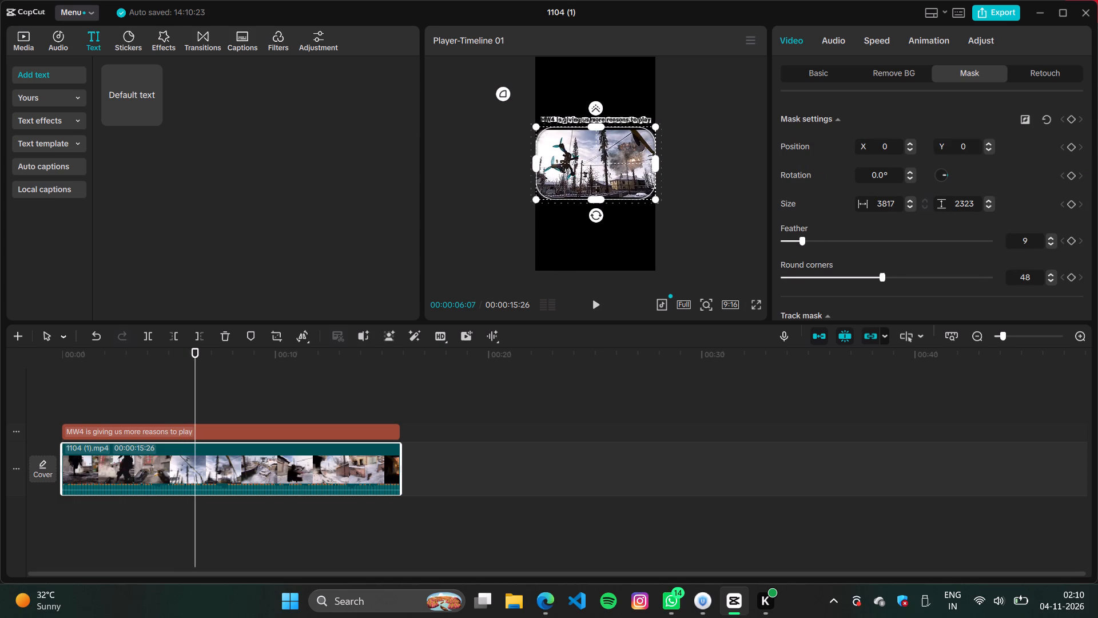
{"action": "left_click", "coordinate": [869, 278]}
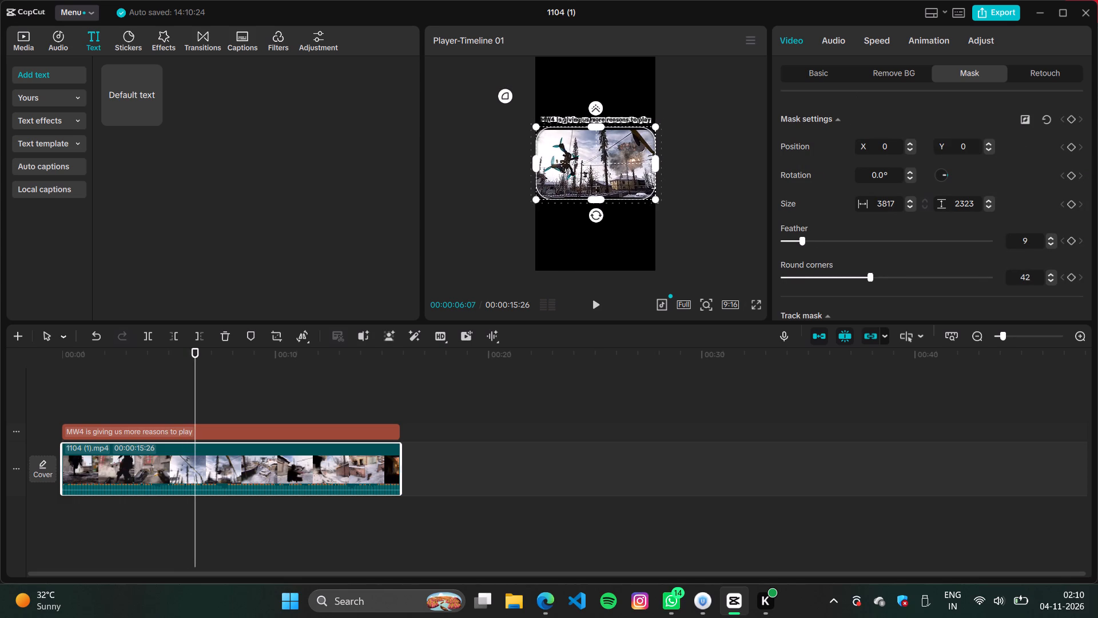
{"action": "left_click", "coordinate": [854, 277]}
{"action": "left_click", "coordinate": [847, 276]}
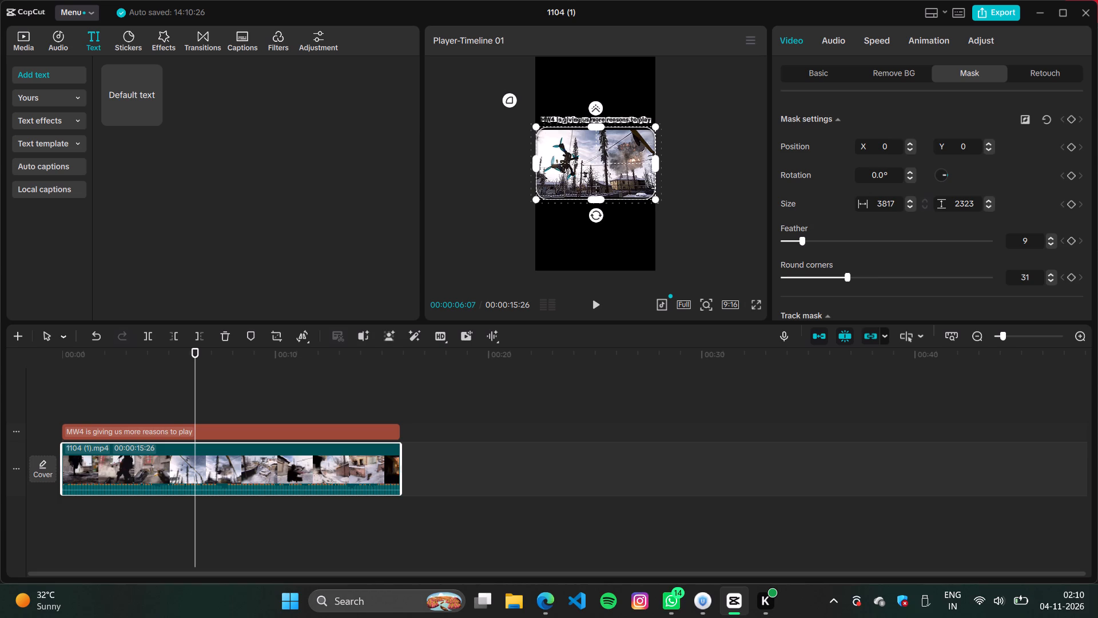
{"action": "left_click", "coordinate": [856, 276]}
View the last frame with the title in full screen and return to the editor.
{"action": "left_click", "coordinate": [627, 388]}
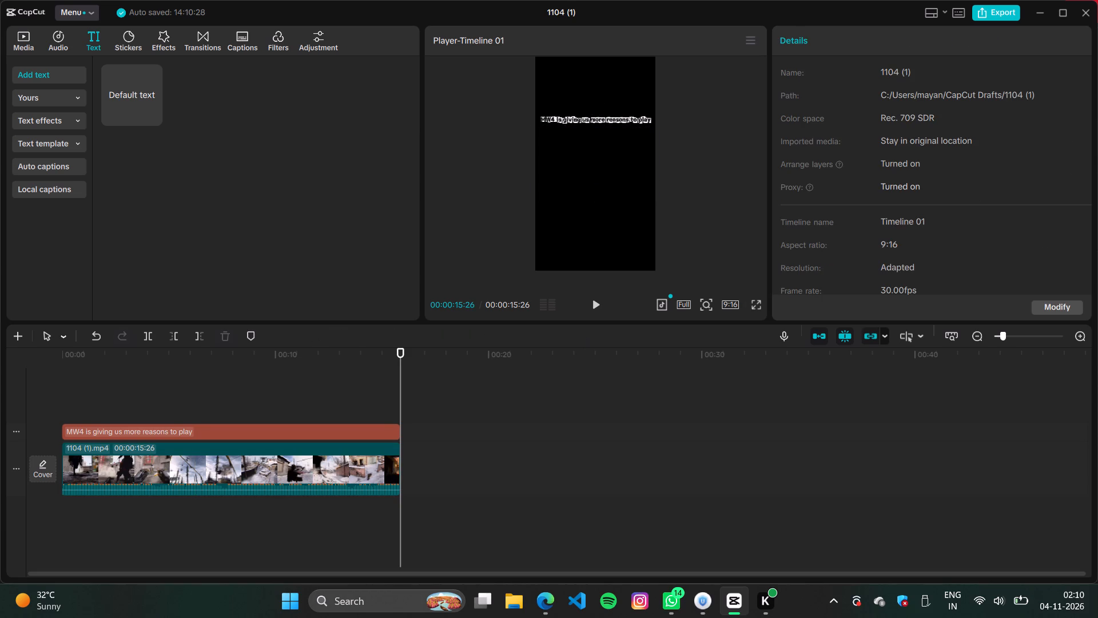
{"action": "left_click", "coordinate": [757, 306]}
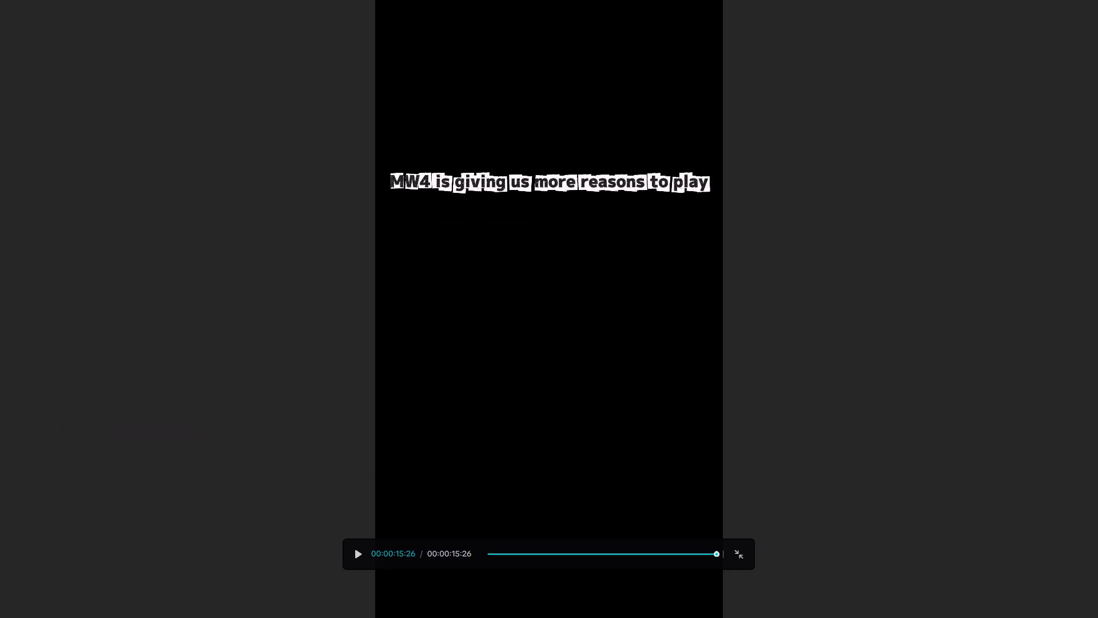
{"action": "left_click", "coordinate": [740, 549]}
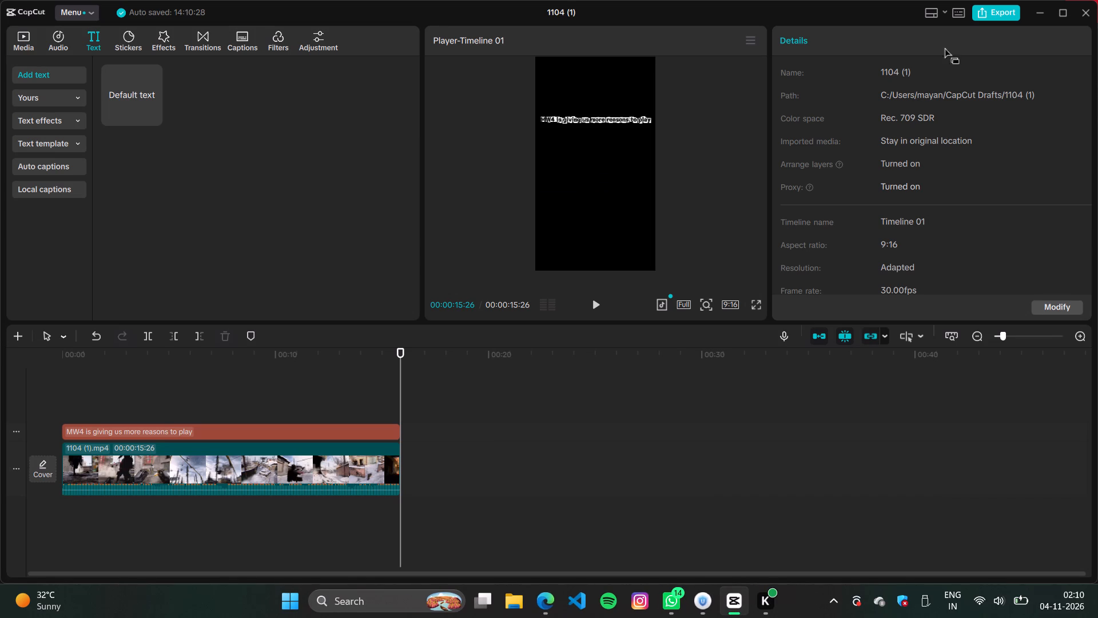
Apply a curve with a strength of 13° to the title "MW4 is giving us more reasons to play".
{"action": "left_click", "coordinate": [627, 120]}
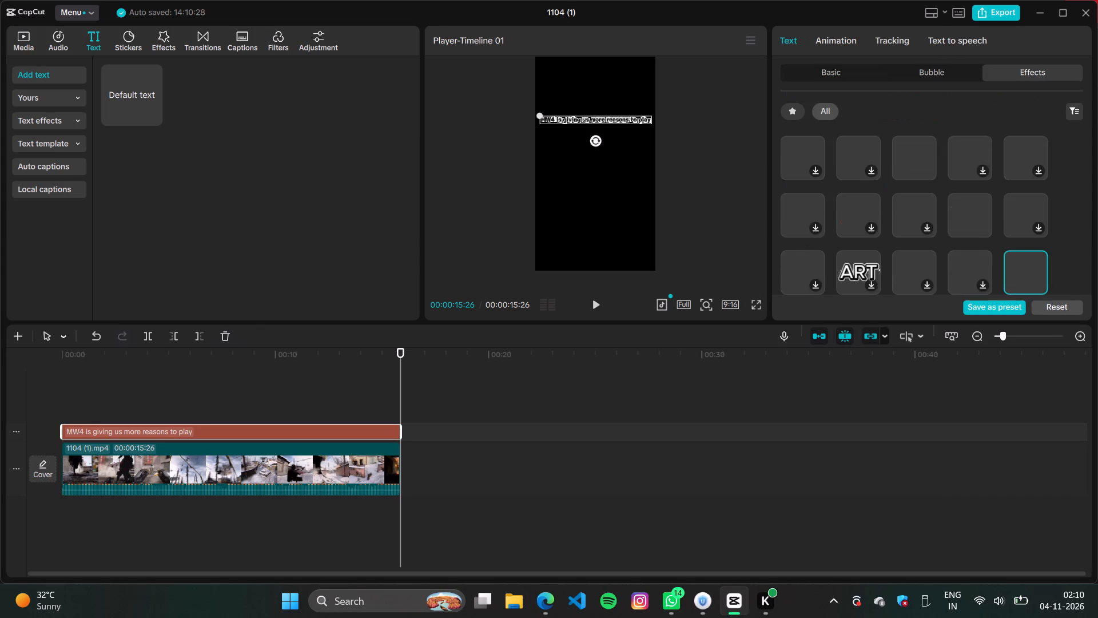
{"action": "scroll", "coordinate": [837, 187], "scroll_direction": "down", "scroll_amount": 7}
{"action": "left_click", "coordinate": [833, 69]}
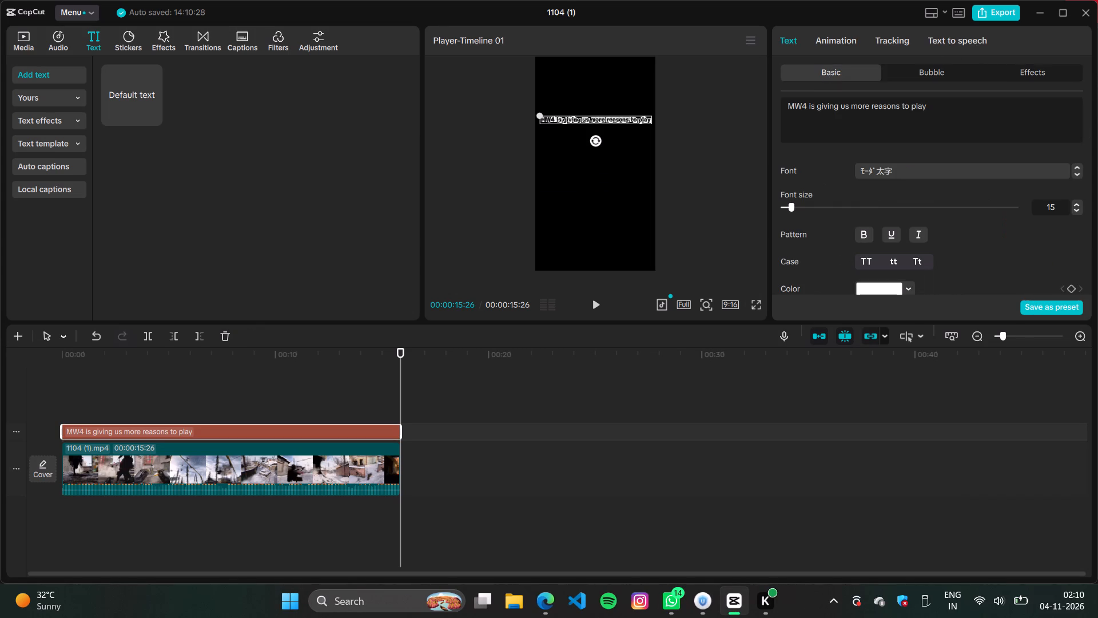
{"action": "scroll", "coordinate": [842, 237], "scroll_direction": "down", "scroll_amount": 19}
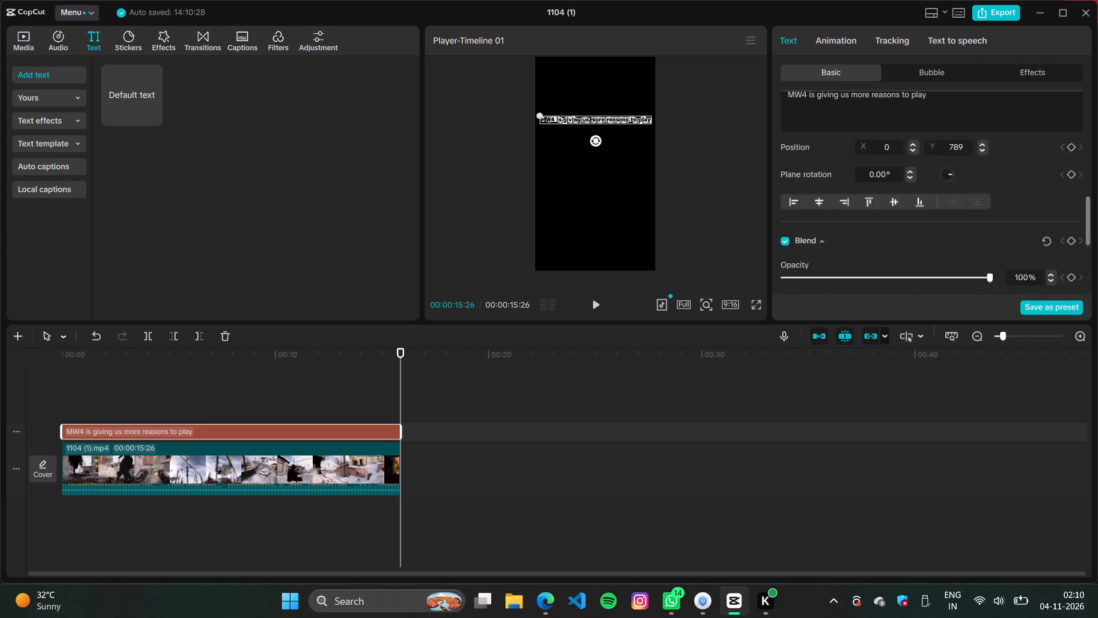
{"action": "scroll", "coordinate": [879, 213], "scroll_direction": "down", "scroll_amount": 7}
{"action": "left_click", "coordinate": [791, 275]}
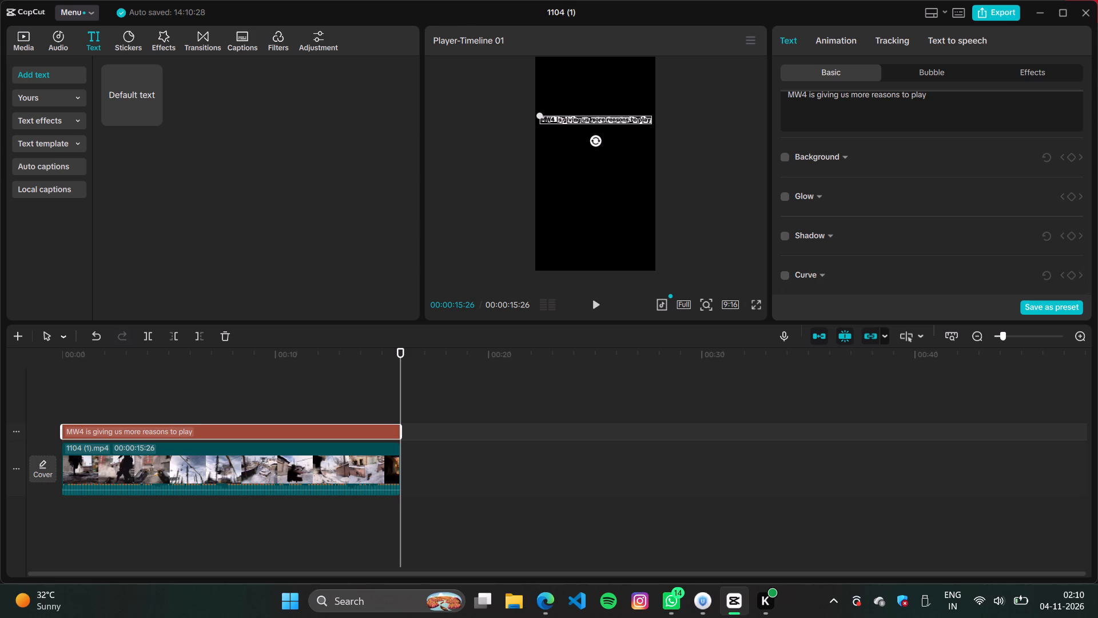
{"action": "left_click", "coordinate": [787, 275]}
{"action": "scroll", "coordinate": [823, 231], "scroll_direction": "down", "scroll_amount": 5}
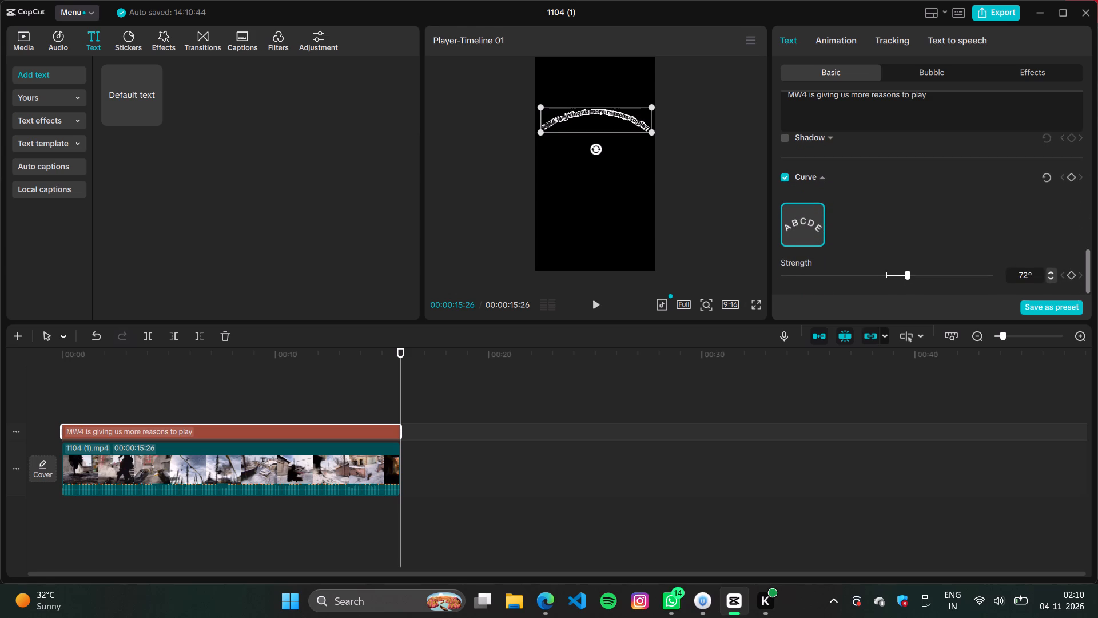
{"action": "left_click_drag", "start_coordinate": [907, 275], "coordinate": [893, 276]}
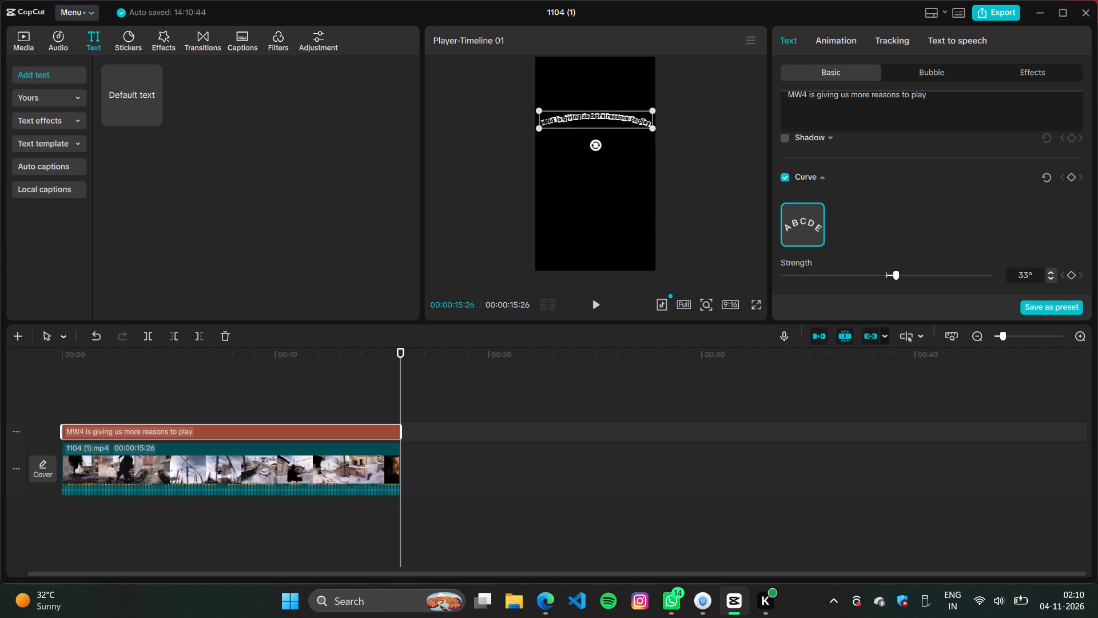
{"action": "left_click_drag", "start_coordinate": [893, 276], "coordinate": [888, 276]}
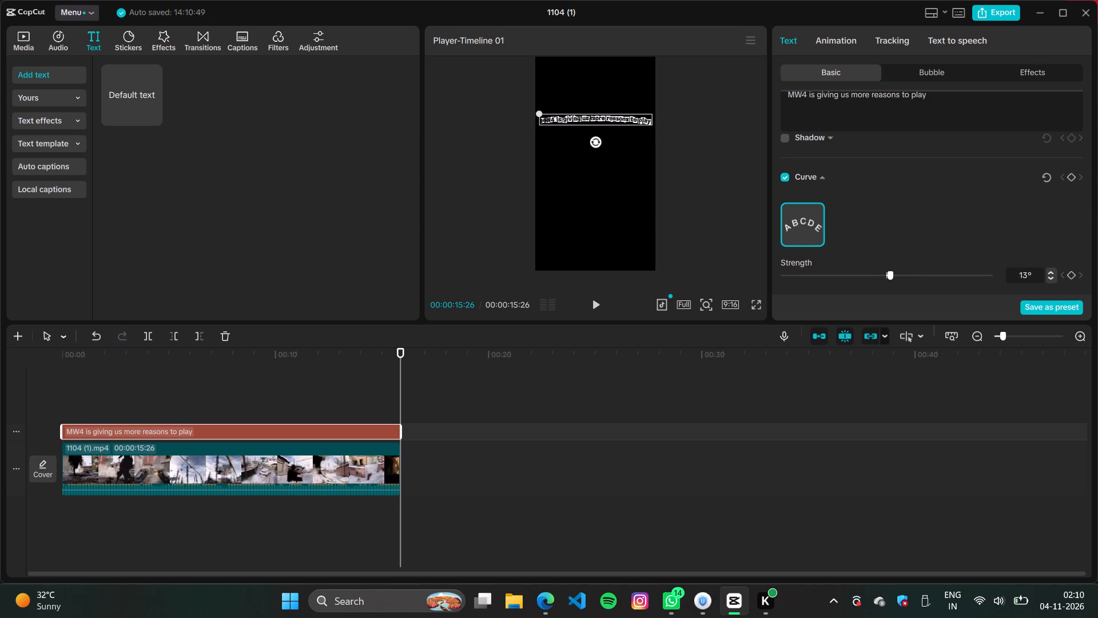
{"action": "left_click", "coordinate": [948, 215]}
Export the vertical clip as 1104 (1)(1) in 4K, H.264 mp4 at 30fps, without sharing it.
{"action": "left_click", "coordinate": [990, 19]}
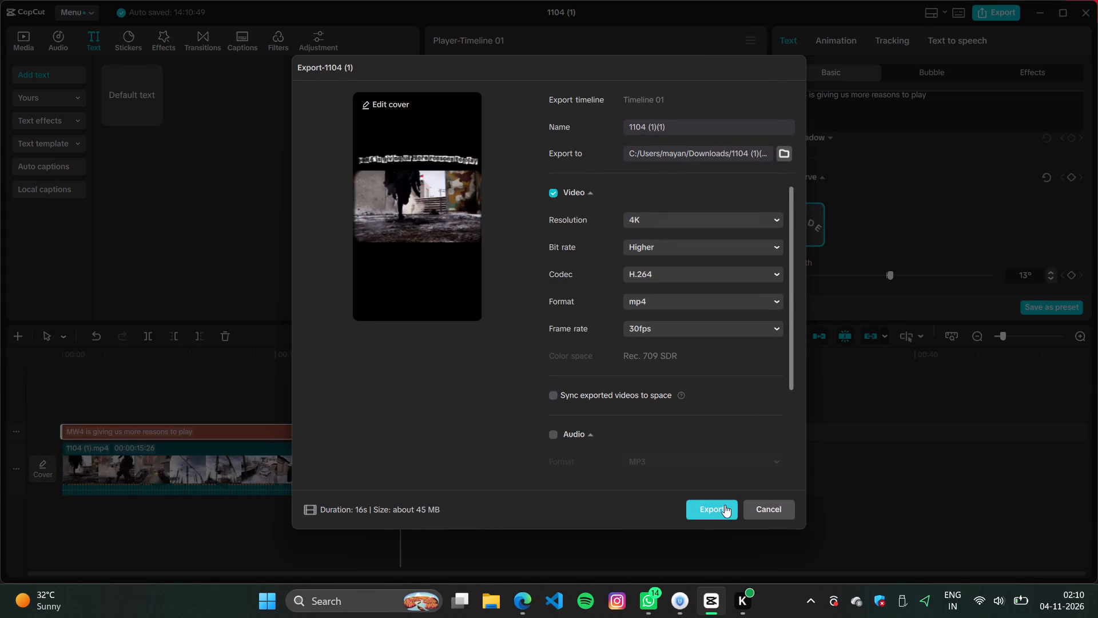
{"action": "left_click", "coordinate": [709, 505]}
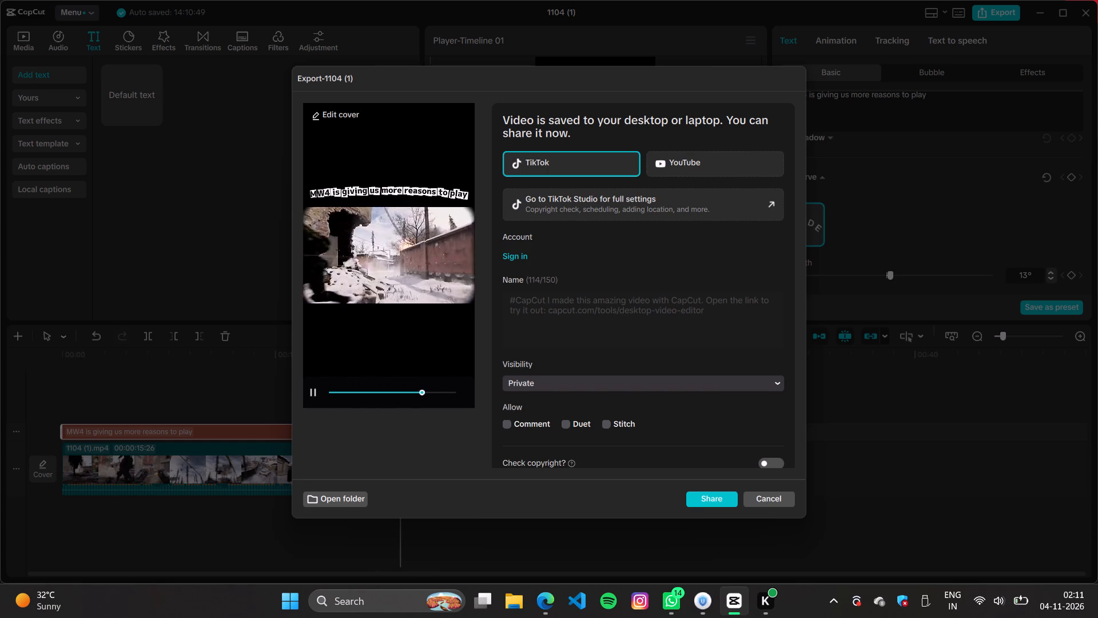
{"action": "left_click", "coordinate": [773, 502]}
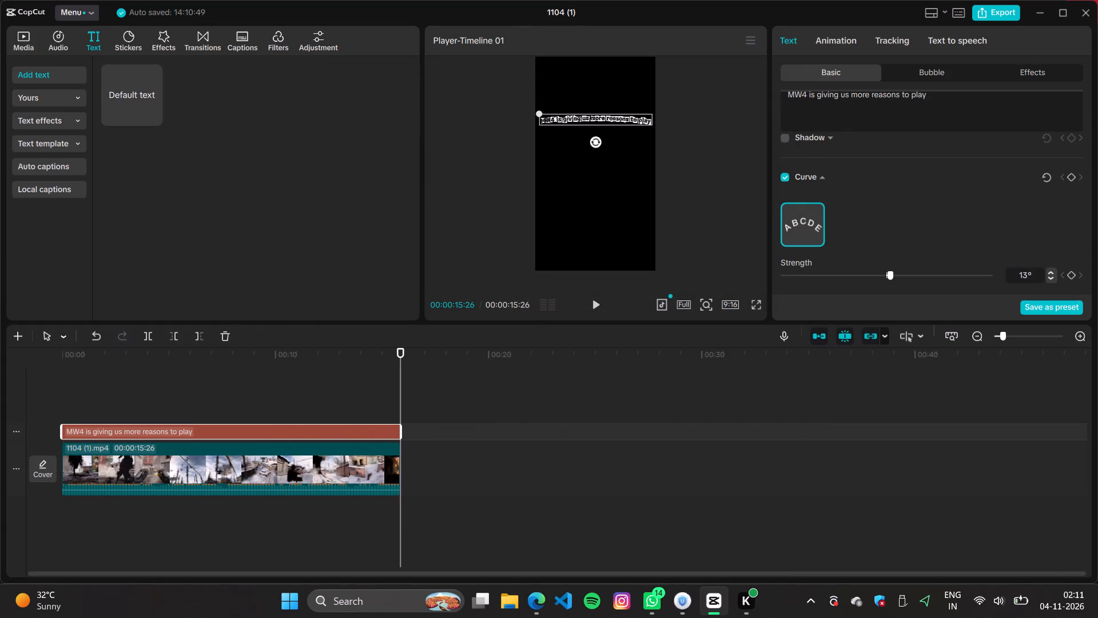
Copy the attributes of the "MW4 is giving us more reasons to play" title.
{"action": "right_click", "coordinate": [372, 433]}
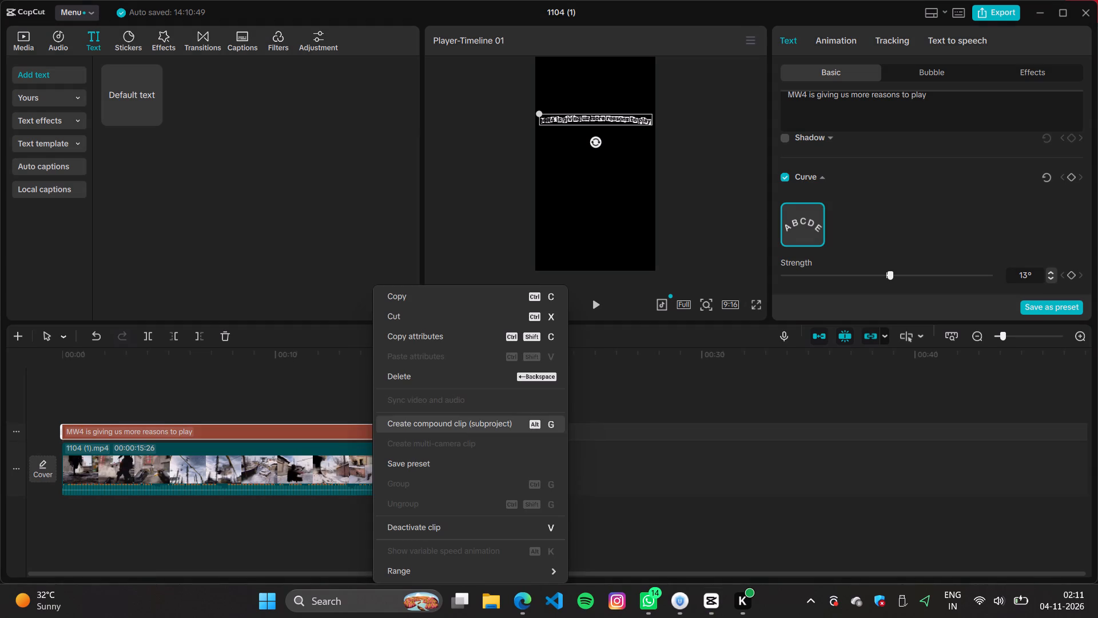
{"action": "left_click", "coordinate": [469, 334]}
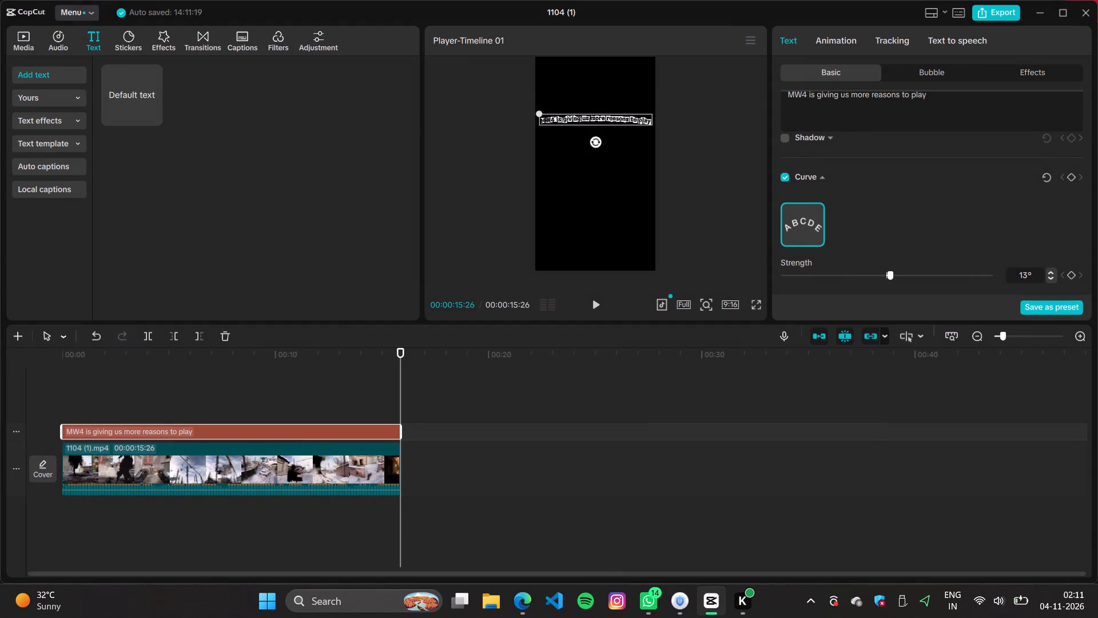
Move the title past the end of the 1104 (1).mp4 clip and delete that clip from the timeline.
{"action": "left_click", "coordinate": [344, 462]}
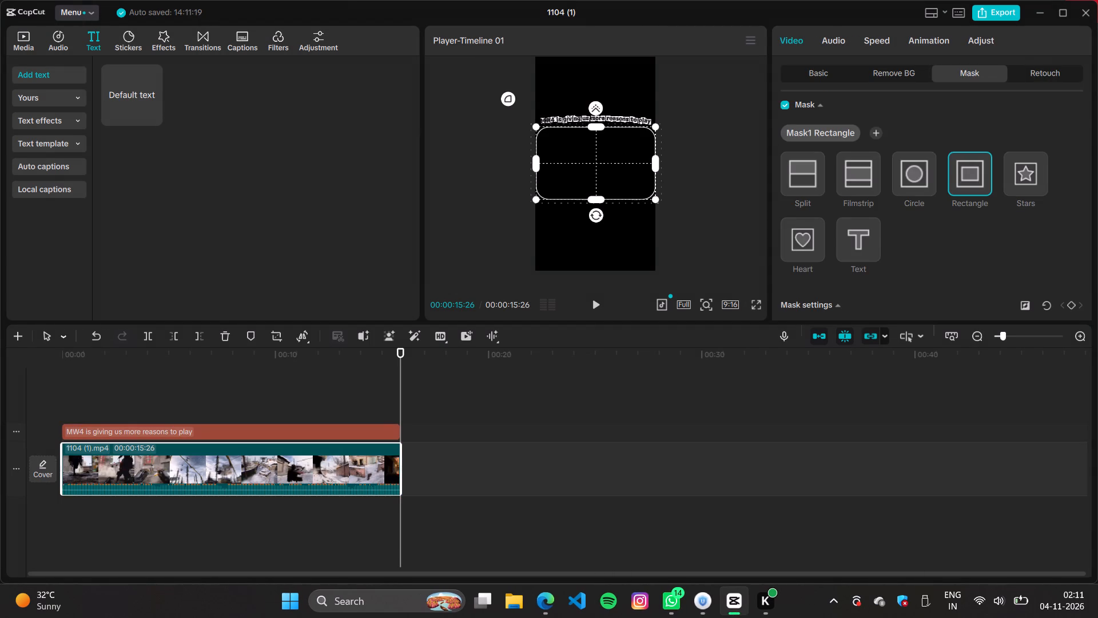
{"action": "left_click_drag", "start_coordinate": [344, 429], "coordinate": [704, 470]}
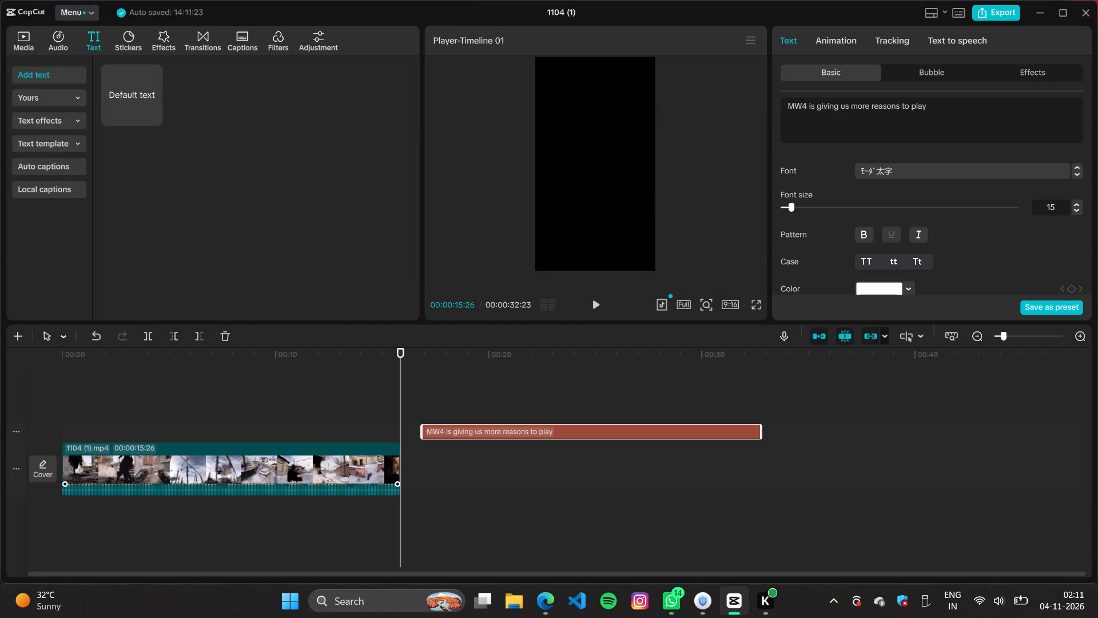
{"action": "left_click", "coordinate": [376, 475]}
{"action": "key", "text": "BackSpace"}
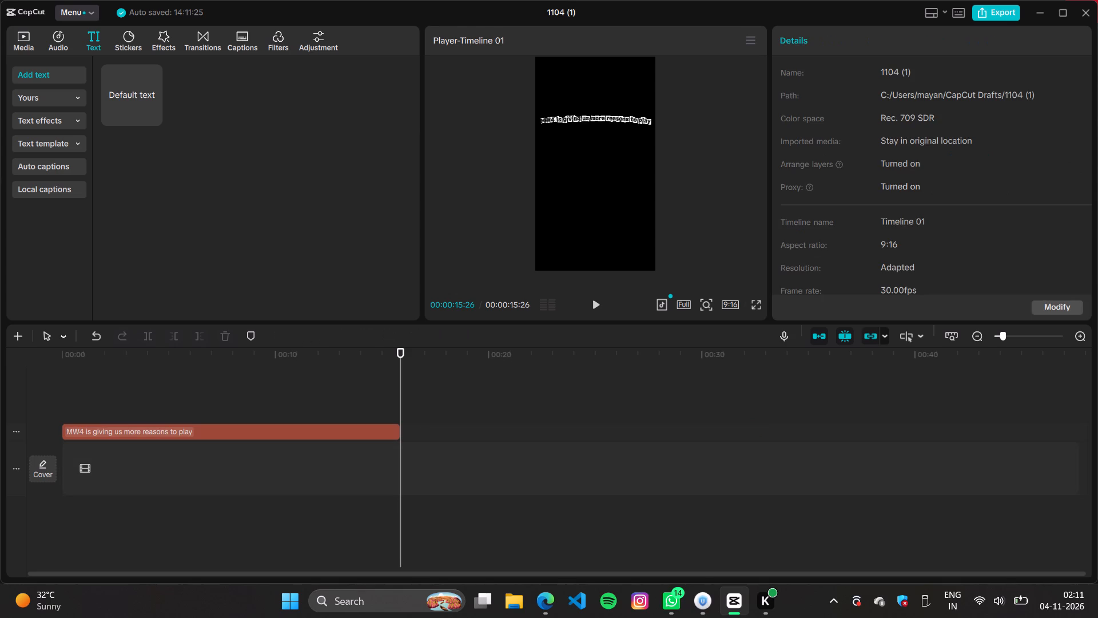
Add the full Call of Duty Modern Warfare 4 Season 1 Launch Trailer from the project media to the timeline.
{"action": "left_click", "coordinate": [23, 43]}
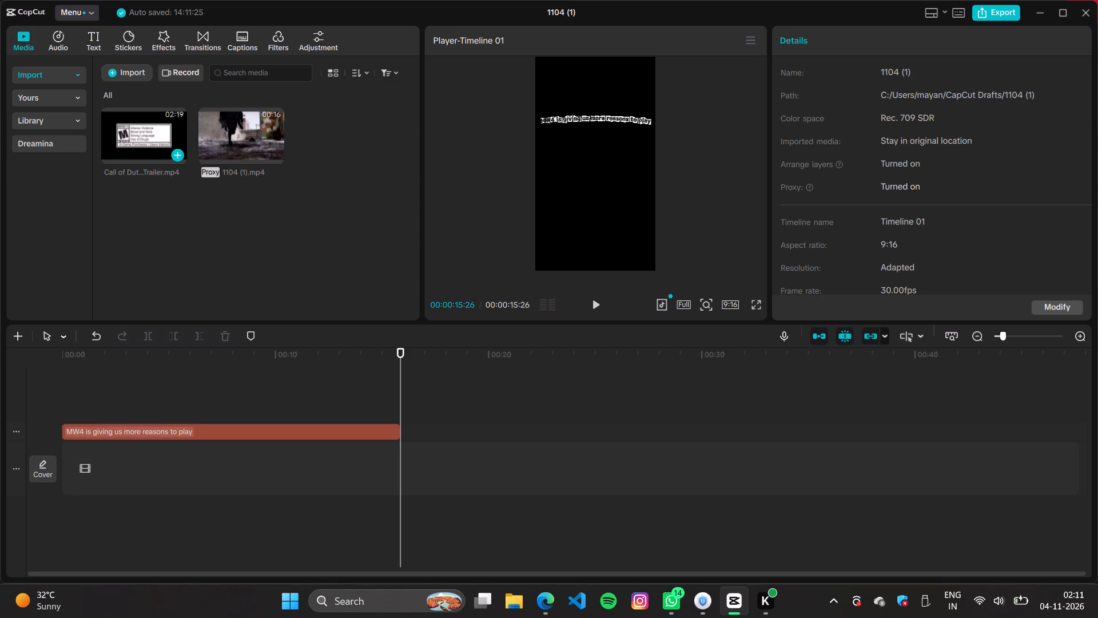
{"action": "left_click", "coordinate": [176, 156]}
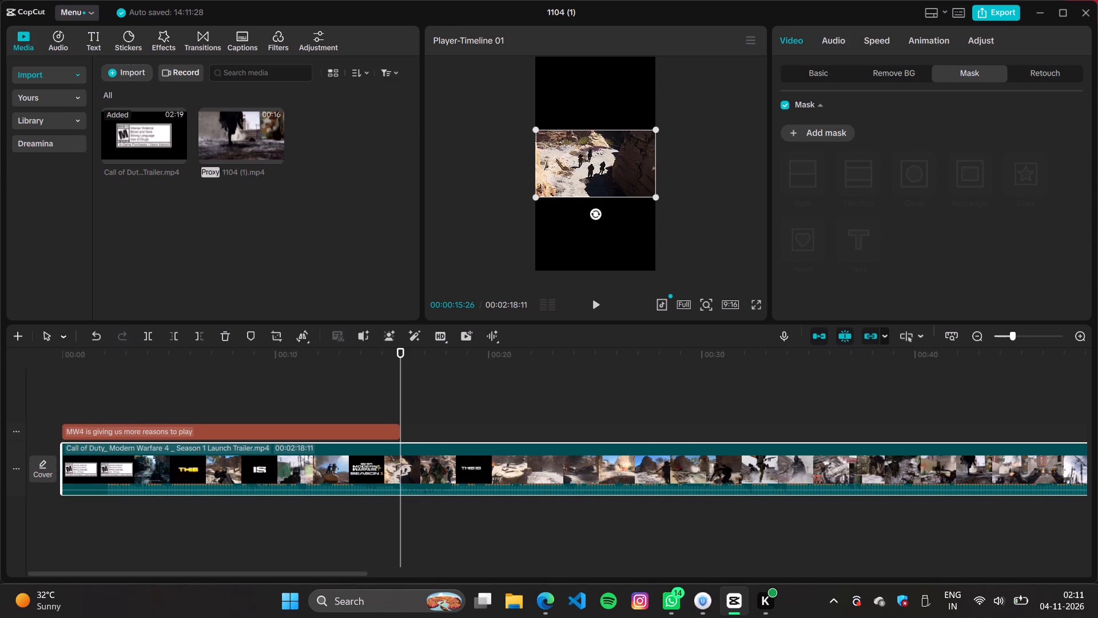
Set the timeline's aspect ratio to Original.
{"action": "left_click", "coordinate": [738, 307]}
{"action": "left_click", "coordinate": [776, 320]}
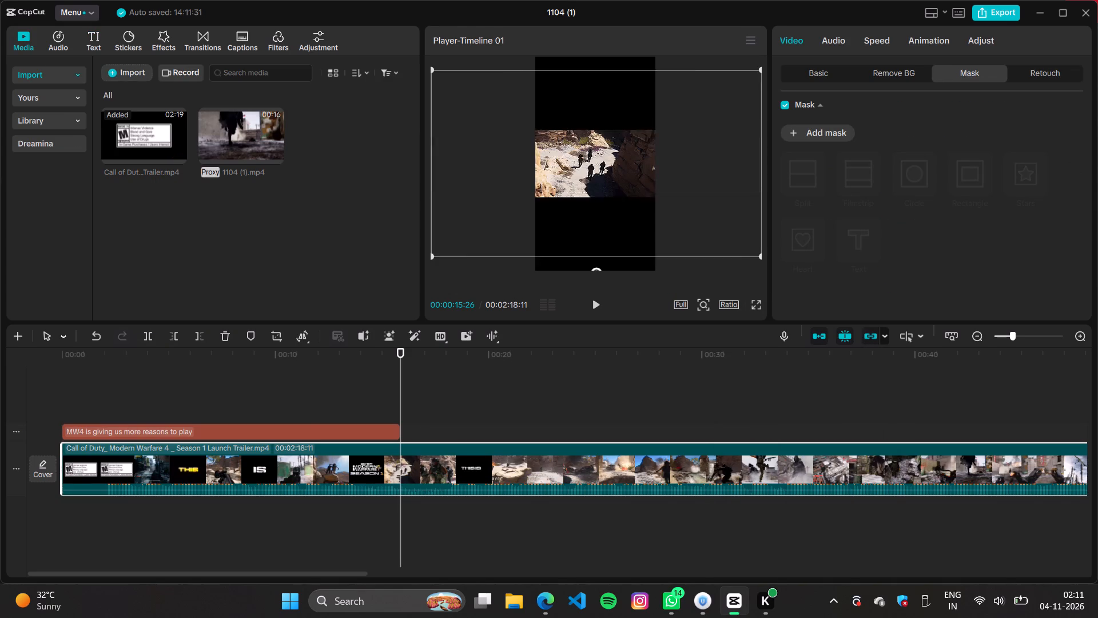
Find the snowy courtyard shot with the running soldier in the trailer and split the clip there at 00:00:55:05.
{"action": "left_click", "coordinate": [504, 392]}
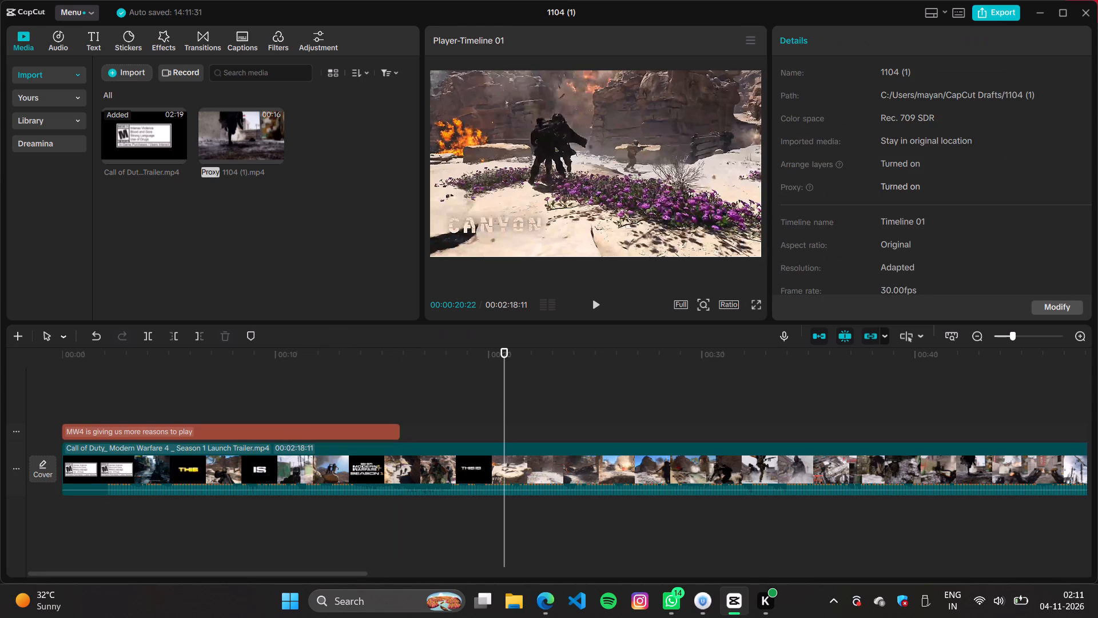
{"action": "left_click", "coordinate": [400, 406]}
{"action": "left_click_drag", "start_coordinate": [400, 406], "coordinate": [814, 406]}
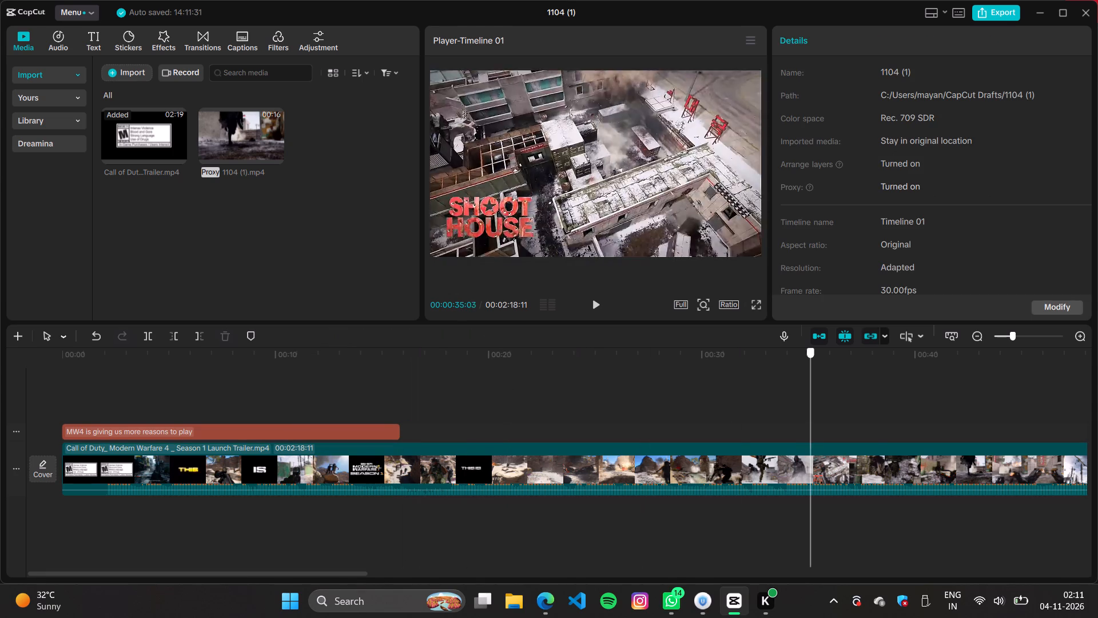
{"action": "left_click_drag", "start_coordinate": [814, 406], "coordinate": [933, 424]}
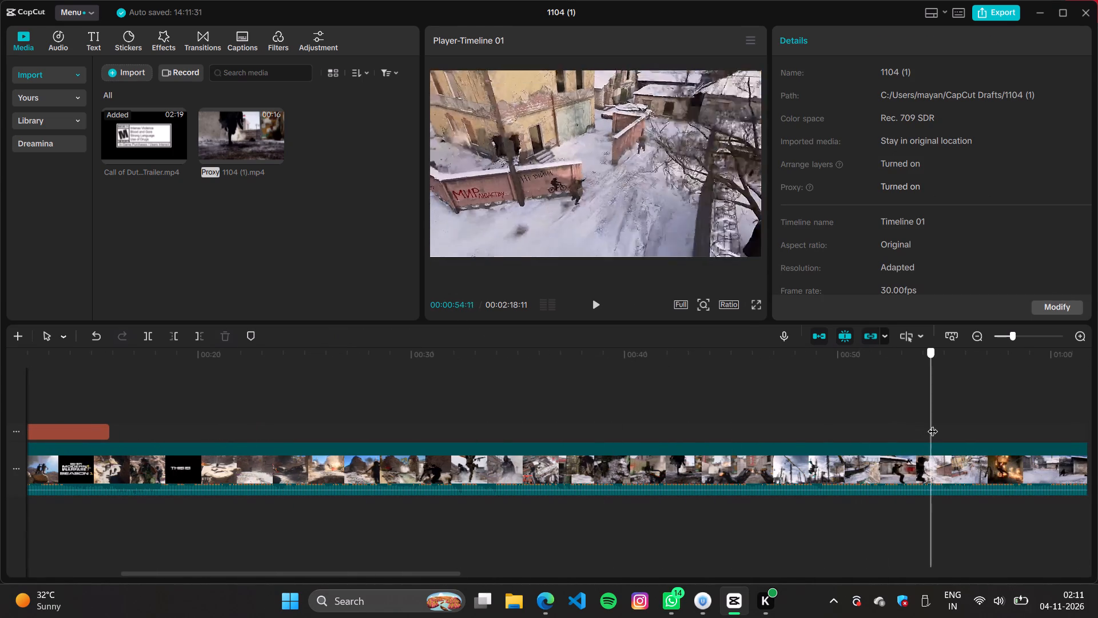
{"action": "left_click_drag", "start_coordinate": [933, 424], "coordinate": [941, 431]}
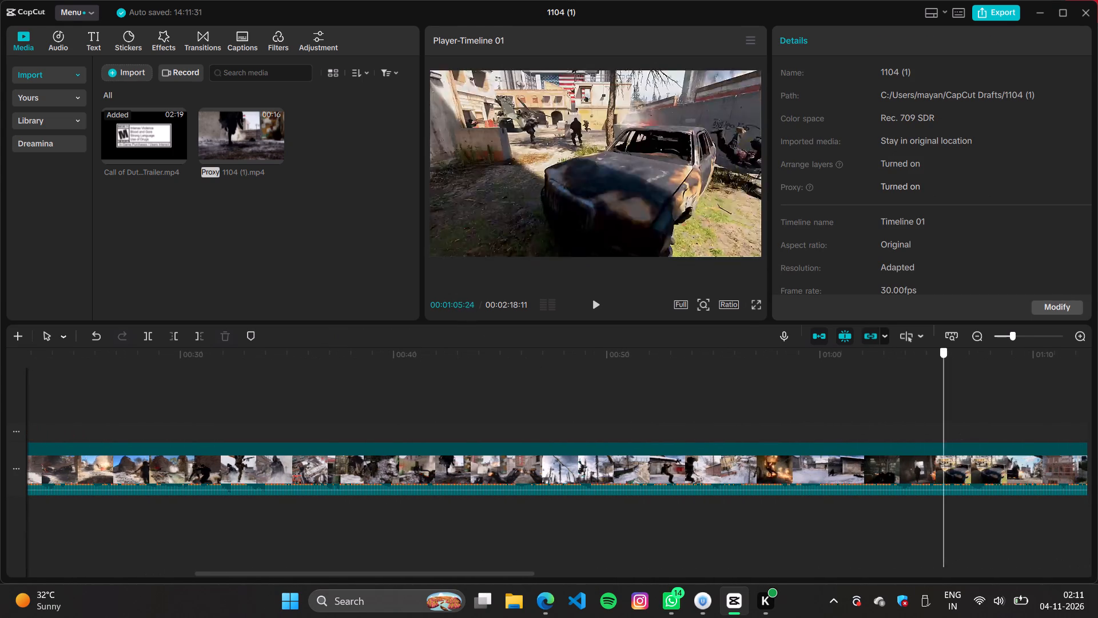
{"action": "left_click_drag", "start_coordinate": [941, 431], "coordinate": [580, 452]}
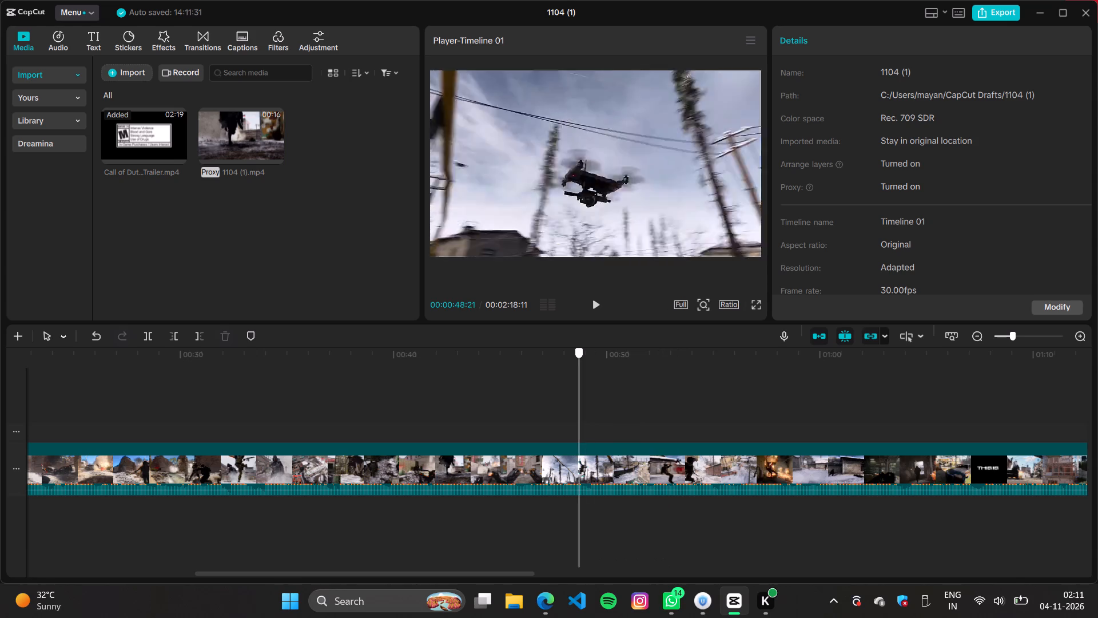
{"action": "left_click_drag", "start_coordinate": [580, 452], "coordinate": [695, 456]}
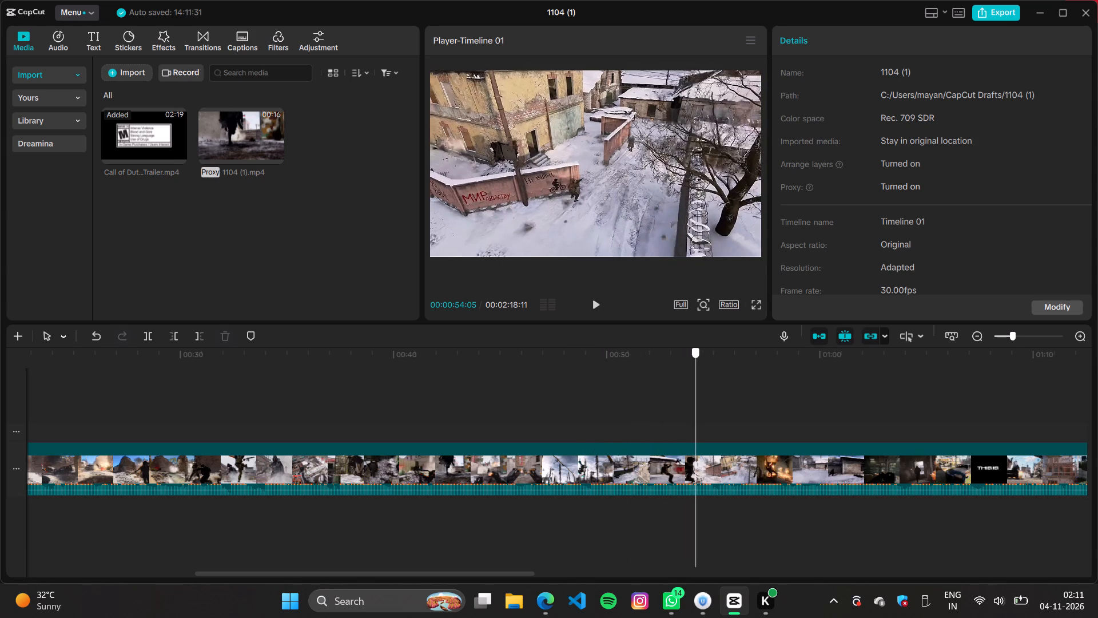
{"action": "left_click_drag", "start_coordinate": [695, 456], "coordinate": [720, 456]}
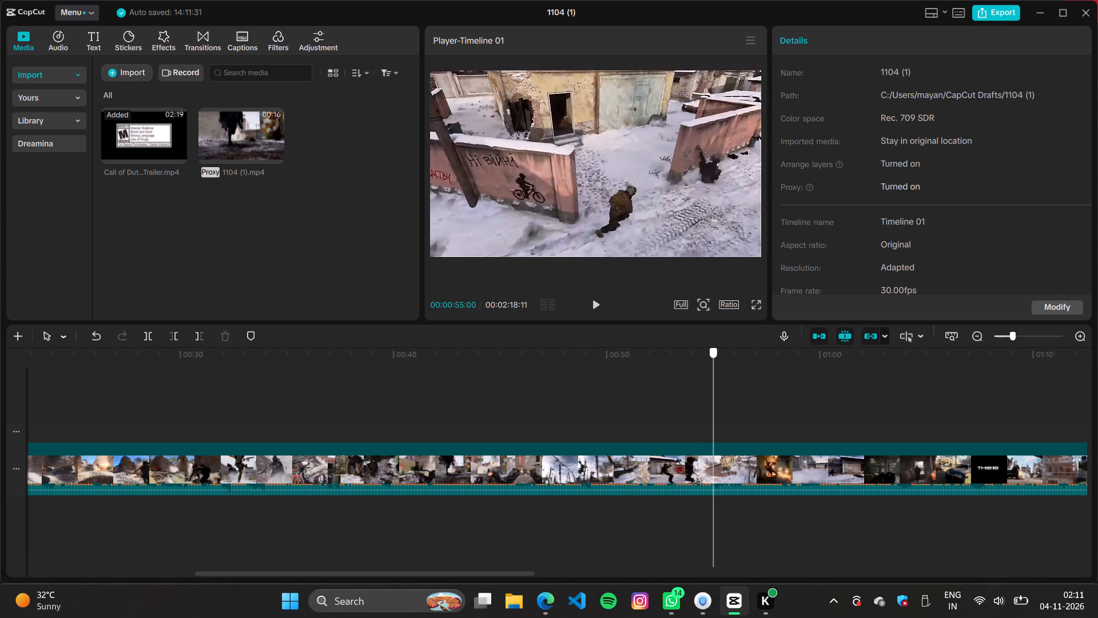
{"action": "left_click_drag", "start_coordinate": [720, 456], "coordinate": [721, 457]}
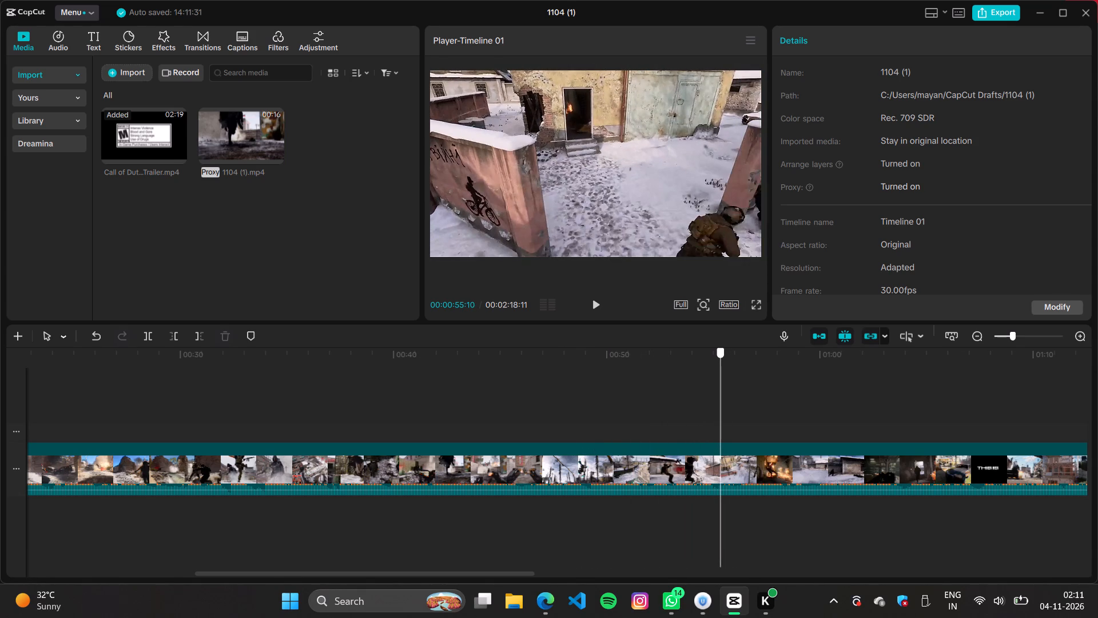
{"action": "left_click_drag", "start_coordinate": [721, 457], "coordinate": [717, 457]}
{"action": "left_click", "coordinate": [716, 455]}
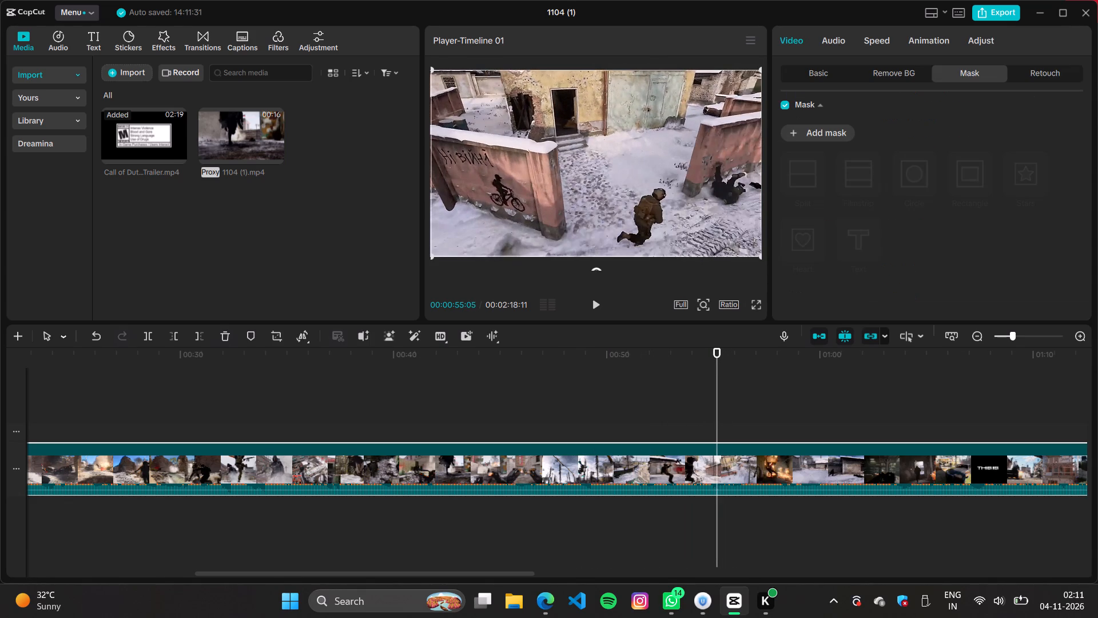
{"action": "key", "text": "ctrl+b"}
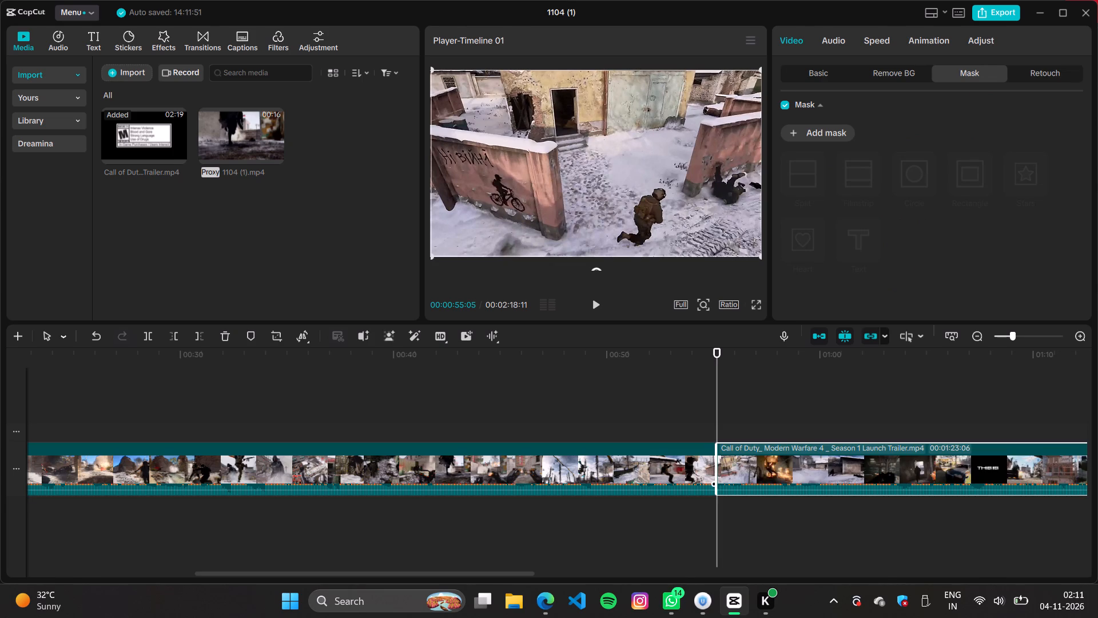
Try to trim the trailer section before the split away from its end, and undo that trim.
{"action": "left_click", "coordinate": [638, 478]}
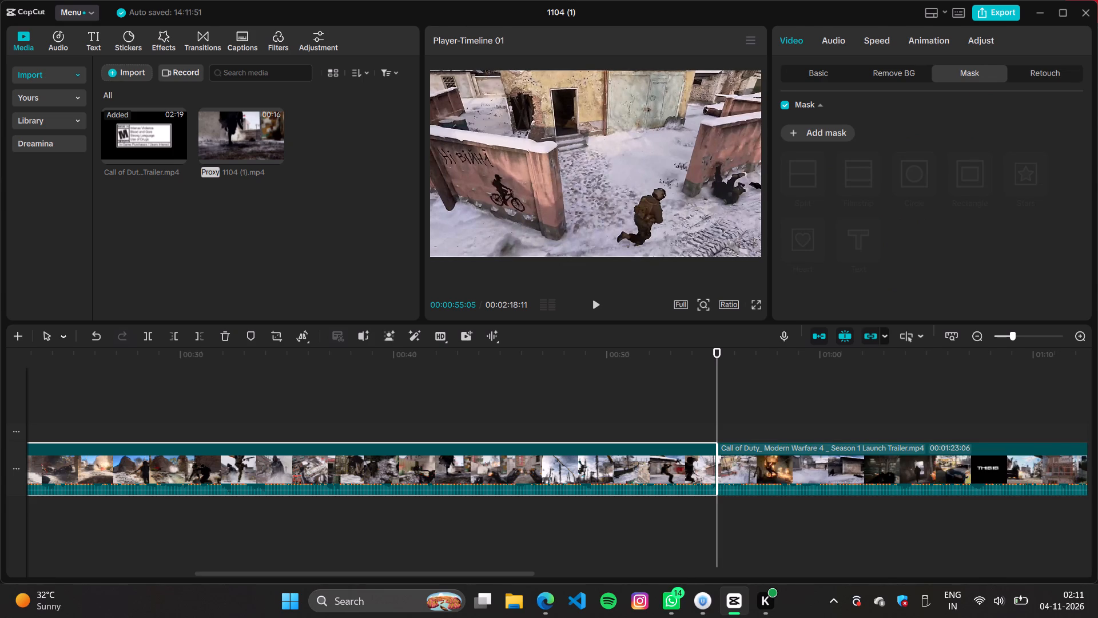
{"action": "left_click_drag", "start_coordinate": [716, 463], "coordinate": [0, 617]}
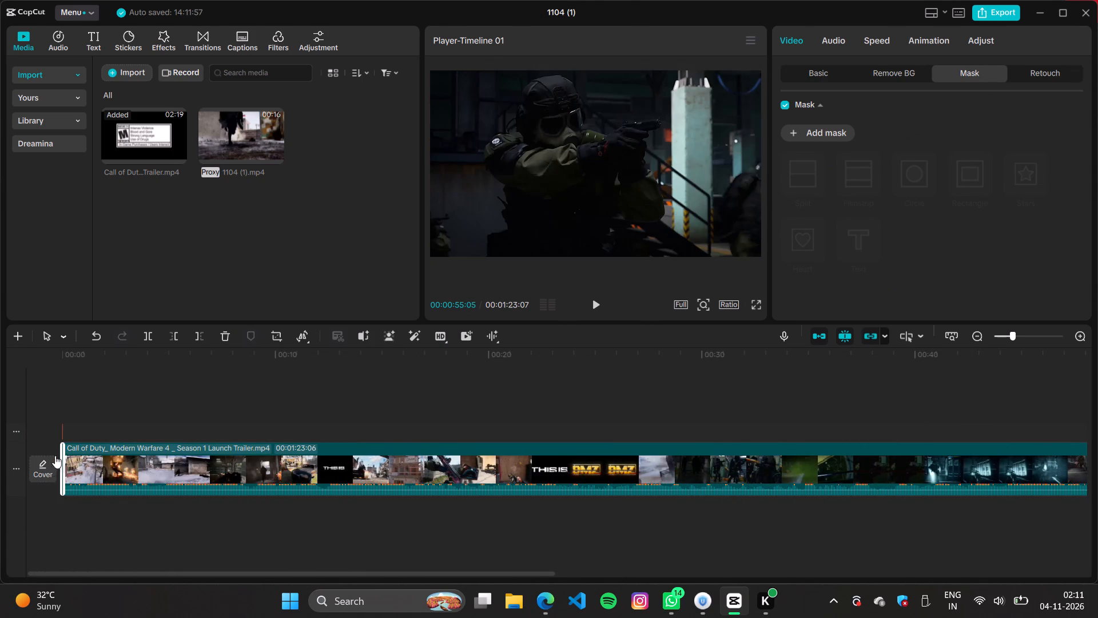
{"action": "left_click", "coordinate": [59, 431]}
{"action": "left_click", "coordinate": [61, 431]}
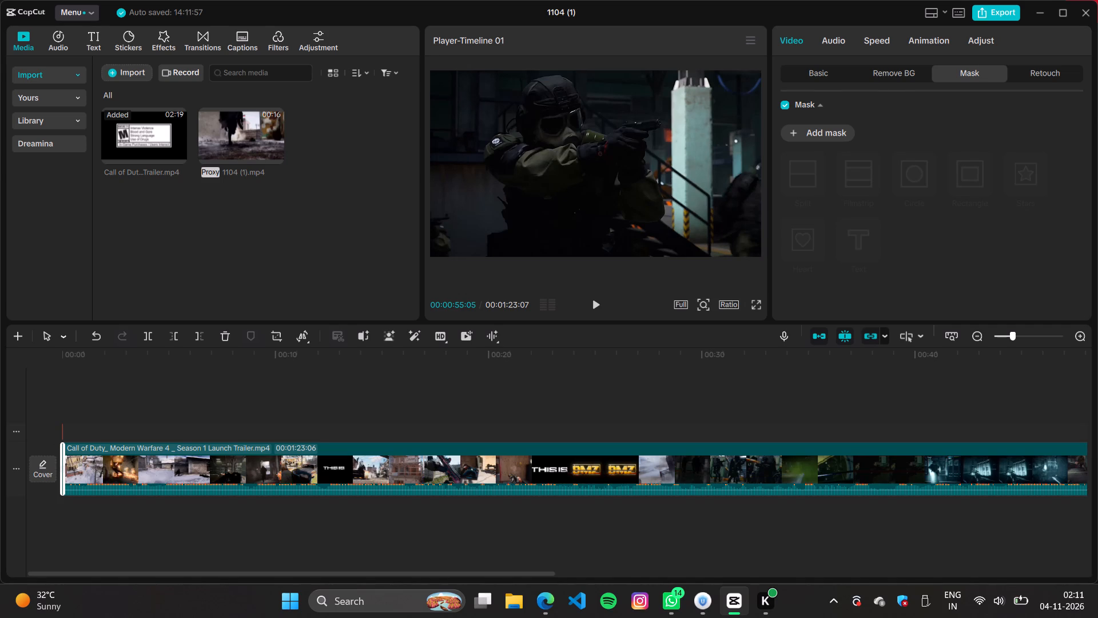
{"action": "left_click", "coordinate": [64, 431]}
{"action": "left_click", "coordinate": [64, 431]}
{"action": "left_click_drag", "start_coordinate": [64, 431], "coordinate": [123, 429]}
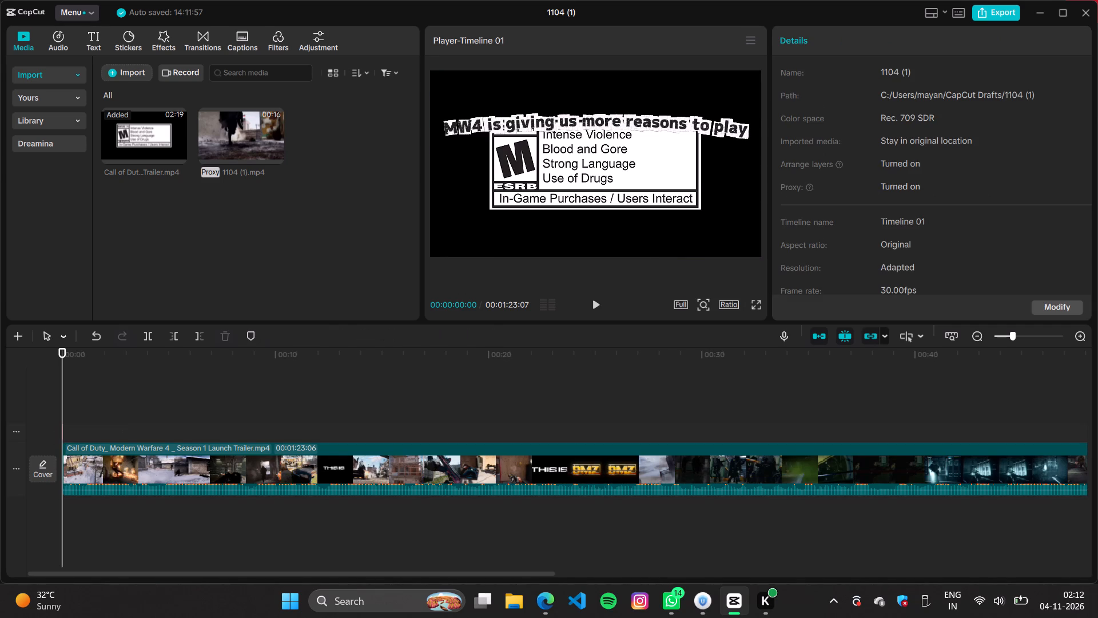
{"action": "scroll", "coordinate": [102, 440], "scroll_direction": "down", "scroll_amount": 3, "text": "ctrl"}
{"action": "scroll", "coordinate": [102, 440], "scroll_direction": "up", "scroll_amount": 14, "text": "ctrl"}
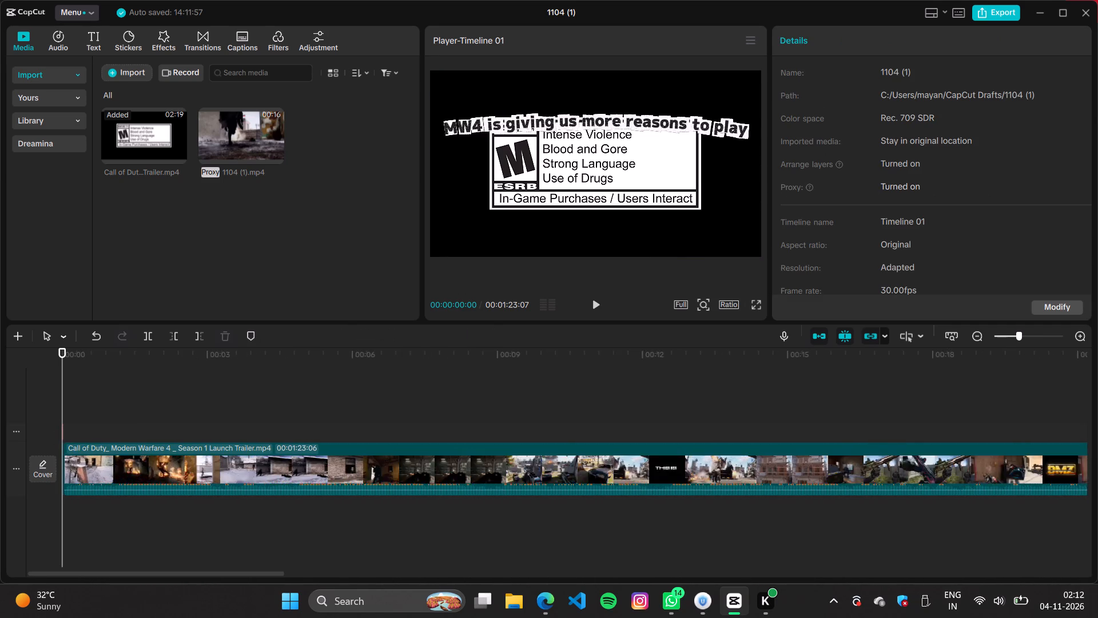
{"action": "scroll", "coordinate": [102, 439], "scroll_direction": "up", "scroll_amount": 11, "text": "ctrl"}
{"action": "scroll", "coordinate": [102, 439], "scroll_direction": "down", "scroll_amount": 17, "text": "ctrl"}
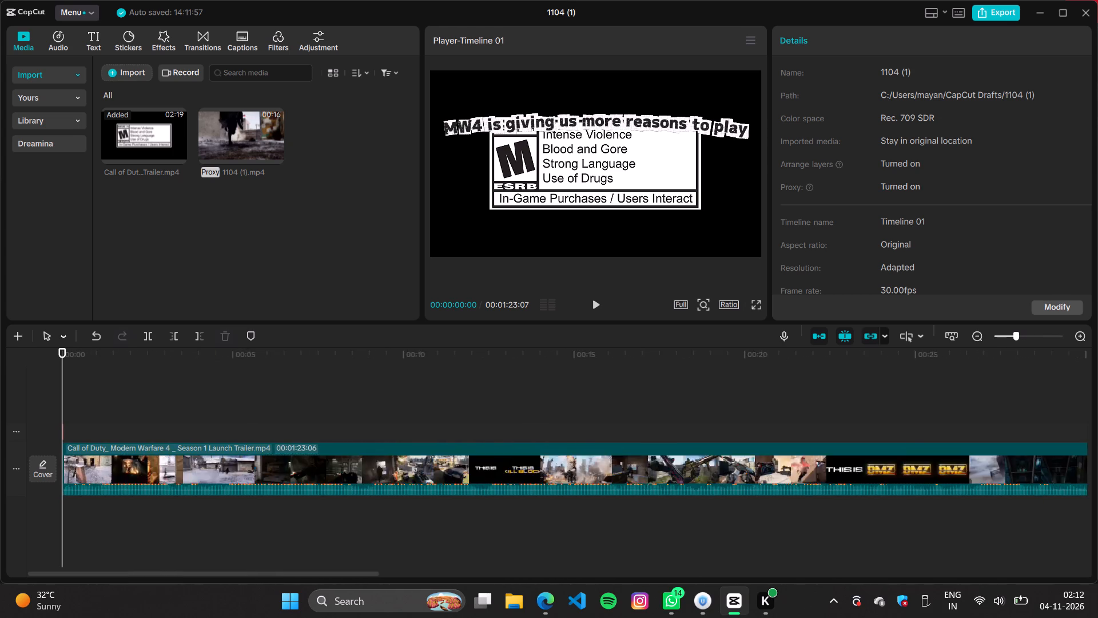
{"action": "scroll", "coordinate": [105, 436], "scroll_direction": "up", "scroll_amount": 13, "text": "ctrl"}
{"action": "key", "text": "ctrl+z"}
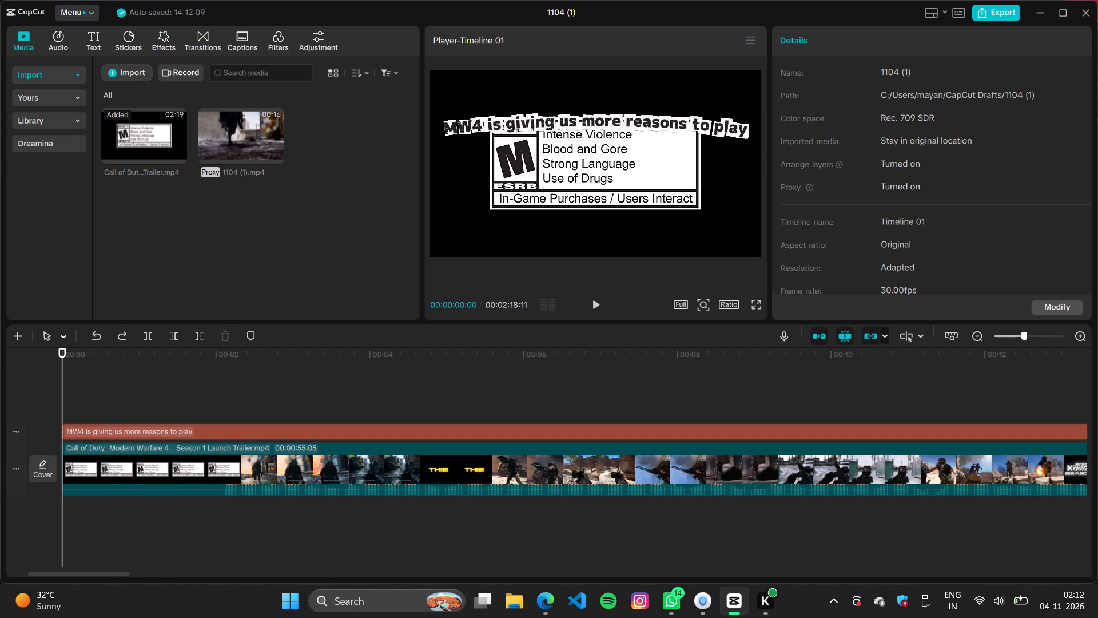
Move the "MW4 is giving us more reasons to play" title past the split, so it starts at about 00:57.
{"action": "left_click", "coordinate": [289, 417]}
{"action": "left_click", "coordinate": [296, 429]}
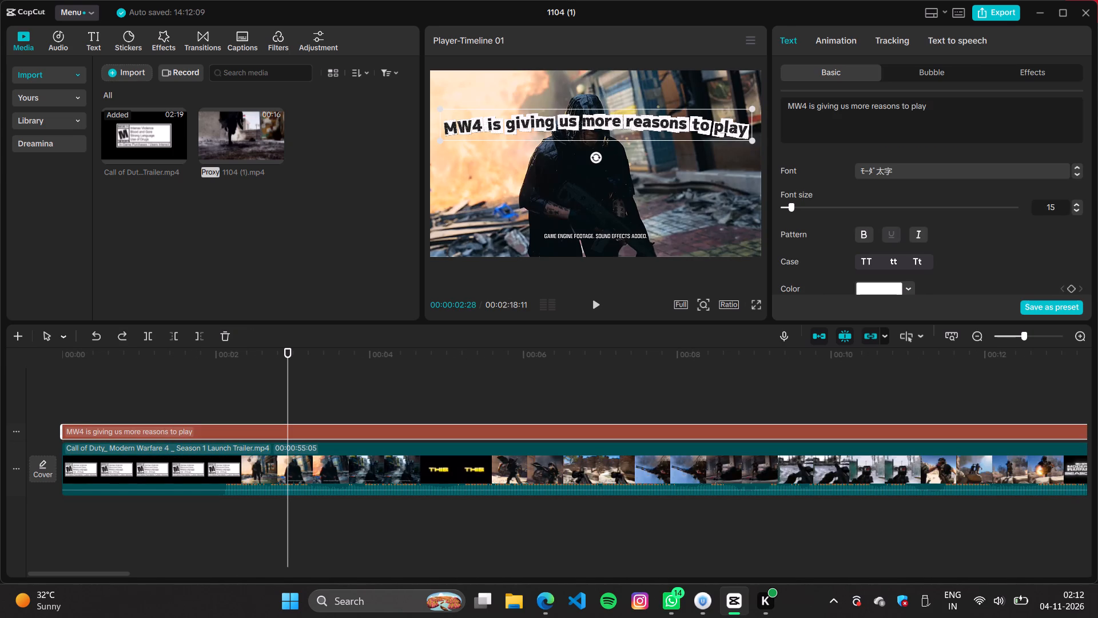
{"action": "left_click_drag", "start_coordinate": [67, 431], "coordinate": [708, 425]}
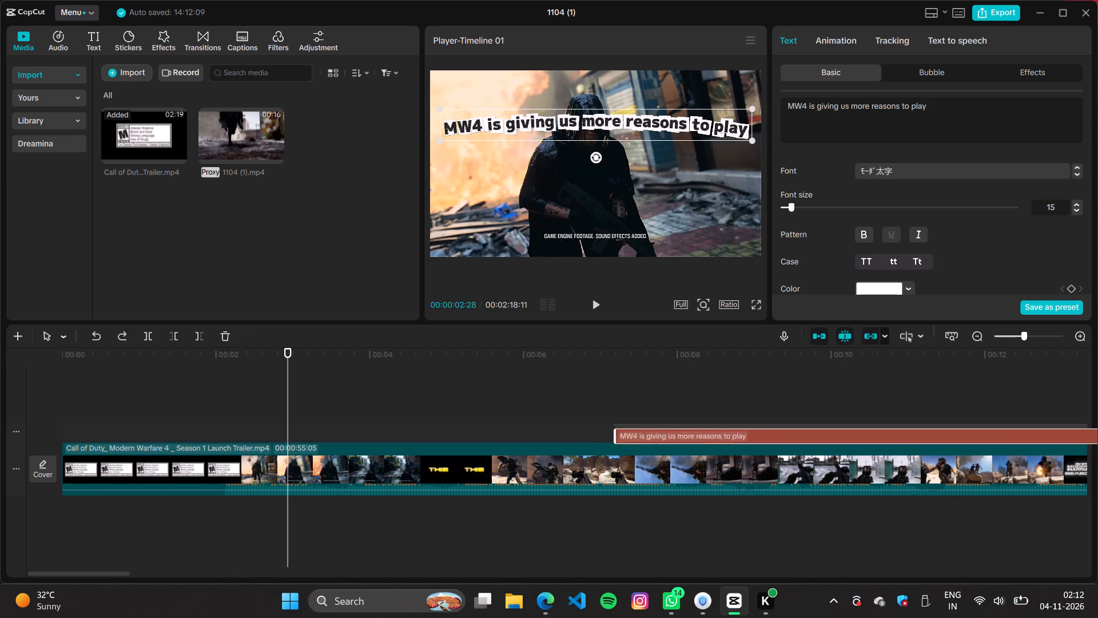
{"action": "left_click_drag", "start_coordinate": [708, 425], "coordinate": [1079, 374]}
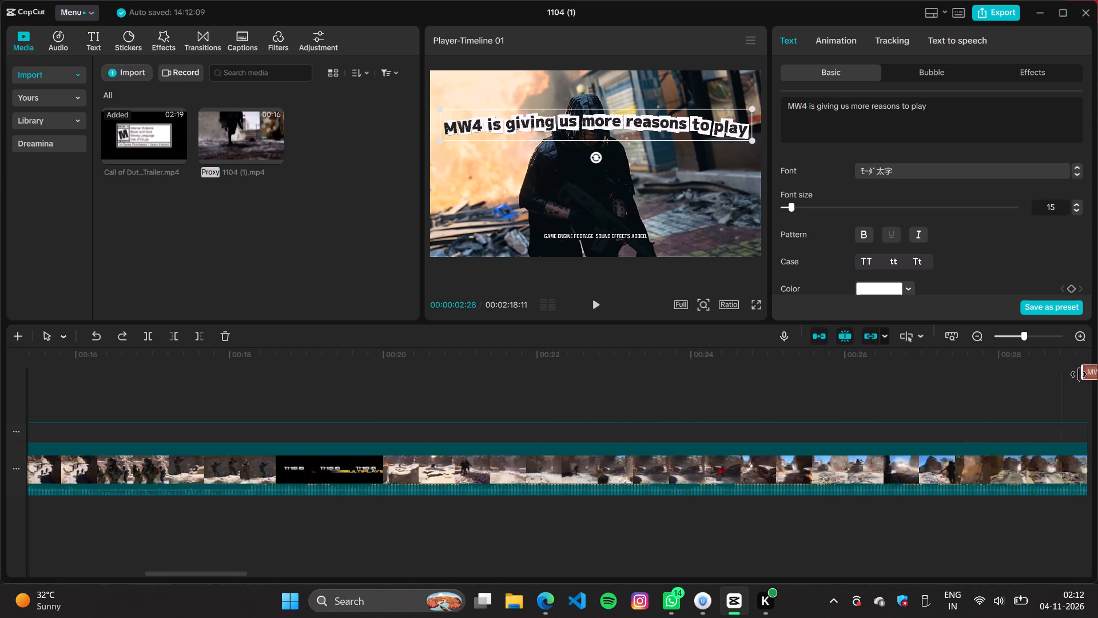
{"action": "left_click_drag", "start_coordinate": [1079, 374], "coordinate": [437, 457]}
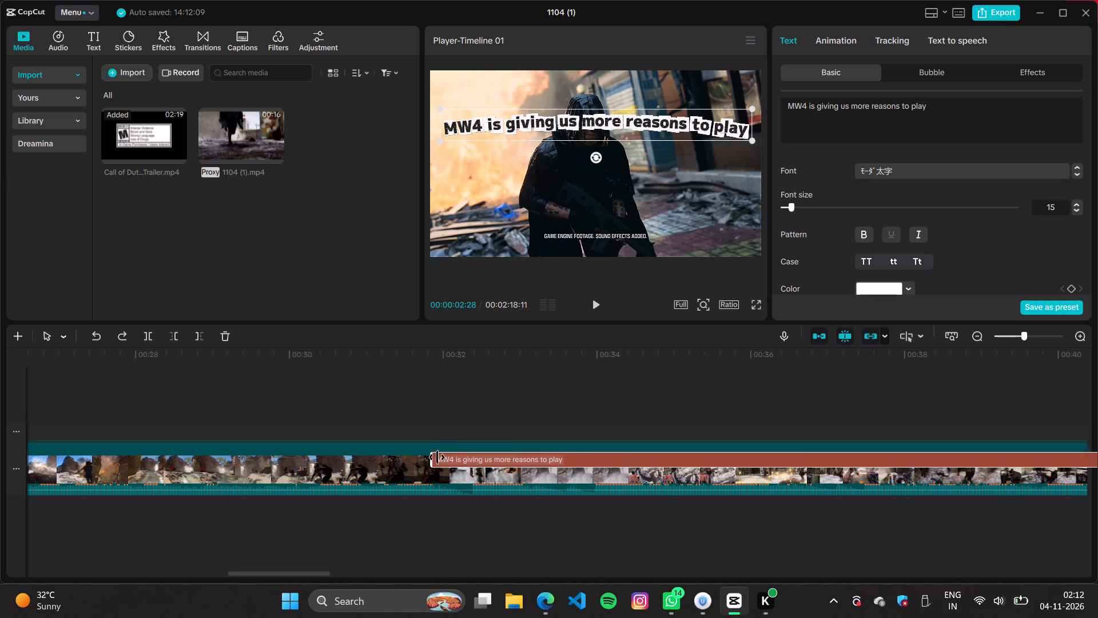
{"action": "left_click_drag", "start_coordinate": [437, 457], "coordinate": [1097, 417]}
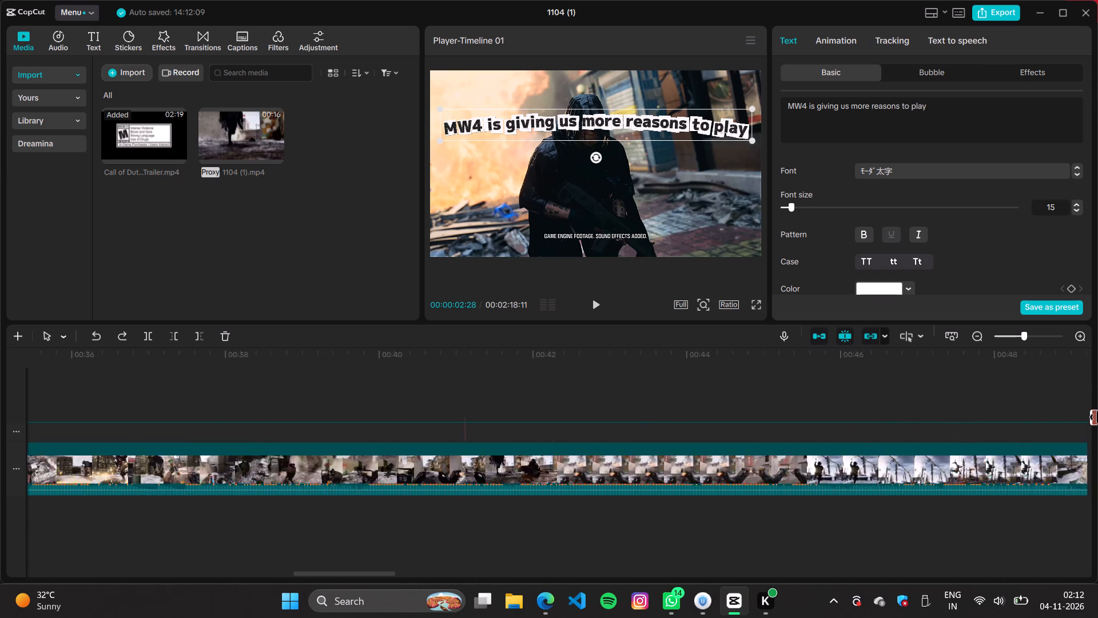
{"action": "left_click_drag", "start_coordinate": [1097, 417], "coordinate": [699, 425]}
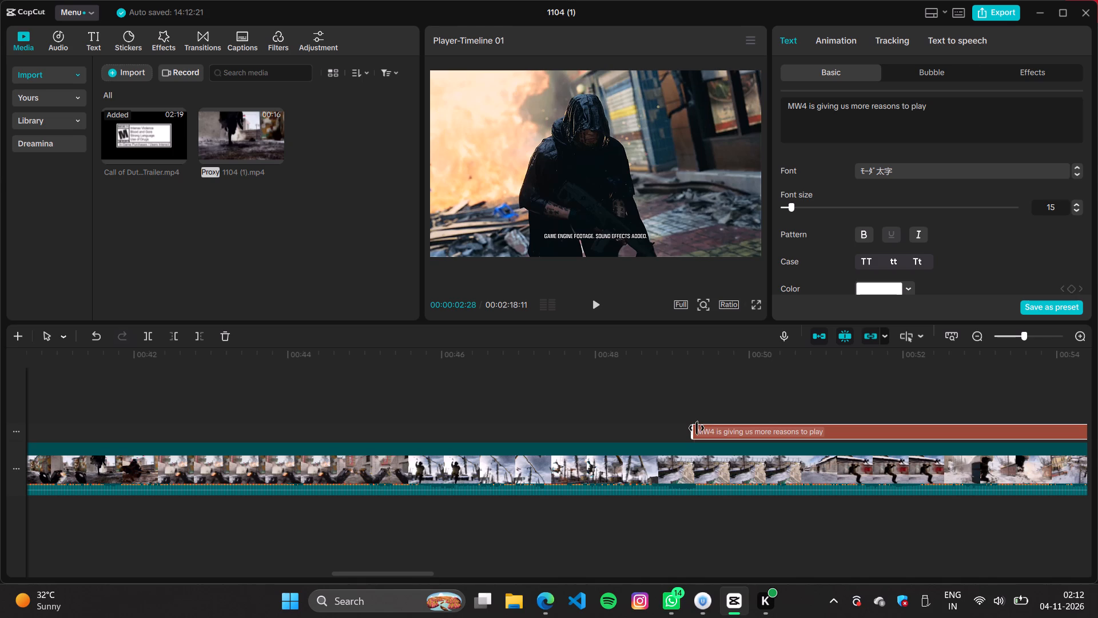
{"action": "left_click_drag", "start_coordinate": [705, 430], "coordinate": [1097, 408]}
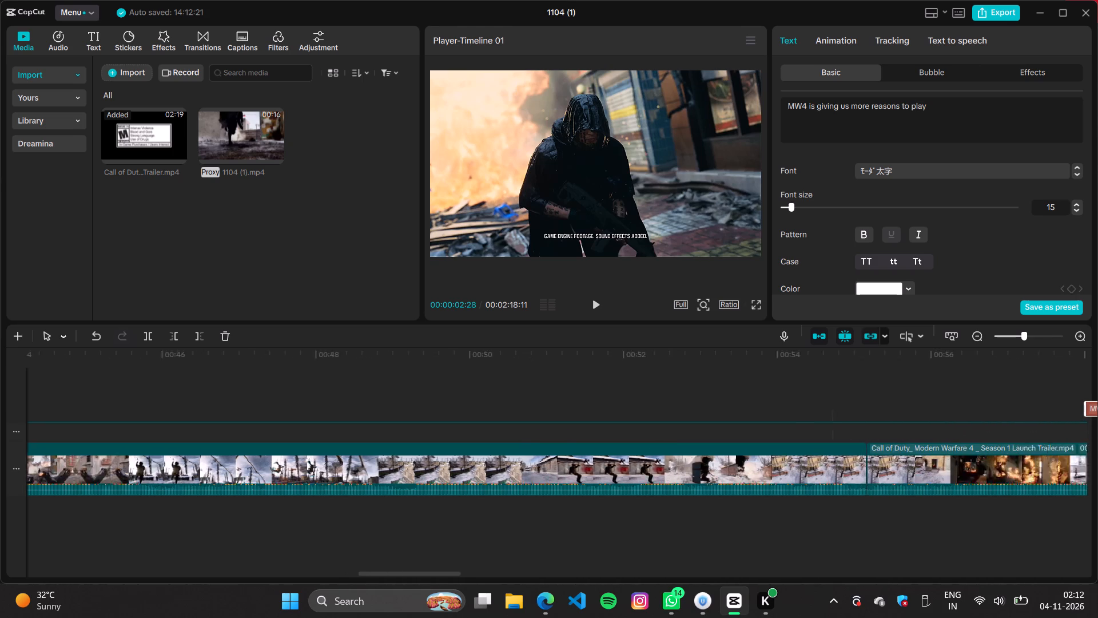
{"action": "left_click_drag", "start_coordinate": [1097, 408], "coordinate": [647, 443]}
{"action": "left_click", "coordinate": [639, 473]}
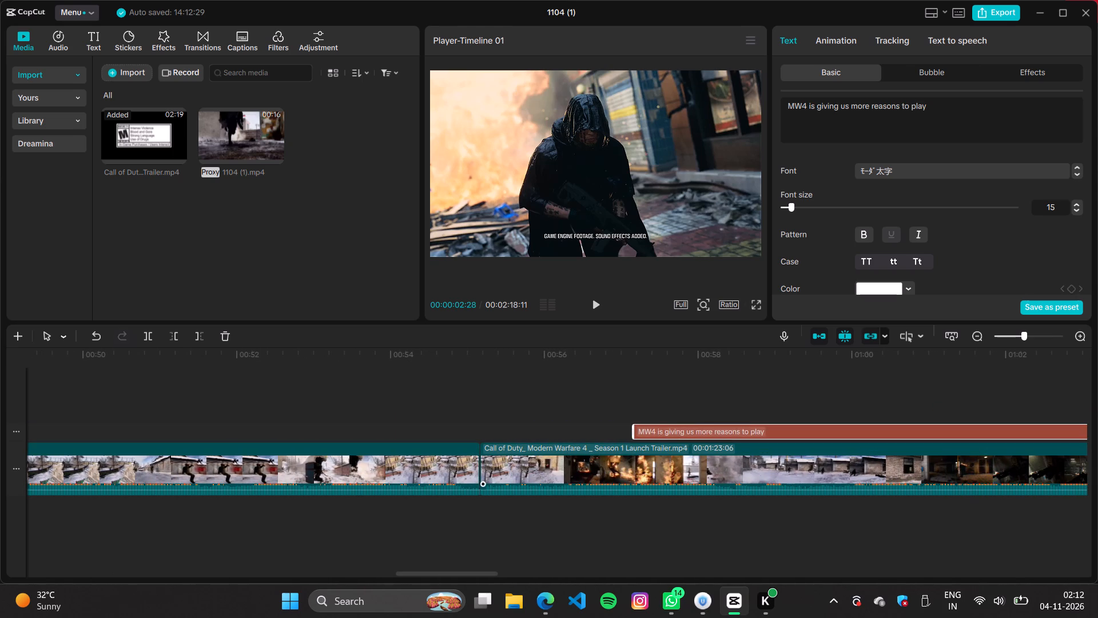
Delete the trailer section before the split.
{"action": "left_click", "coordinate": [600, 395]}
{"action": "left_click", "coordinate": [498, 432]}
{"action": "left_click", "coordinate": [463, 458]}
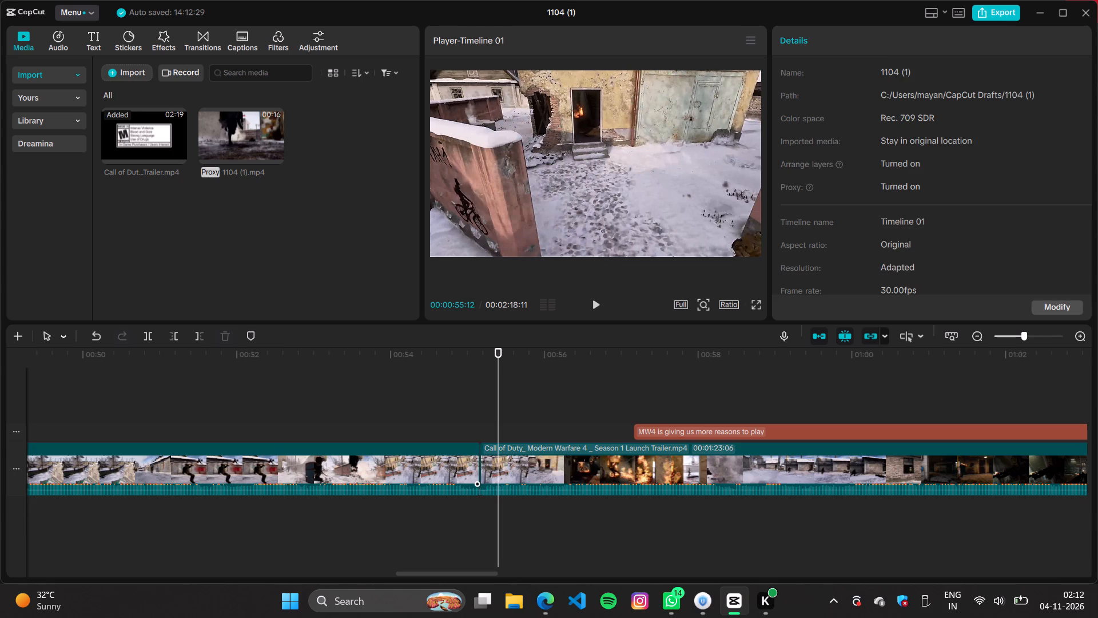
{"action": "key", "text": "BackSpace"}
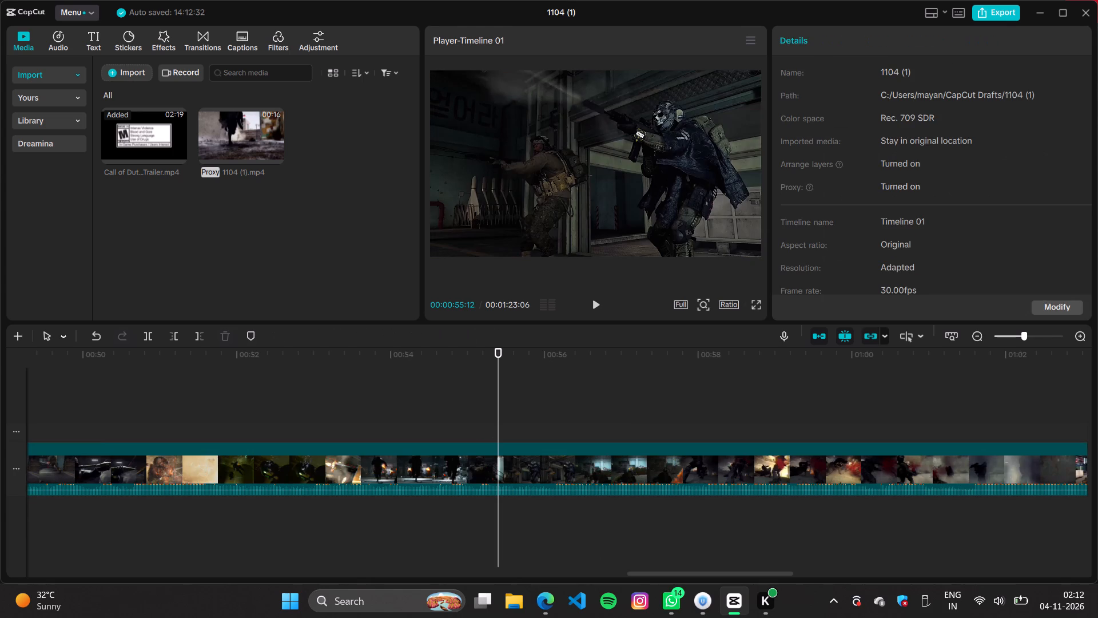
Move the "MW4 is giving us more reasons to play" title to the start of the timeline at 00:00:00:00.
{"action": "left_click", "coordinate": [492, 423]}
{"action": "left_click_drag", "start_coordinate": [495, 422], "coordinate": [0, 417]}
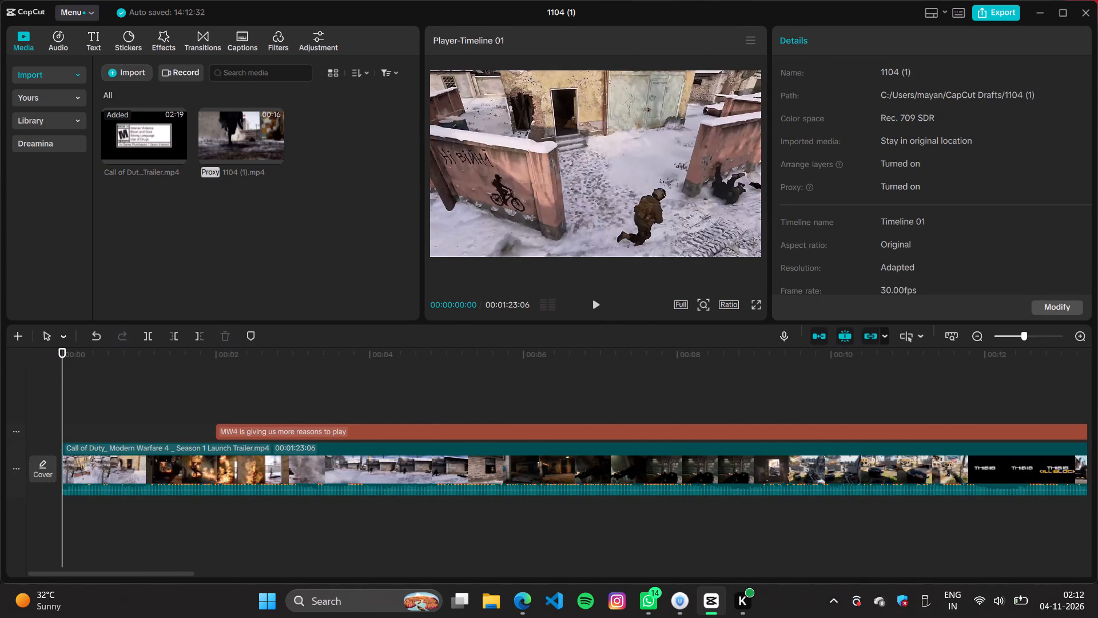
{"action": "left_click_drag", "start_coordinate": [296, 430], "coordinate": [130, 429]}
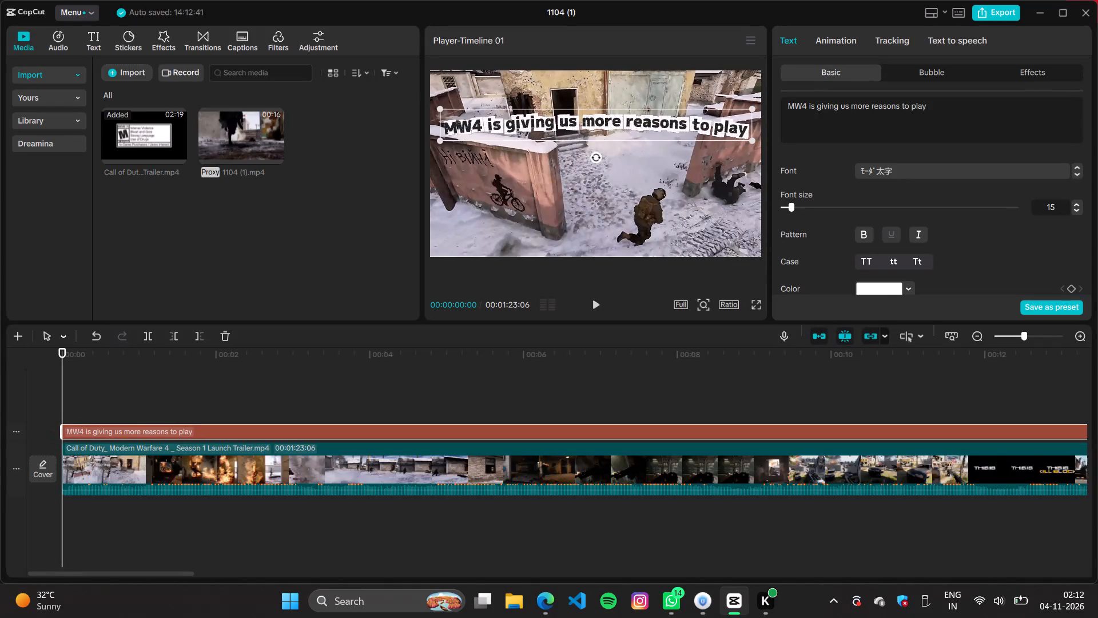
Split the trailer clip at the title's end, 00:00:15:26, and delete the remainder after it.
{"action": "scroll", "coordinate": [193, 447], "scroll_direction": "down", "scroll_amount": 17, "text": "ctrl"}
{"action": "scroll", "coordinate": [193, 447], "scroll_direction": "down", "scroll_amount": 4, "text": "ctrl"}
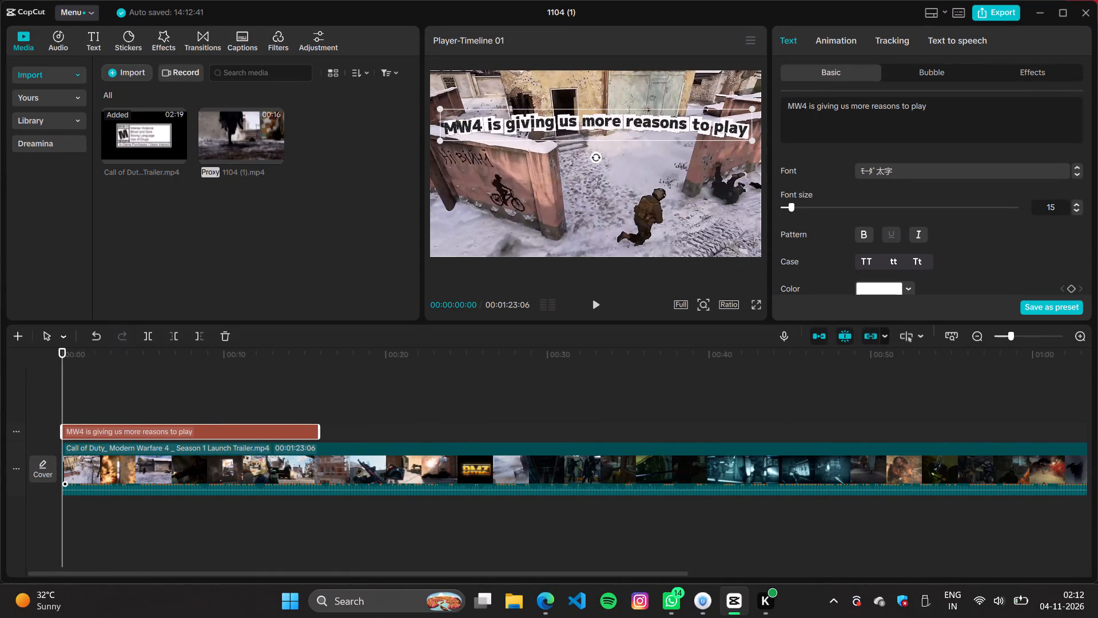
{"action": "left_click", "coordinate": [318, 398]}
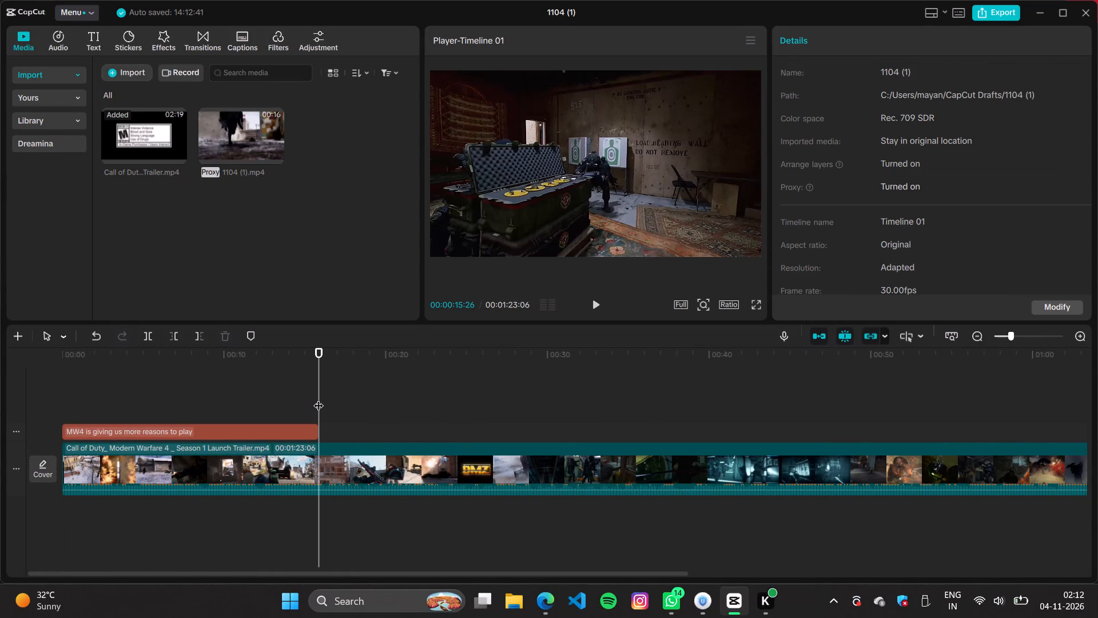
{"action": "left_click", "coordinate": [331, 455]}
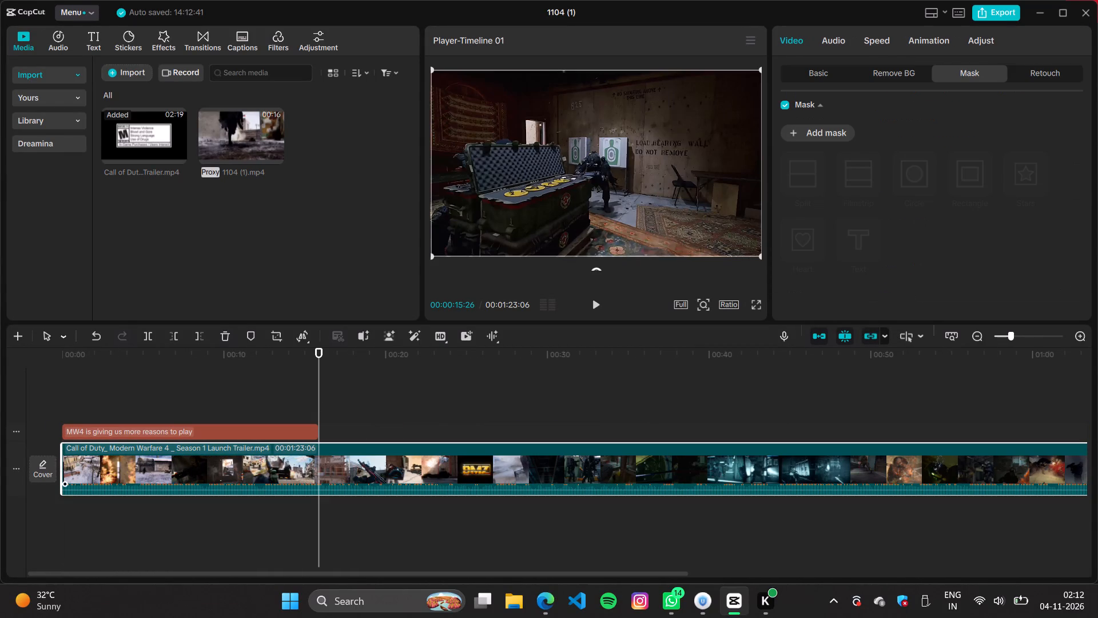
{"action": "key", "text": "ctrl+b"}
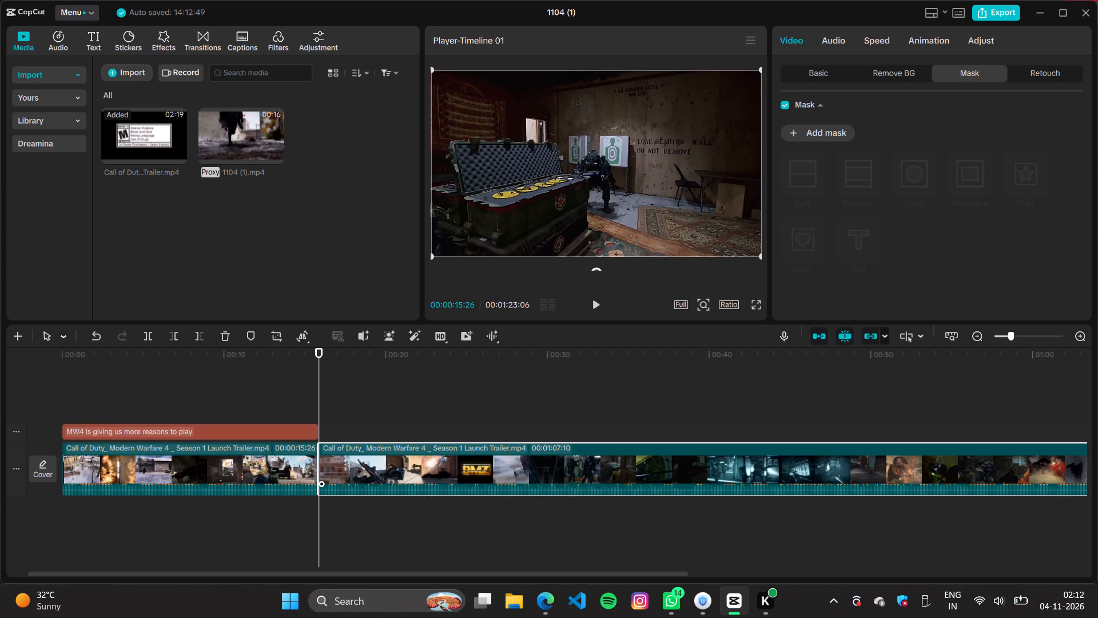
{"action": "key", "text": "BackSpace"}
Copy the "MW4 is giving us more reasons to play" title above the trimmed trailer clip.
{"action": "left_click", "coordinate": [117, 461]}
{"action": "left_click", "coordinate": [86, 391]}
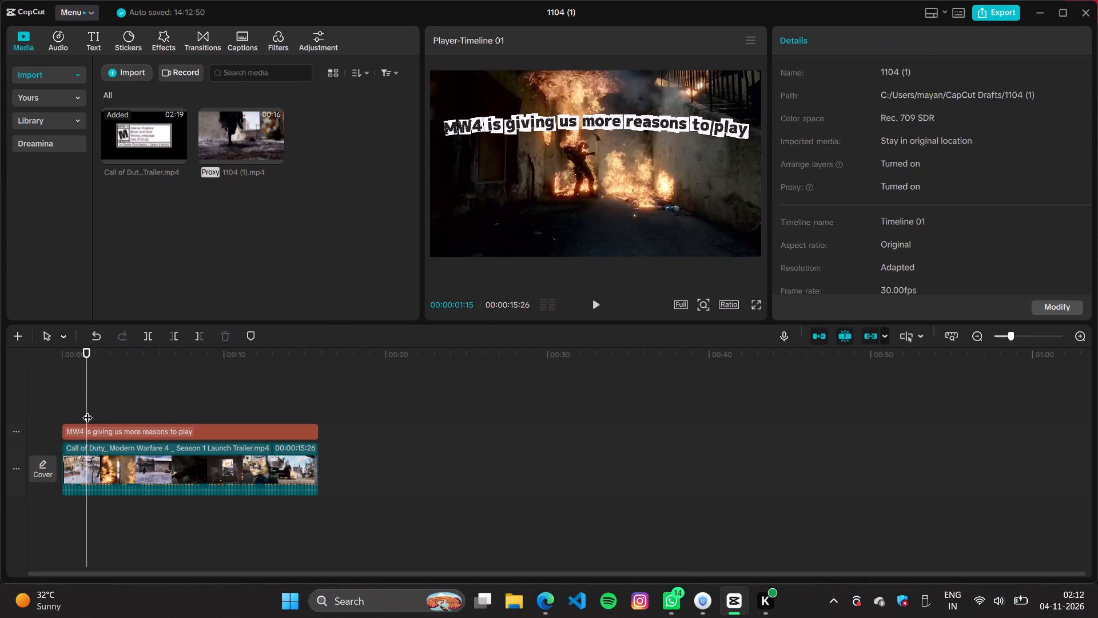
{"action": "left_click", "coordinate": [90, 456]}
{"action": "left_click", "coordinate": [89, 402]}
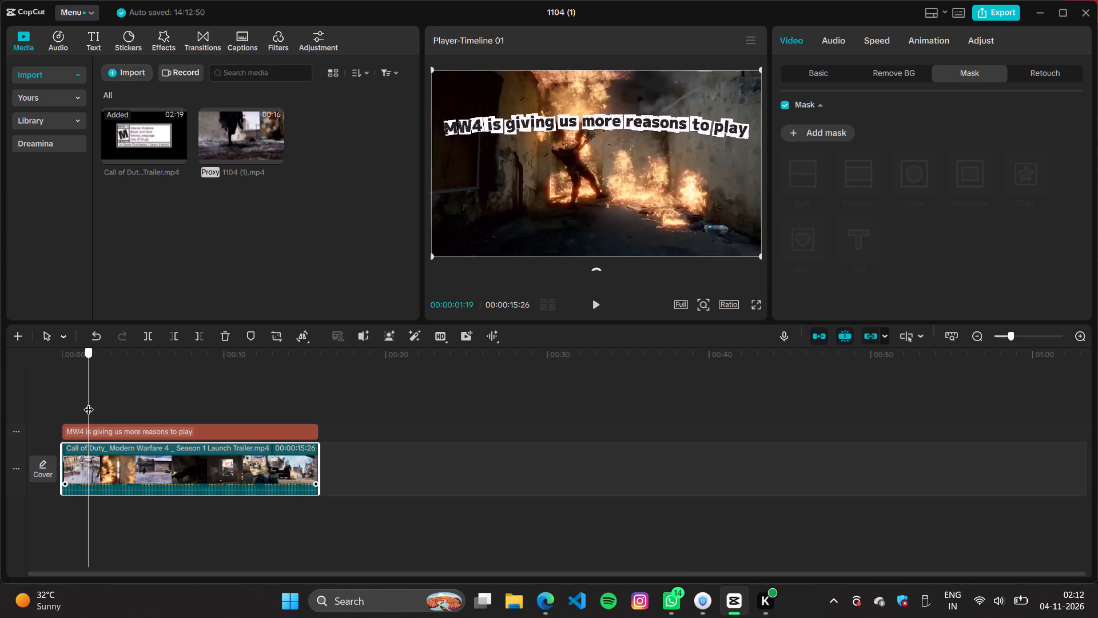
{"action": "left_click", "coordinate": [107, 425]}
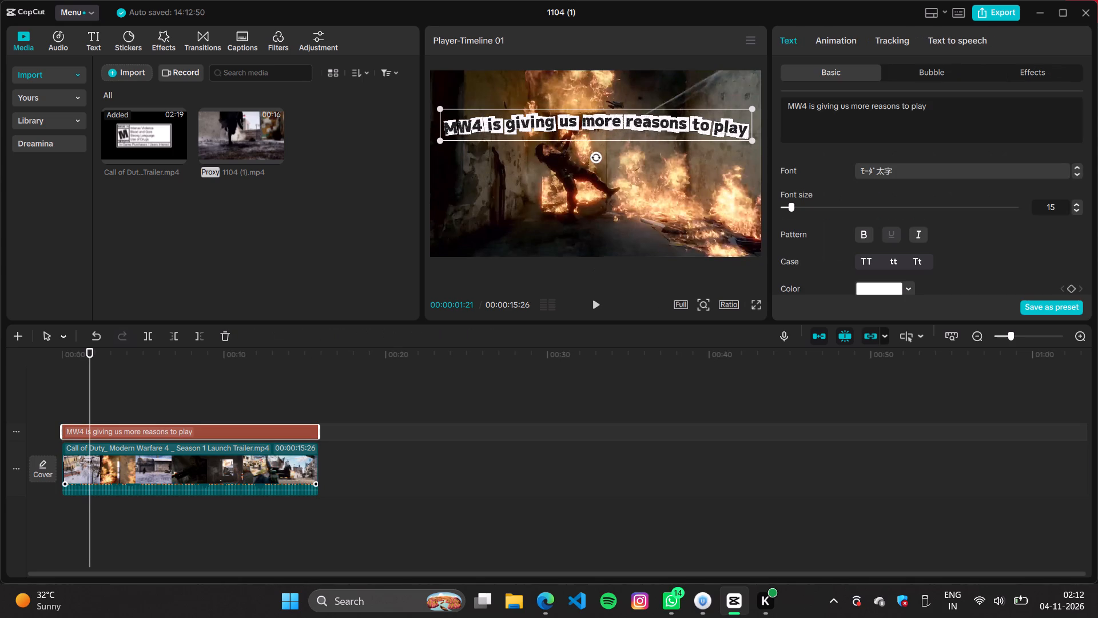
{"action": "key", "text": "ctrl+c"}
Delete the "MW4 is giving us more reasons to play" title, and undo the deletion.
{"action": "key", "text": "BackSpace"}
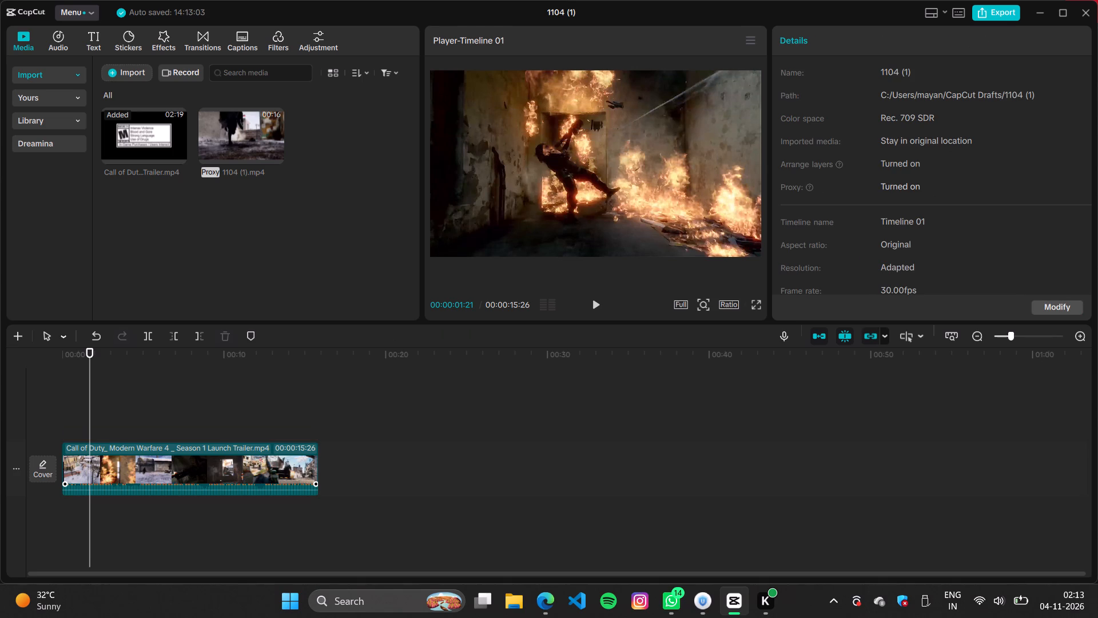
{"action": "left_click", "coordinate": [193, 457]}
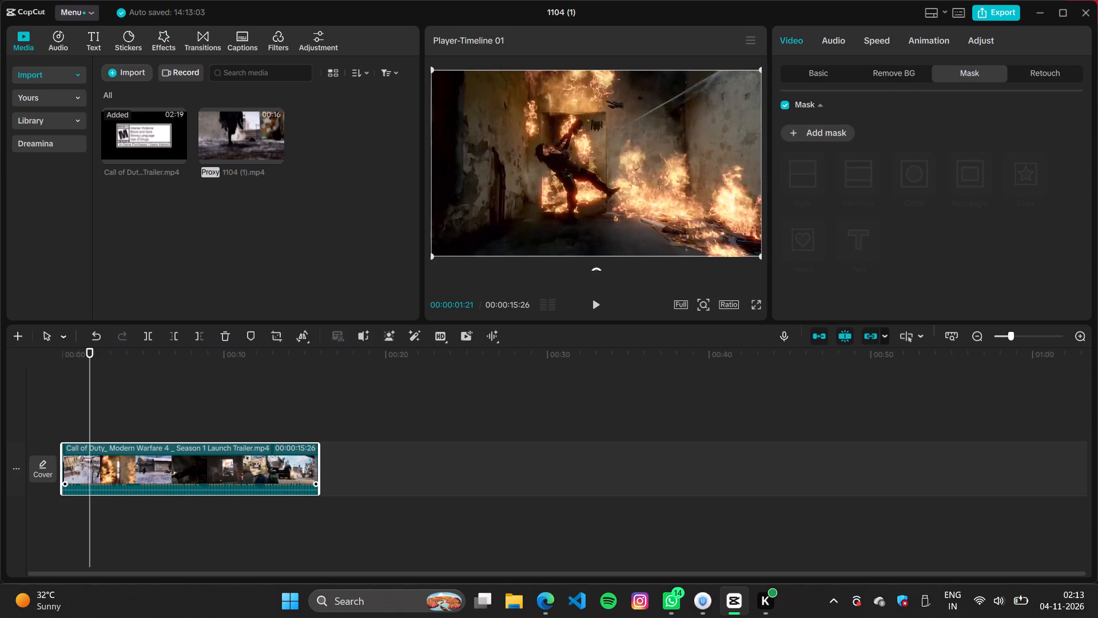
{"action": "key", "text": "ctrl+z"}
Move the "MW4 is giving us more reasons to play" title beyond the trailer clip's end and delete it.
{"action": "left_click_drag", "start_coordinate": [140, 431], "coordinate": [203, 435]}
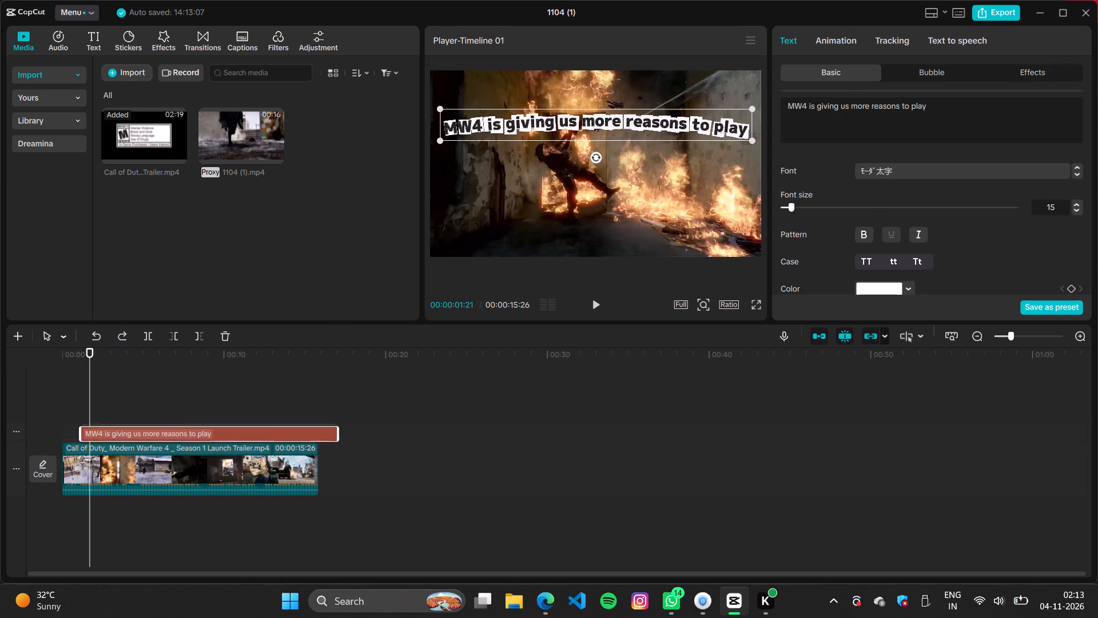
{"action": "left_click_drag", "start_coordinate": [203, 435], "coordinate": [477, 442]}
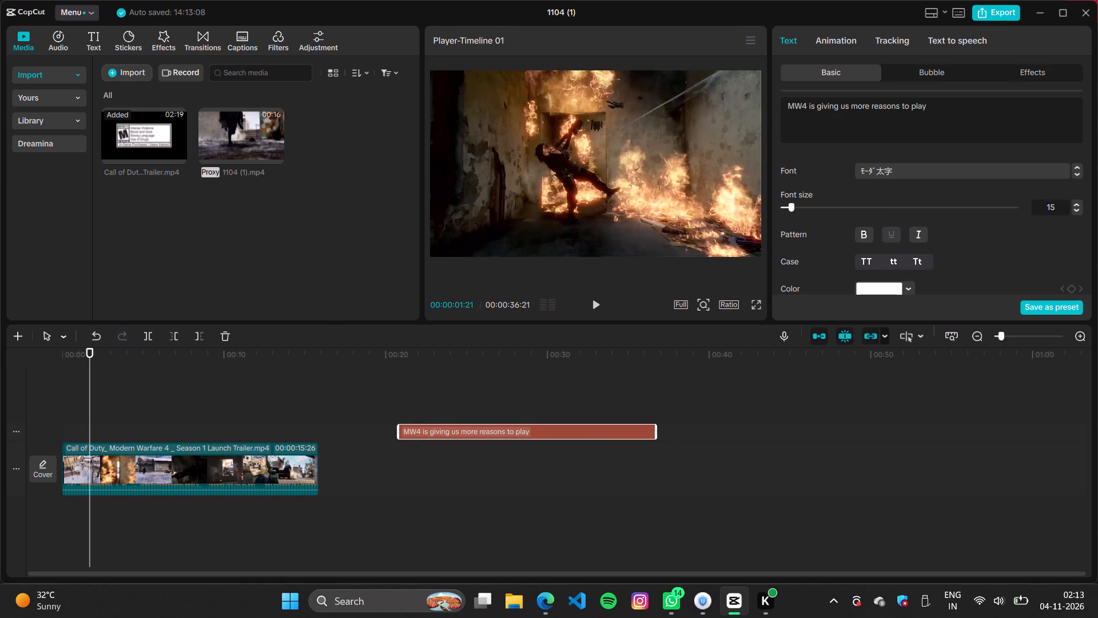
{"action": "key", "text": "BackSpace"}
{"action": "left_click", "coordinate": [218, 450]}
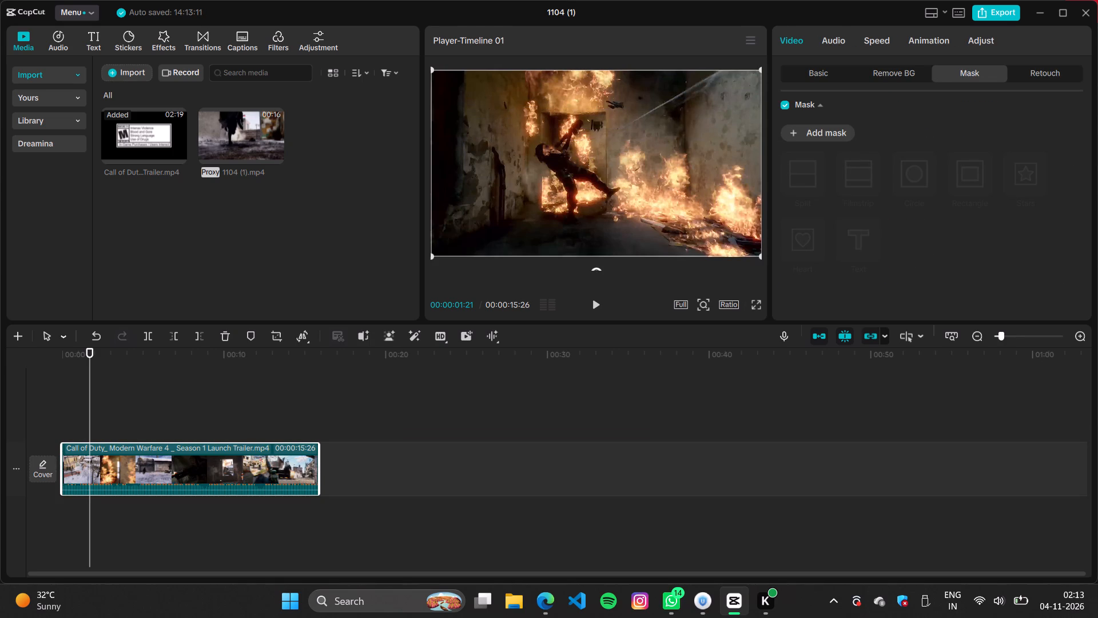
Split the trailer clip at the cut to the masked rifleman shot, at 00:00:07:03.
{"action": "left_click", "coordinate": [114, 395]}
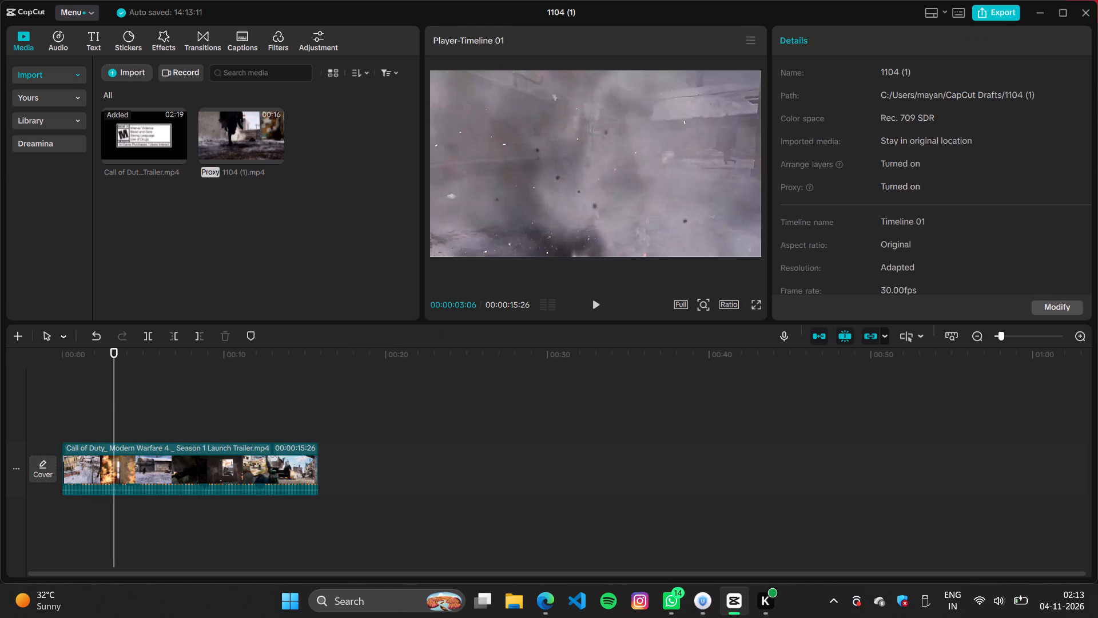
{"action": "left_click_drag", "start_coordinate": [116, 395], "coordinate": [77, 410]}
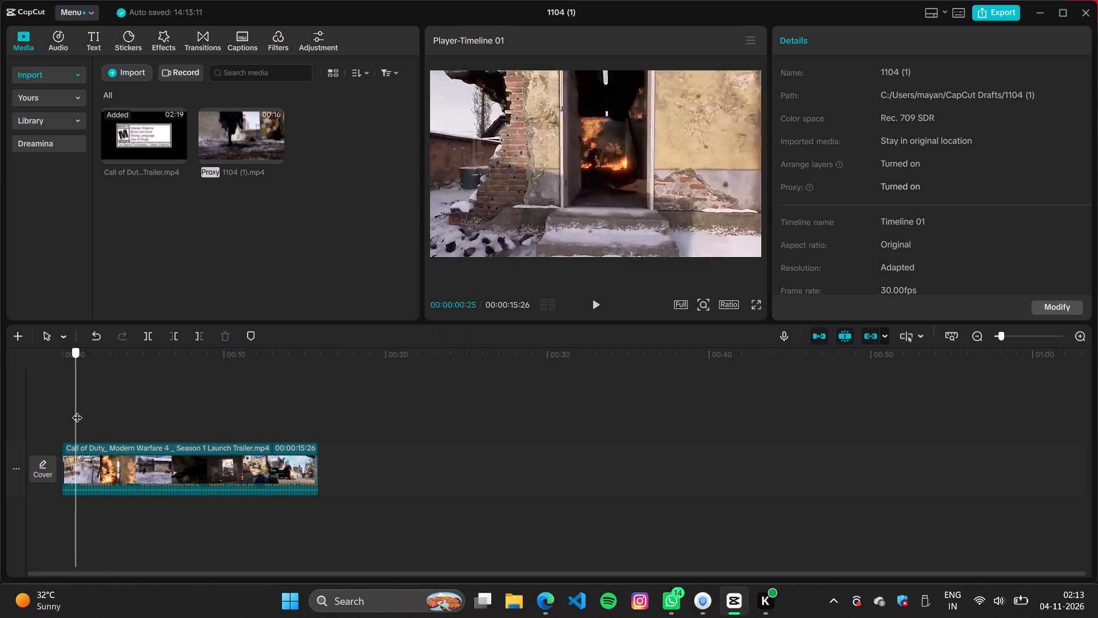
{"action": "left_click_drag", "start_coordinate": [77, 410], "coordinate": [113, 422]}
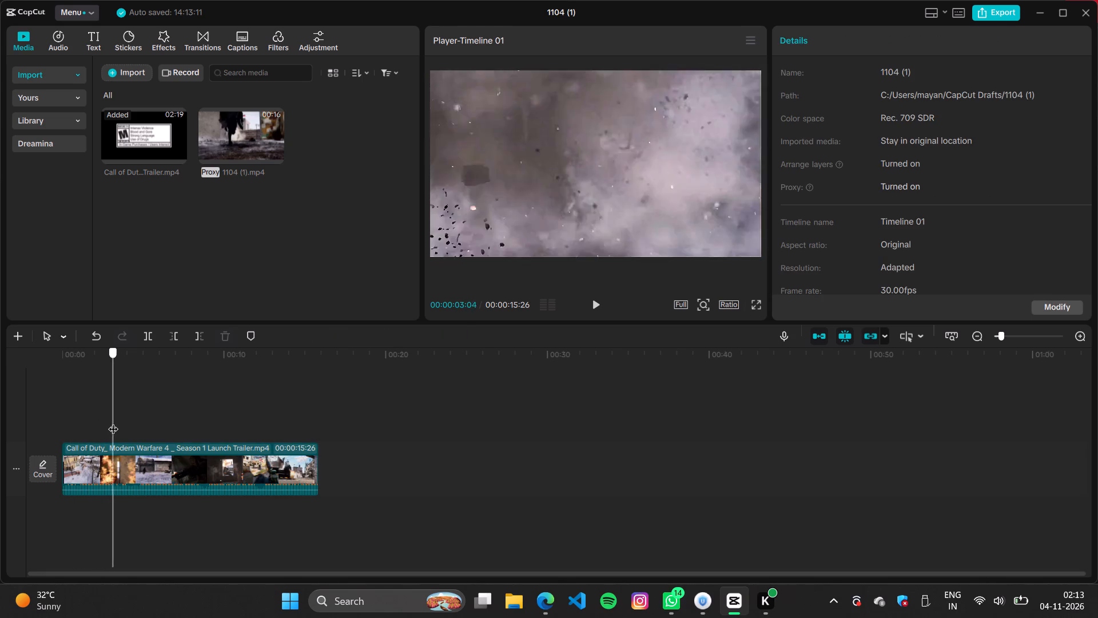
{"action": "left_click_drag", "start_coordinate": [113, 422], "coordinate": [159, 453]}
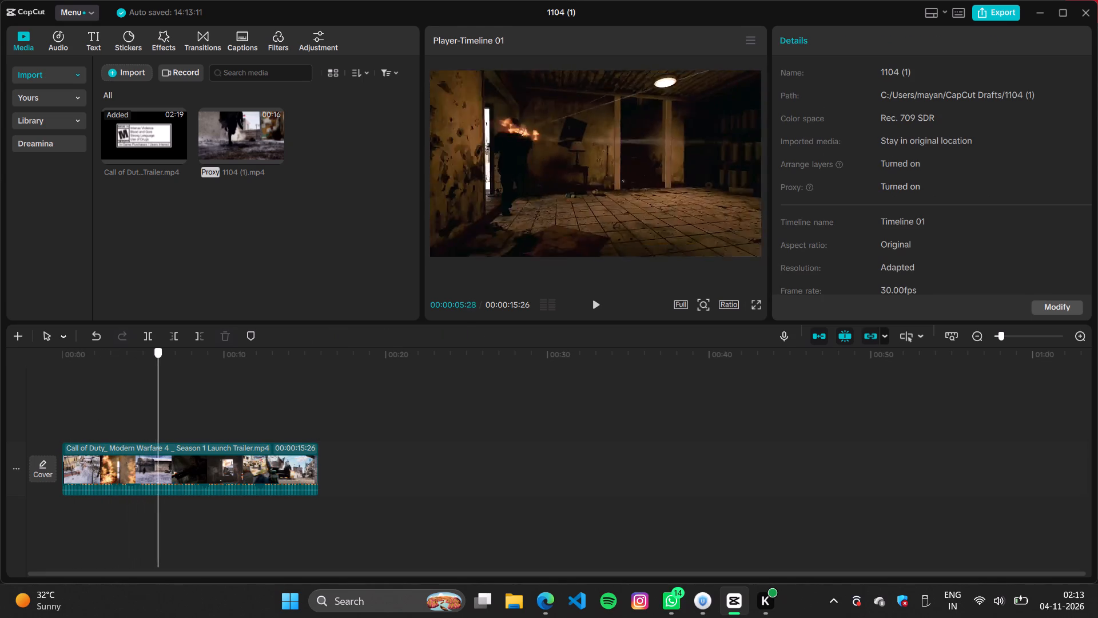
{"action": "left_click_drag", "start_coordinate": [159, 453], "coordinate": [182, 469]}
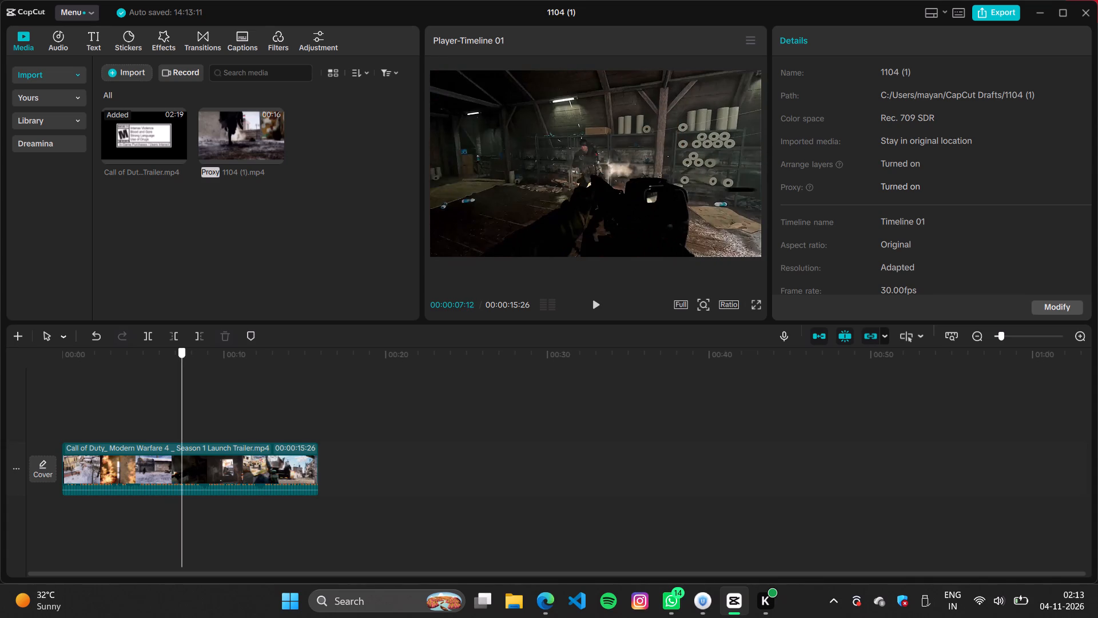
{"action": "left_click_drag", "start_coordinate": [182, 469], "coordinate": [178, 468]}
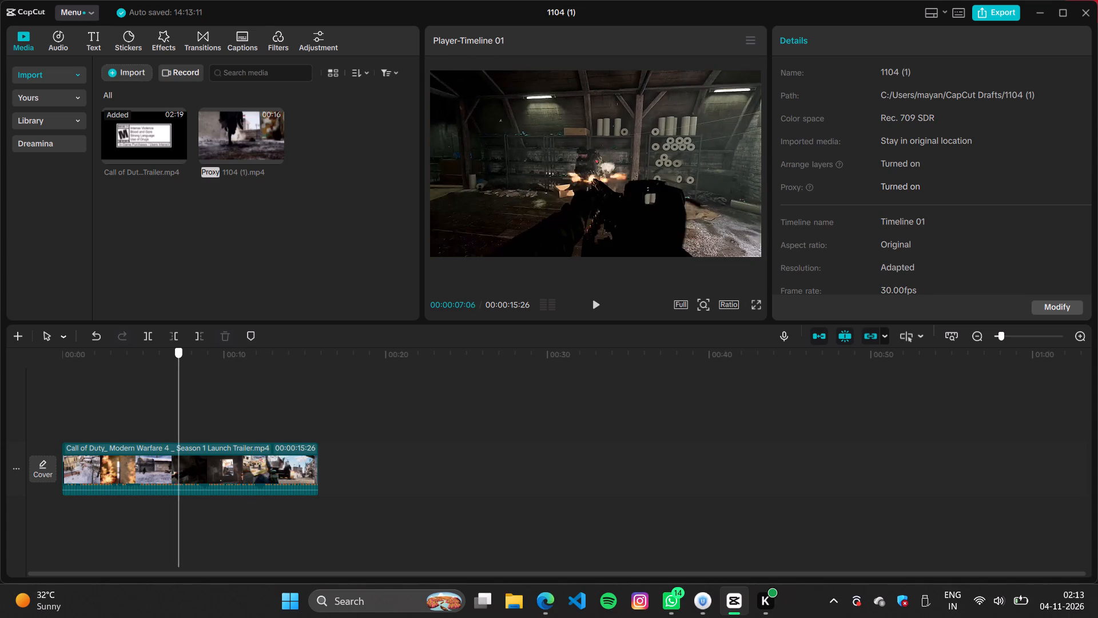
{"action": "left_click_drag", "start_coordinate": [178, 468], "coordinate": [177, 467]}
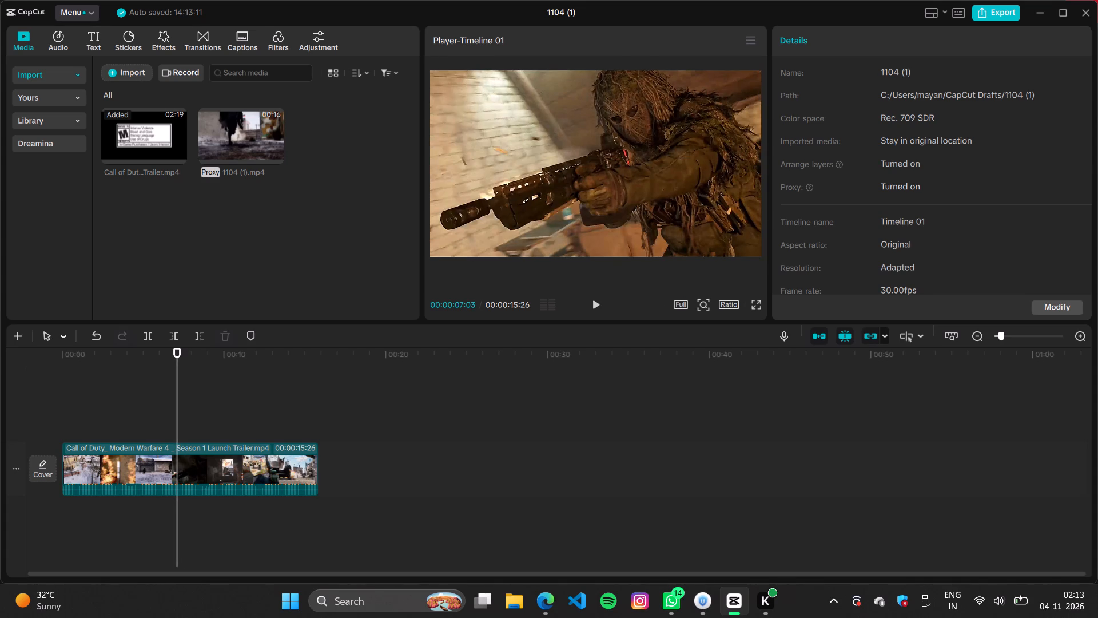
{"action": "key", "text": "ctrl+b"}
Split the trailer clip again at the shot change near 00:00:08:24.
{"action": "left_click_drag", "start_coordinate": [176, 402], "coordinate": [192, 409]}
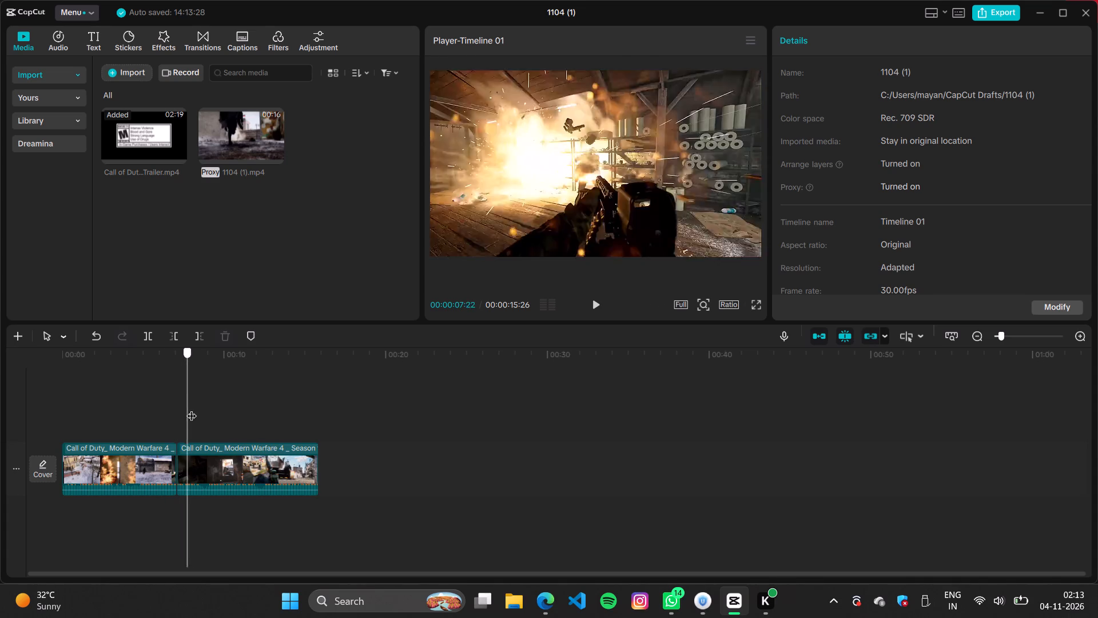
{"action": "left_click_drag", "start_coordinate": [192, 409], "coordinate": [200, 421]}
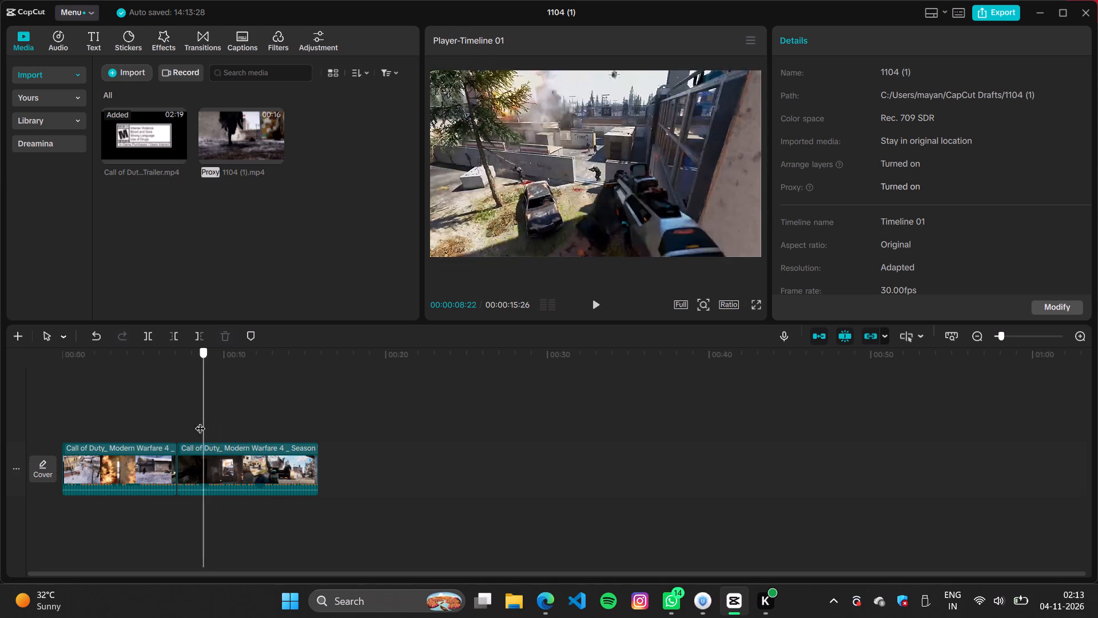
{"action": "left_click_drag", "start_coordinate": [200, 421], "coordinate": [186, 418]}
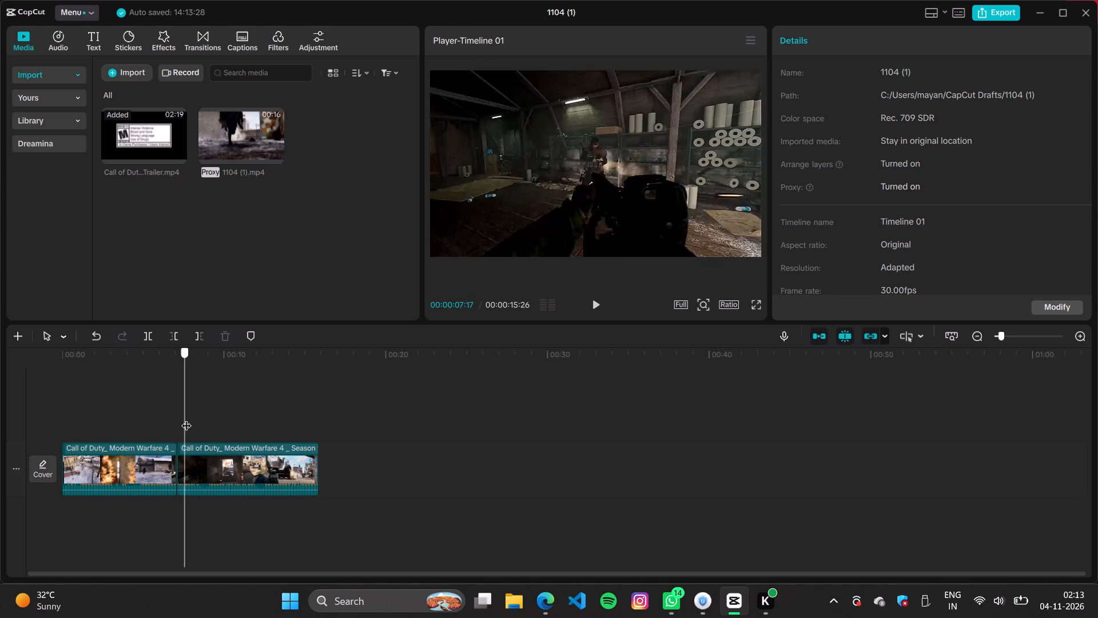
{"action": "left_click_drag", "start_coordinate": [186, 418], "coordinate": [206, 423]}
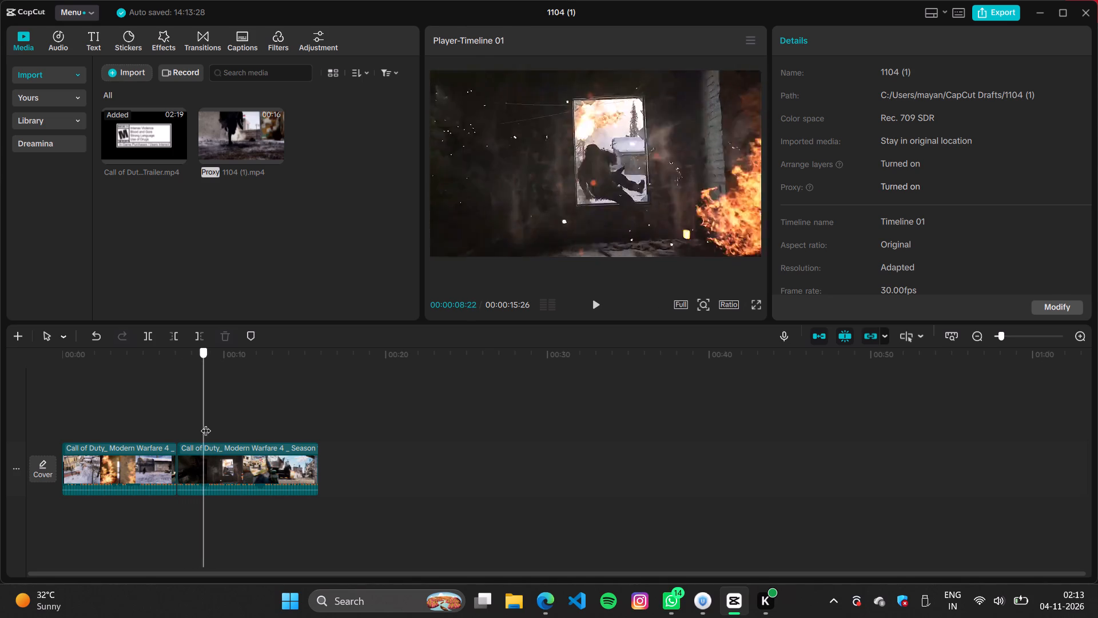
{"action": "left_click_drag", "start_coordinate": [206, 423], "coordinate": [205, 423]}
{"action": "key", "text": "ctrl+b"}
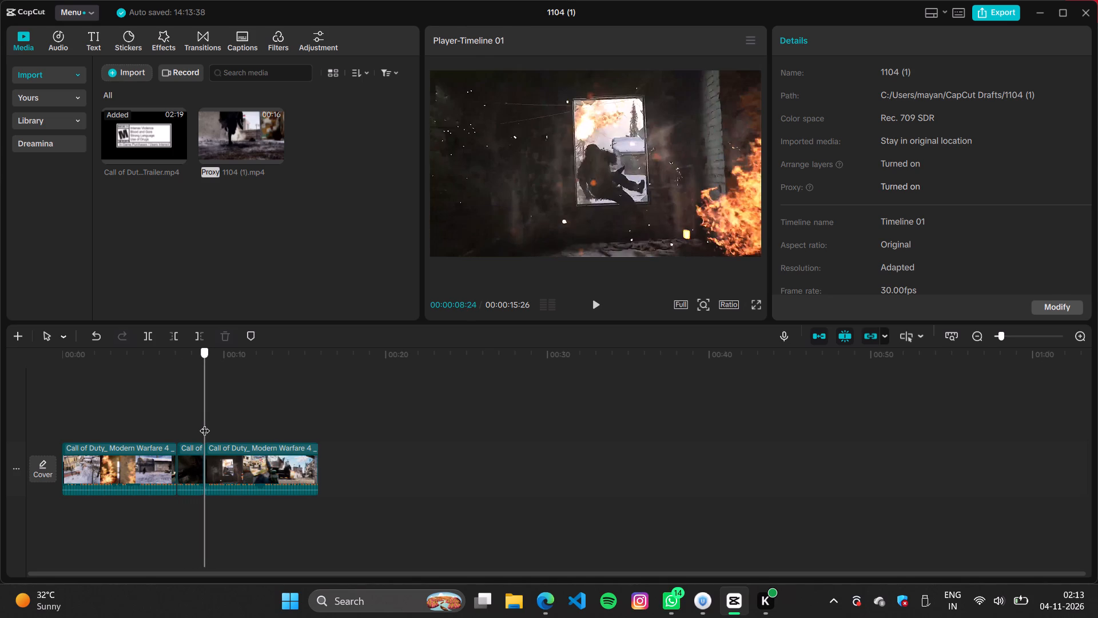
Split the last trailer segment at the "THIS IS" title card, at 00:00:11:27.
{"action": "left_click_drag", "start_coordinate": [205, 423], "coordinate": [211, 427]}
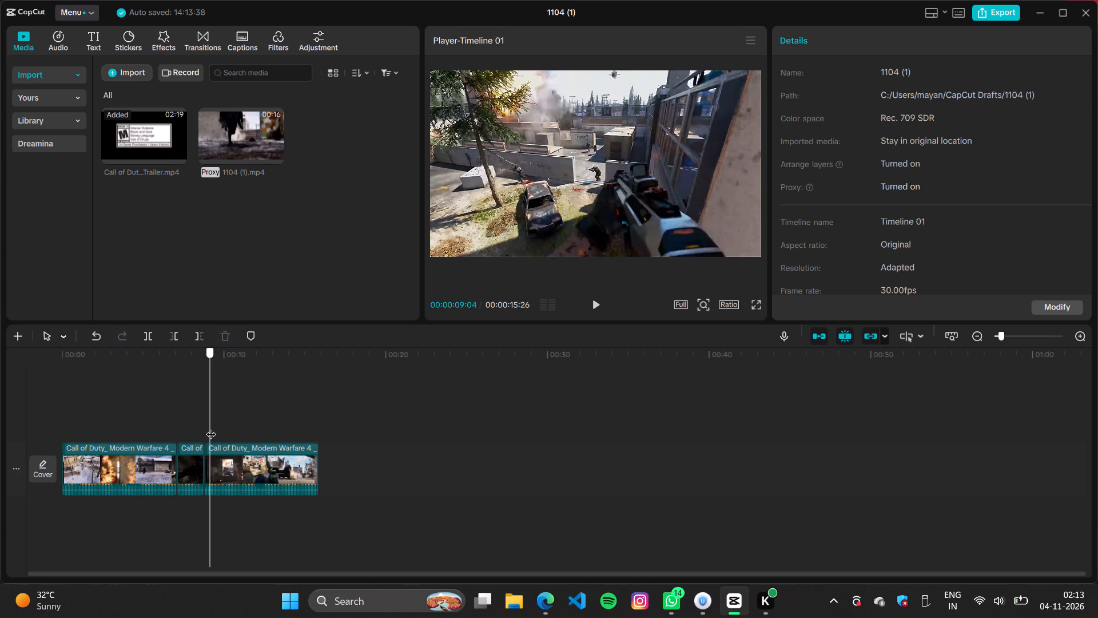
{"action": "left_click_drag", "start_coordinate": [211, 427], "coordinate": [261, 430]}
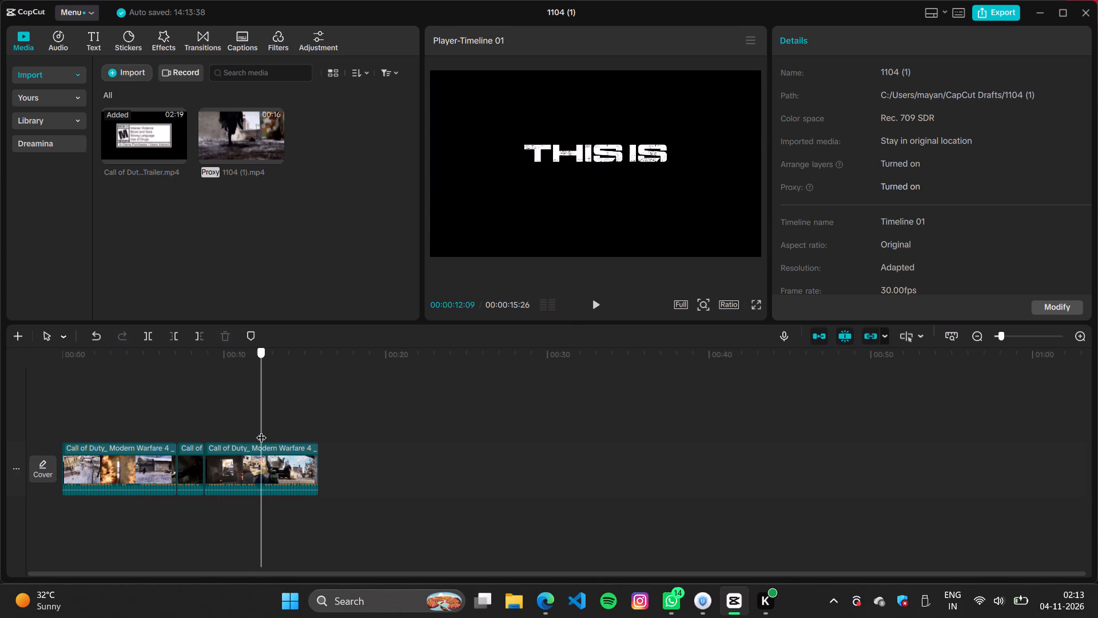
{"action": "left_click_drag", "start_coordinate": [261, 430], "coordinate": [249, 428]}
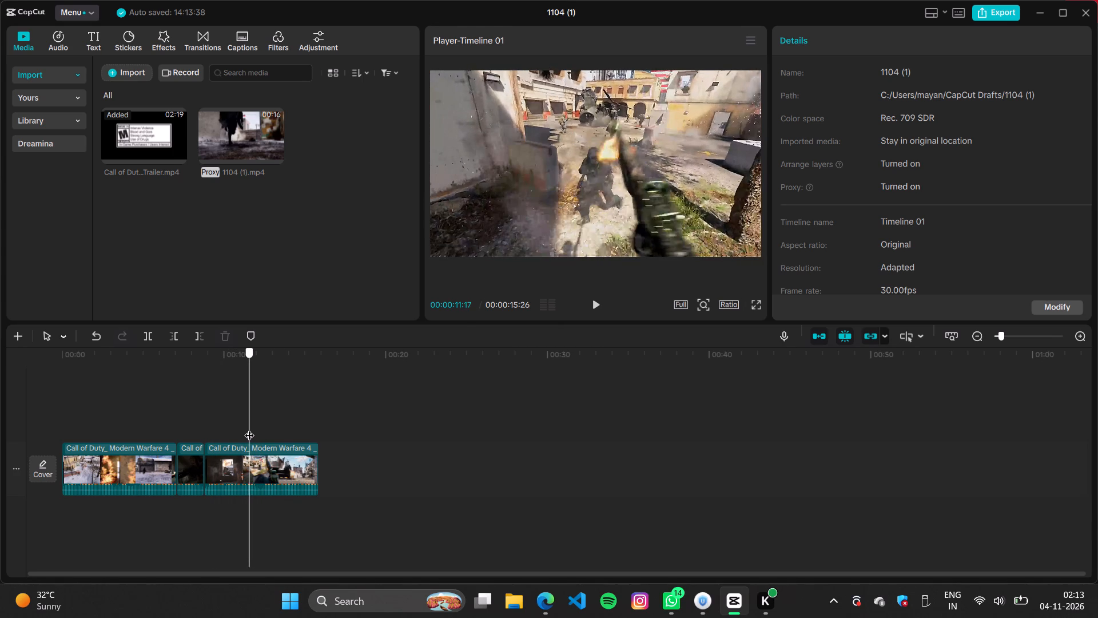
{"action": "left_click_drag", "start_coordinate": [249, 428], "coordinate": [253, 429]}
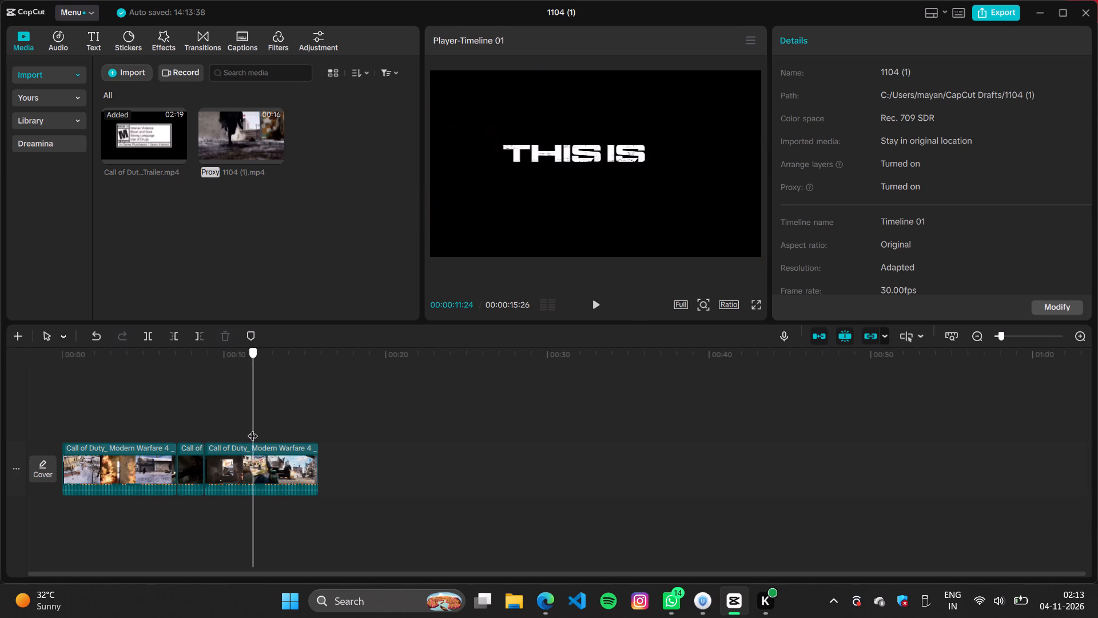
{"action": "left_click_drag", "start_coordinate": [253, 429], "coordinate": [254, 429]}
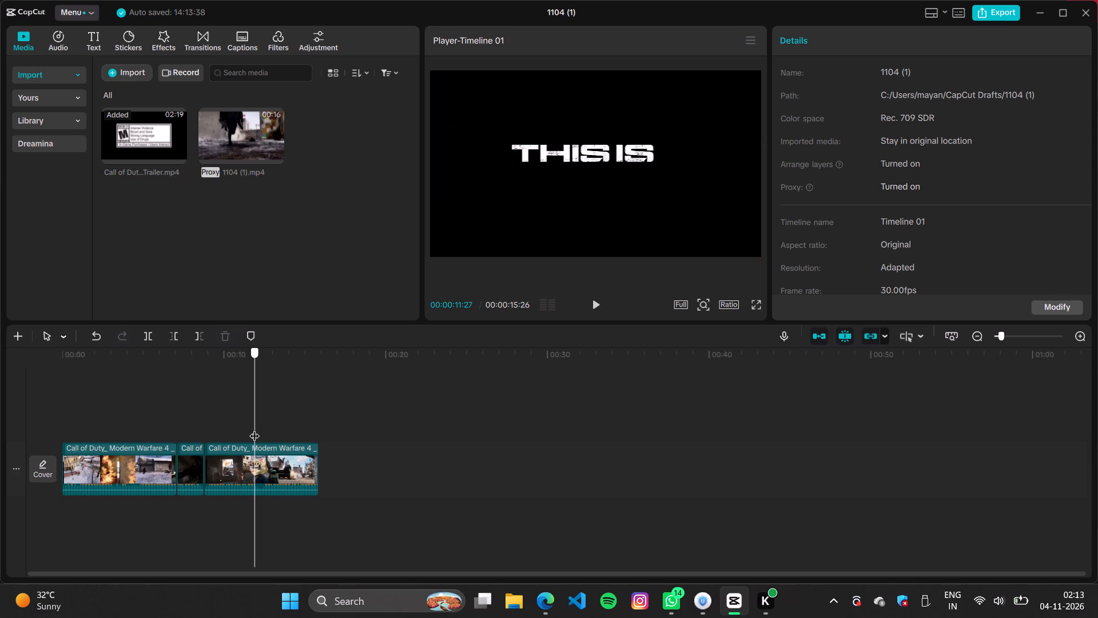
{"action": "left_click_drag", "start_coordinate": [254, 429], "coordinate": [294, 435]}
{"action": "key", "text": "ctrl+b"}
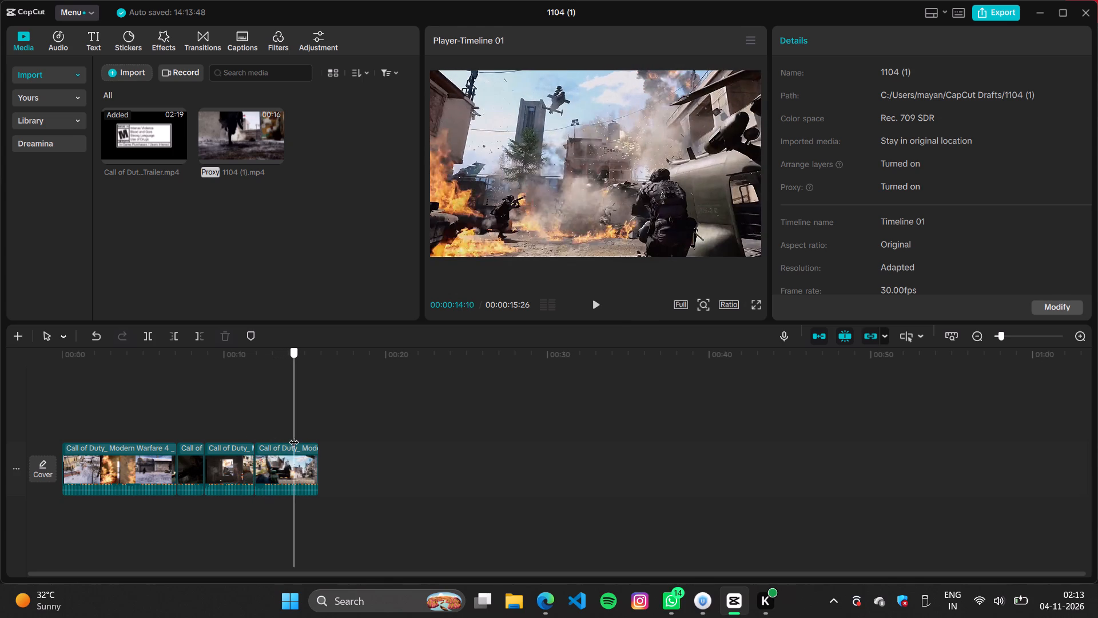
Split the last trailer segment at the end of the "THIS IS KILL BLOCK" card, at 00:00:13:09.
{"action": "left_click_drag", "start_coordinate": [294, 435], "coordinate": [279, 431]}
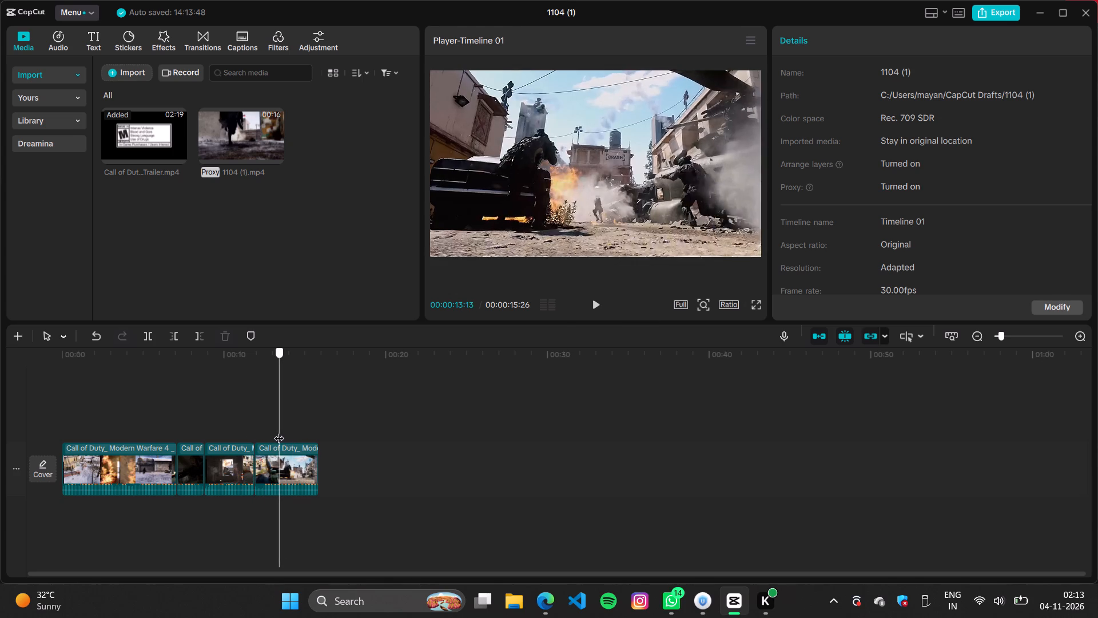
{"action": "left_click_drag", "start_coordinate": [279, 431], "coordinate": [277, 431]}
{"action": "key", "text": "ctrl+b"}
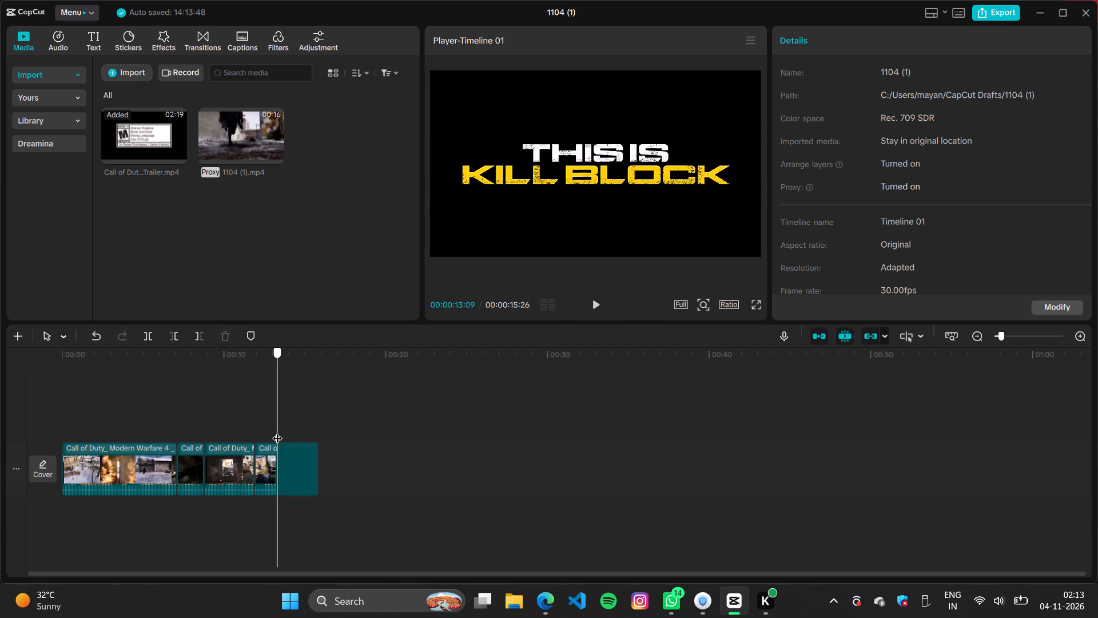
Apply the second "Blurr...de-in" Trending Out animation to the last trailer segment with a duration of 0.4 s.
{"action": "left_click_drag", "start_coordinate": [277, 431], "coordinate": [325, 438]}
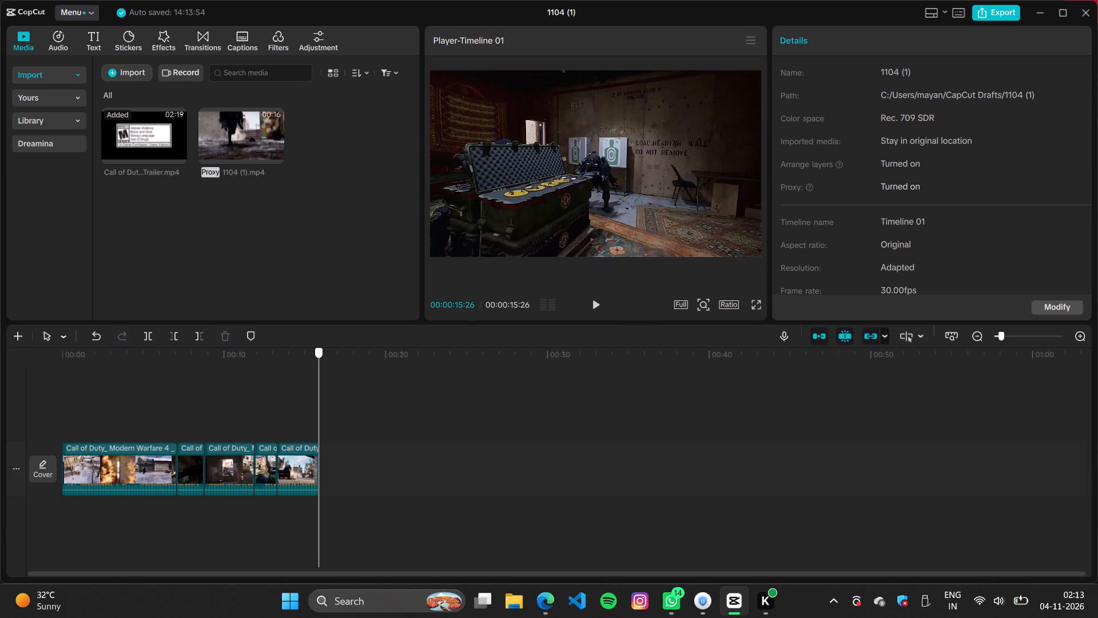
{"action": "left_click_drag", "start_coordinate": [325, 438], "coordinate": [323, 438]}
{"action": "left_click", "coordinate": [307, 459]}
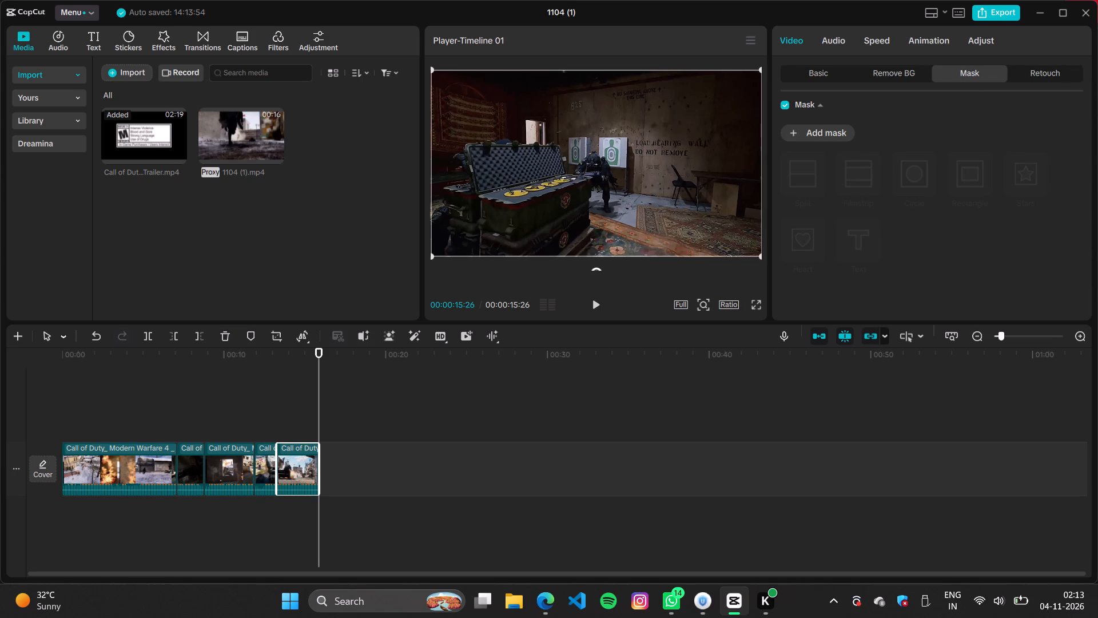
{"action": "left_click", "coordinate": [929, 36]}
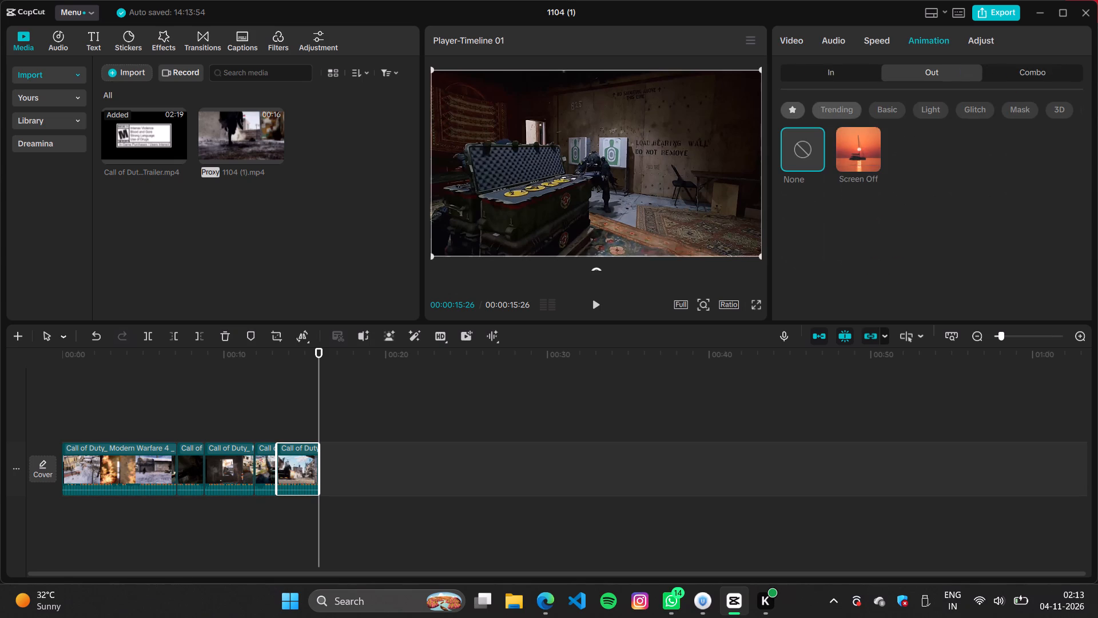
{"action": "left_click", "coordinate": [841, 110]}
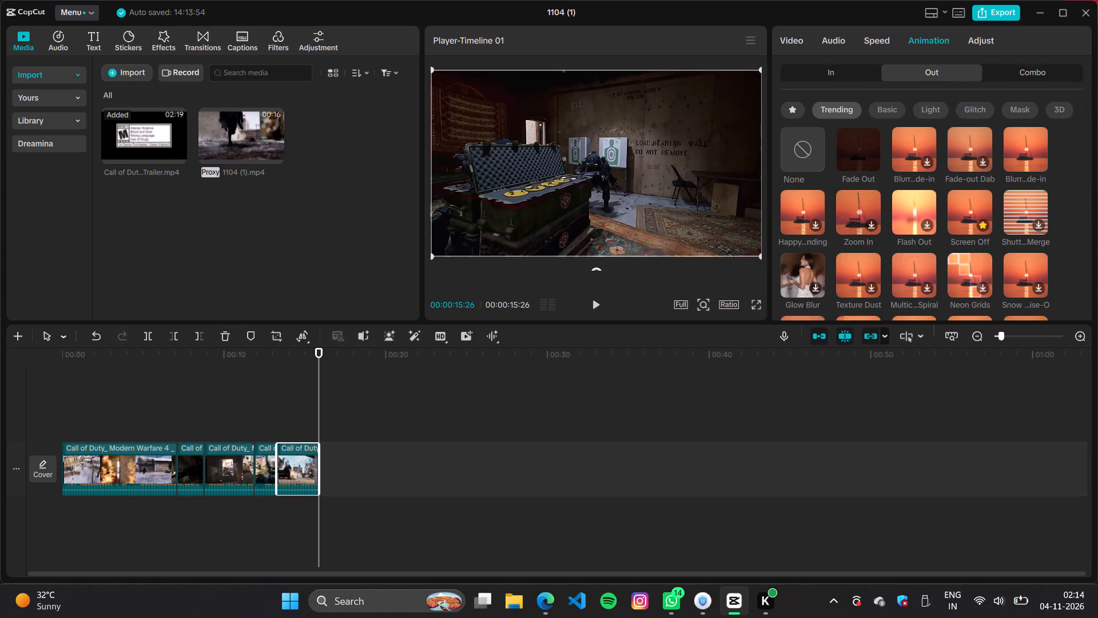
{"action": "left_click", "coordinate": [1027, 149]}
{"action": "left_click", "coordinate": [1036, 160]}
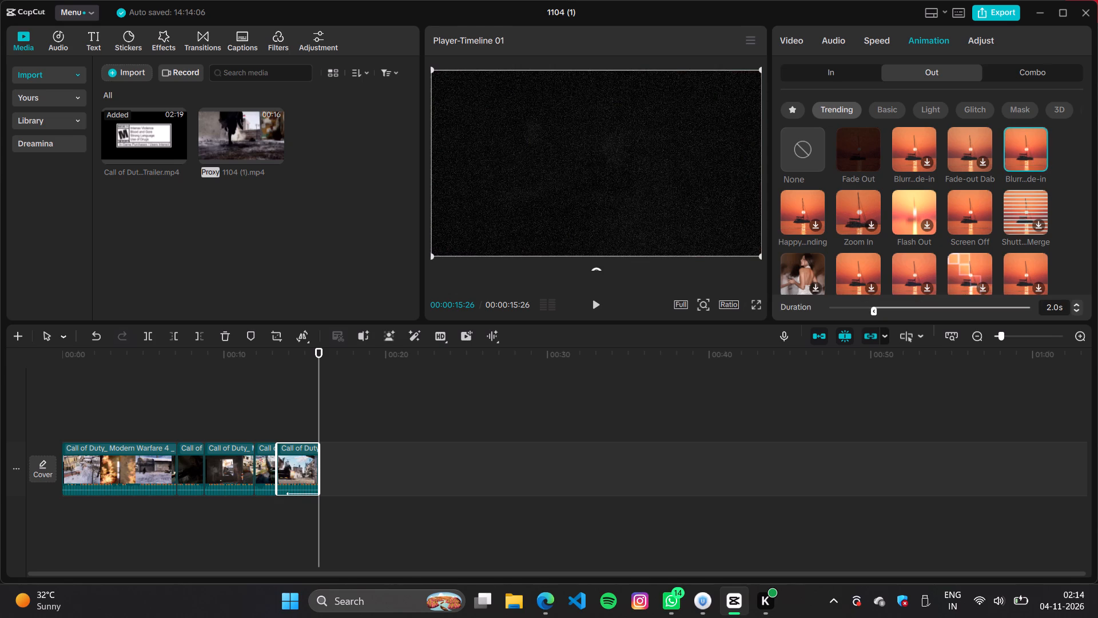
{"action": "left_click", "coordinate": [982, 304]}
{"action": "left_click", "coordinate": [998, 307]}
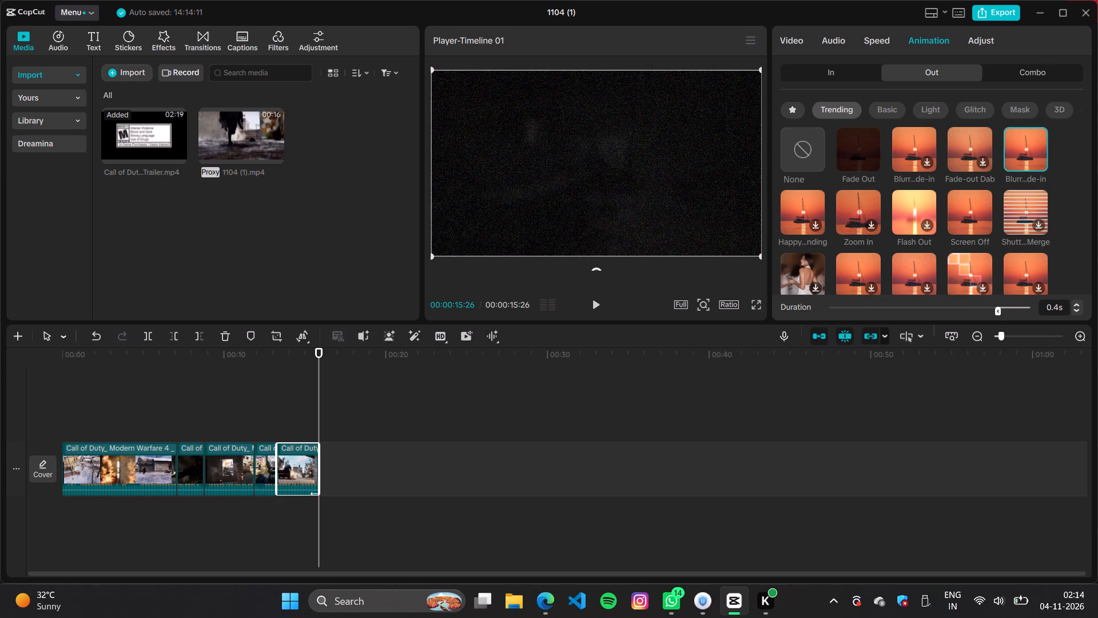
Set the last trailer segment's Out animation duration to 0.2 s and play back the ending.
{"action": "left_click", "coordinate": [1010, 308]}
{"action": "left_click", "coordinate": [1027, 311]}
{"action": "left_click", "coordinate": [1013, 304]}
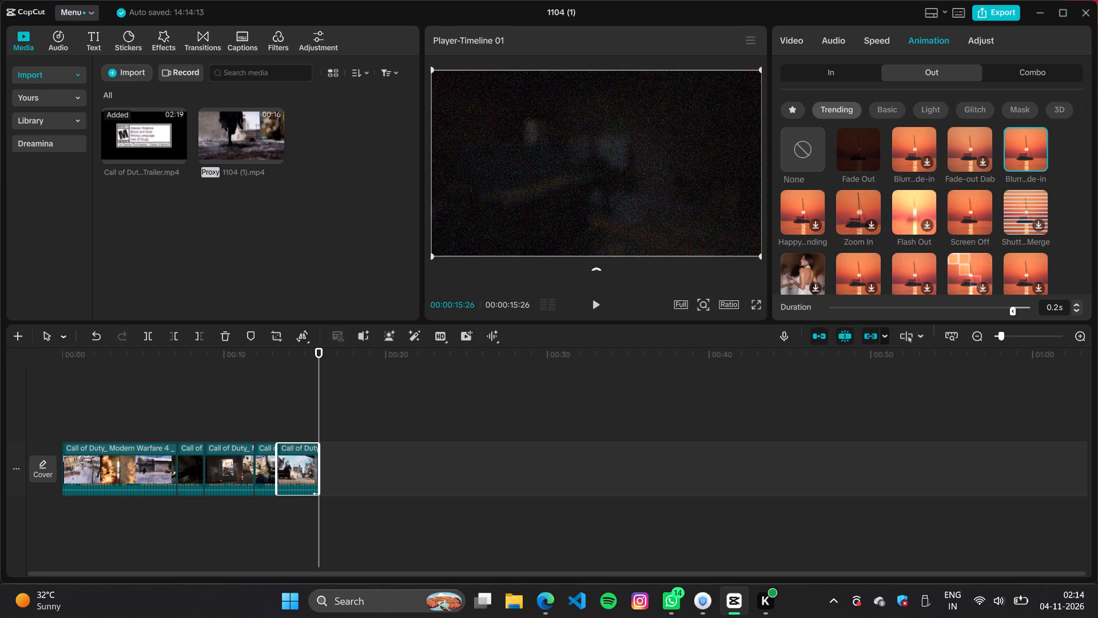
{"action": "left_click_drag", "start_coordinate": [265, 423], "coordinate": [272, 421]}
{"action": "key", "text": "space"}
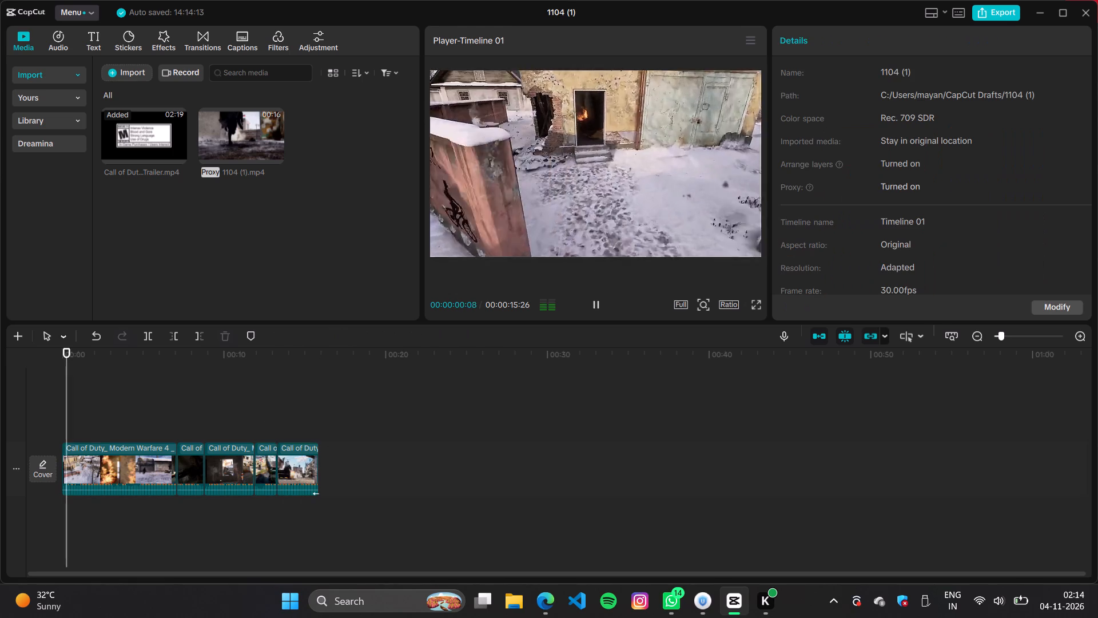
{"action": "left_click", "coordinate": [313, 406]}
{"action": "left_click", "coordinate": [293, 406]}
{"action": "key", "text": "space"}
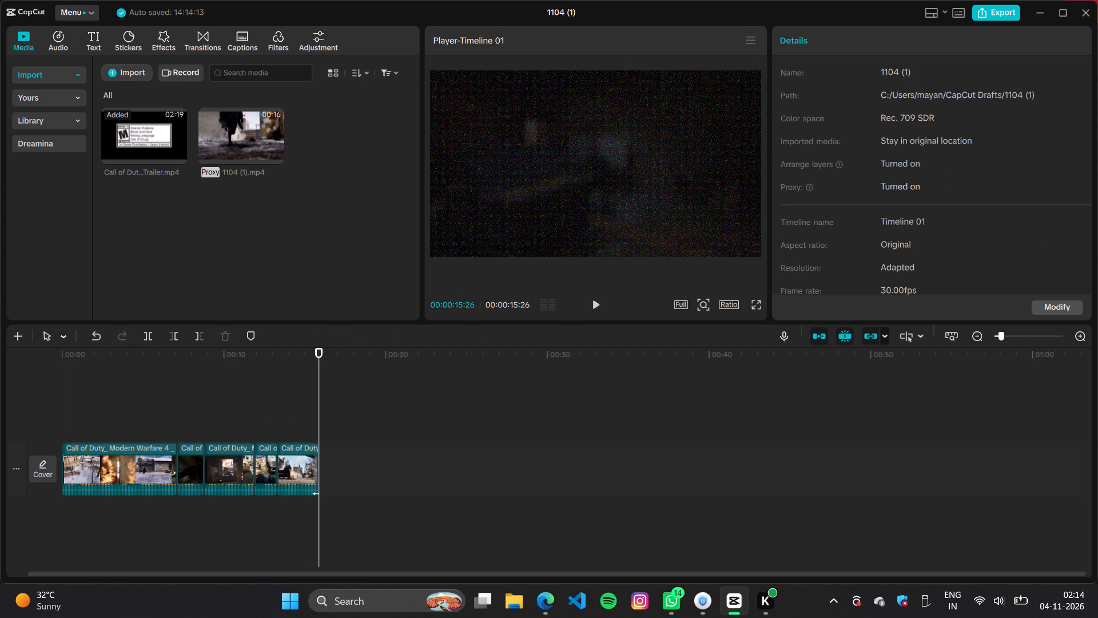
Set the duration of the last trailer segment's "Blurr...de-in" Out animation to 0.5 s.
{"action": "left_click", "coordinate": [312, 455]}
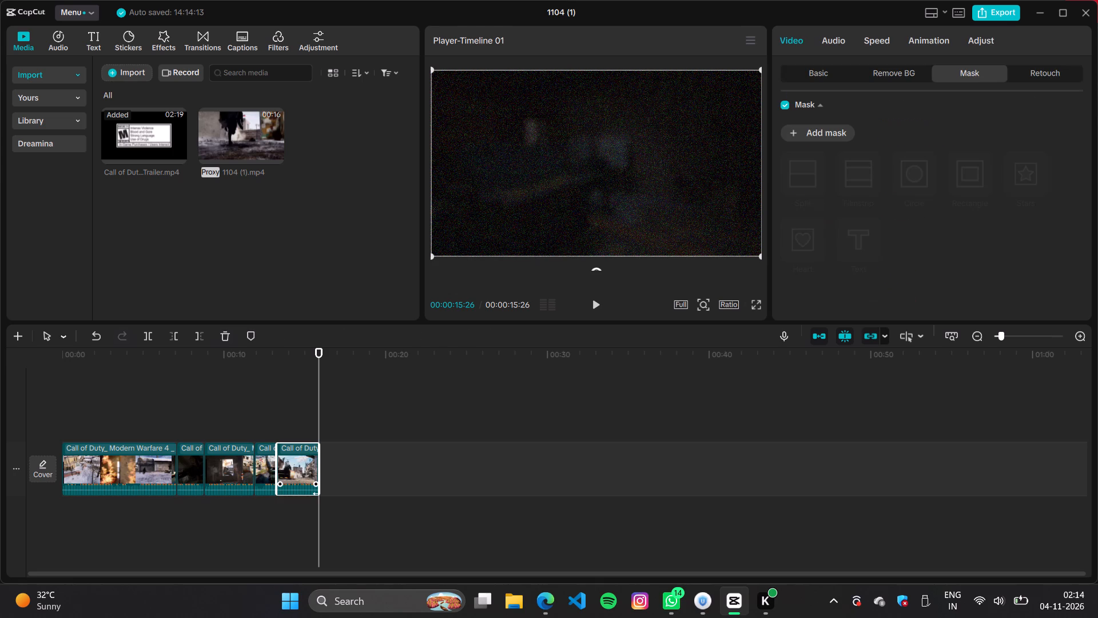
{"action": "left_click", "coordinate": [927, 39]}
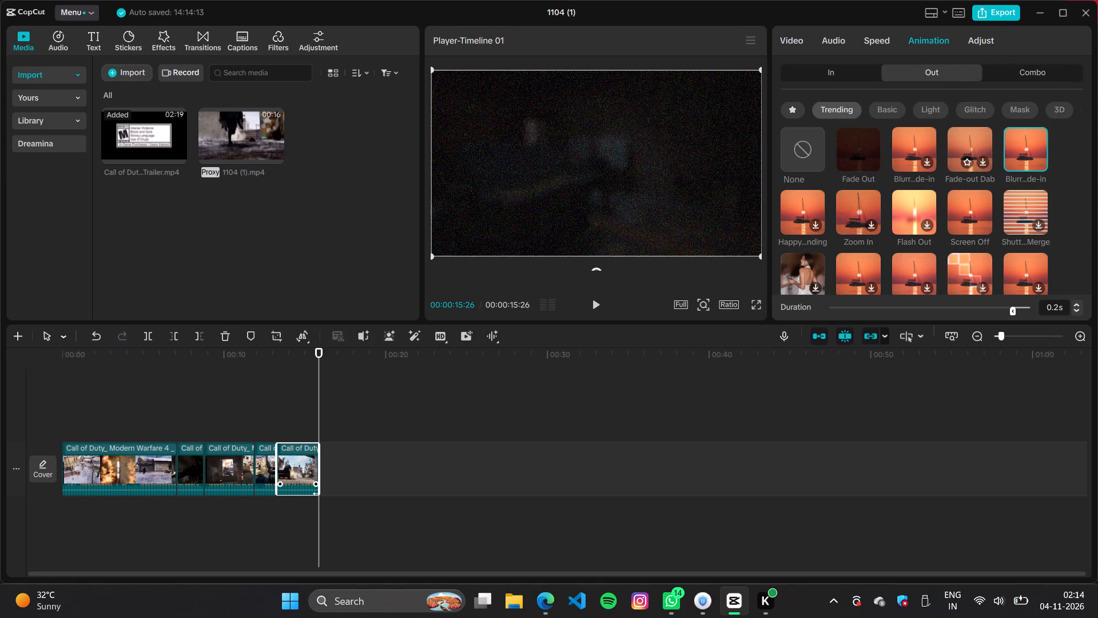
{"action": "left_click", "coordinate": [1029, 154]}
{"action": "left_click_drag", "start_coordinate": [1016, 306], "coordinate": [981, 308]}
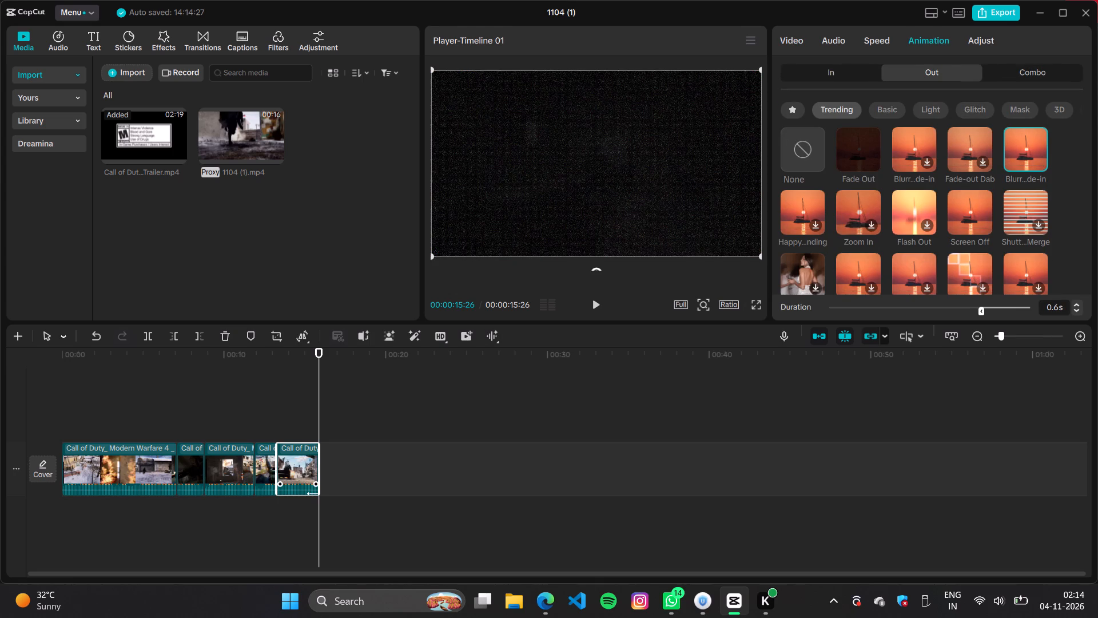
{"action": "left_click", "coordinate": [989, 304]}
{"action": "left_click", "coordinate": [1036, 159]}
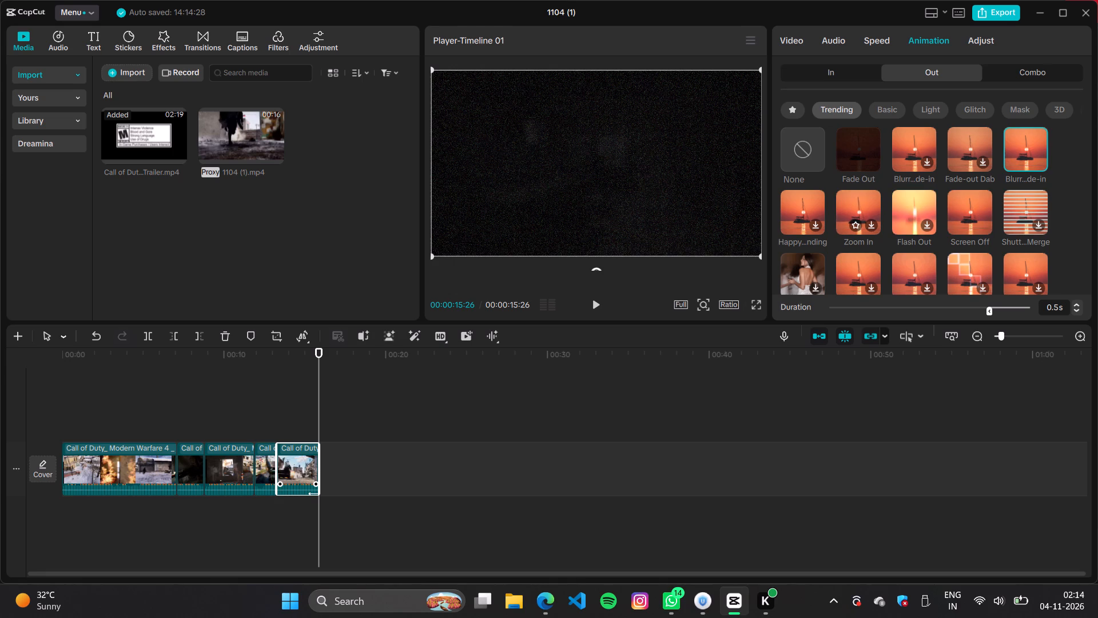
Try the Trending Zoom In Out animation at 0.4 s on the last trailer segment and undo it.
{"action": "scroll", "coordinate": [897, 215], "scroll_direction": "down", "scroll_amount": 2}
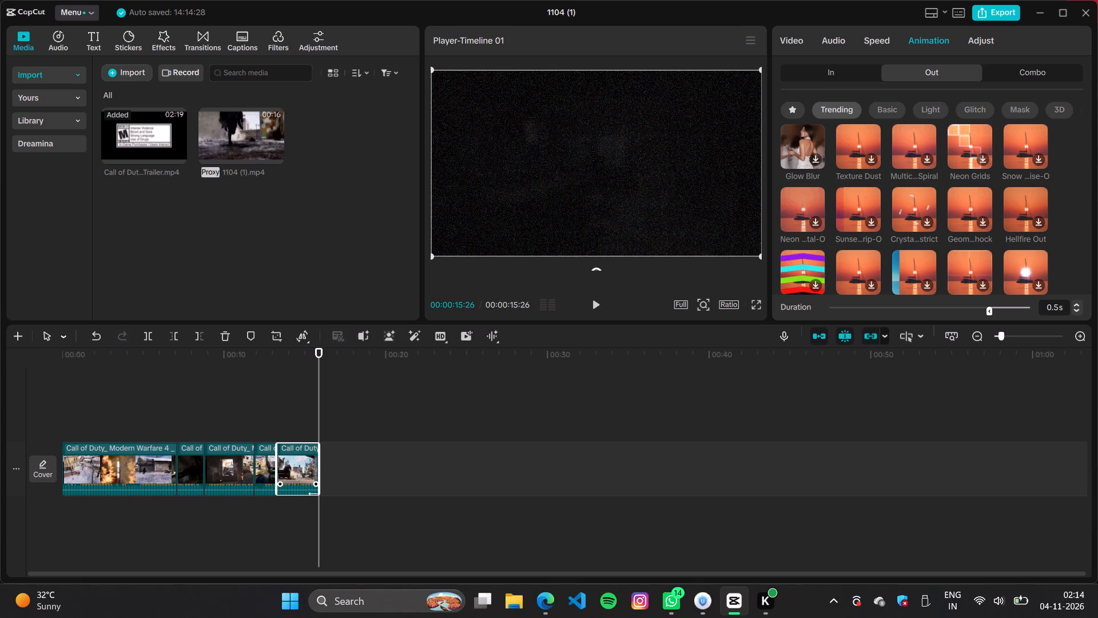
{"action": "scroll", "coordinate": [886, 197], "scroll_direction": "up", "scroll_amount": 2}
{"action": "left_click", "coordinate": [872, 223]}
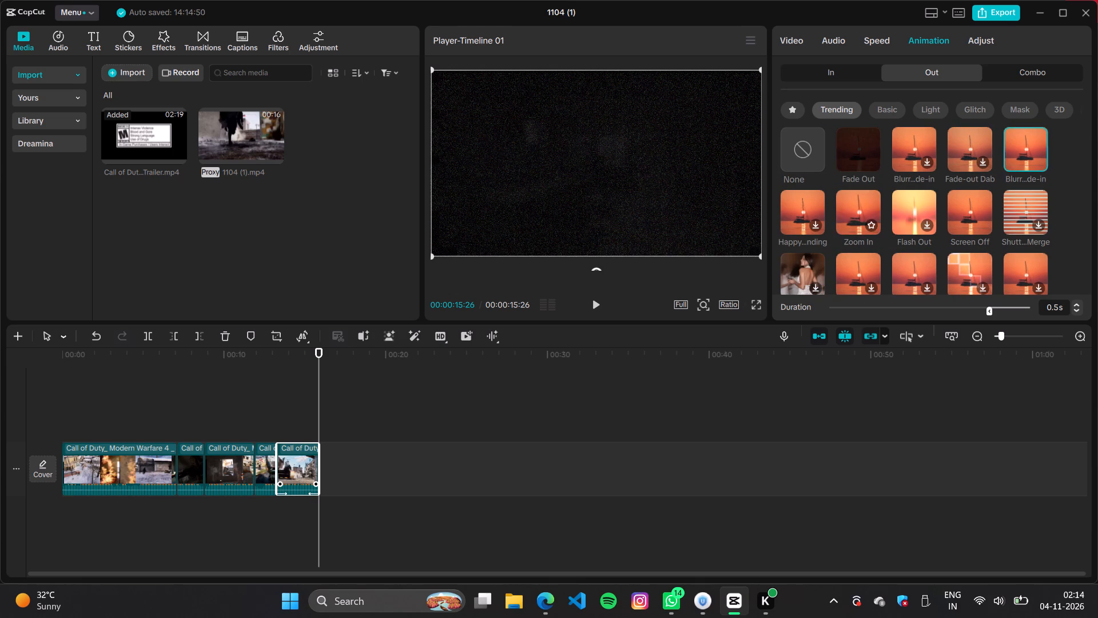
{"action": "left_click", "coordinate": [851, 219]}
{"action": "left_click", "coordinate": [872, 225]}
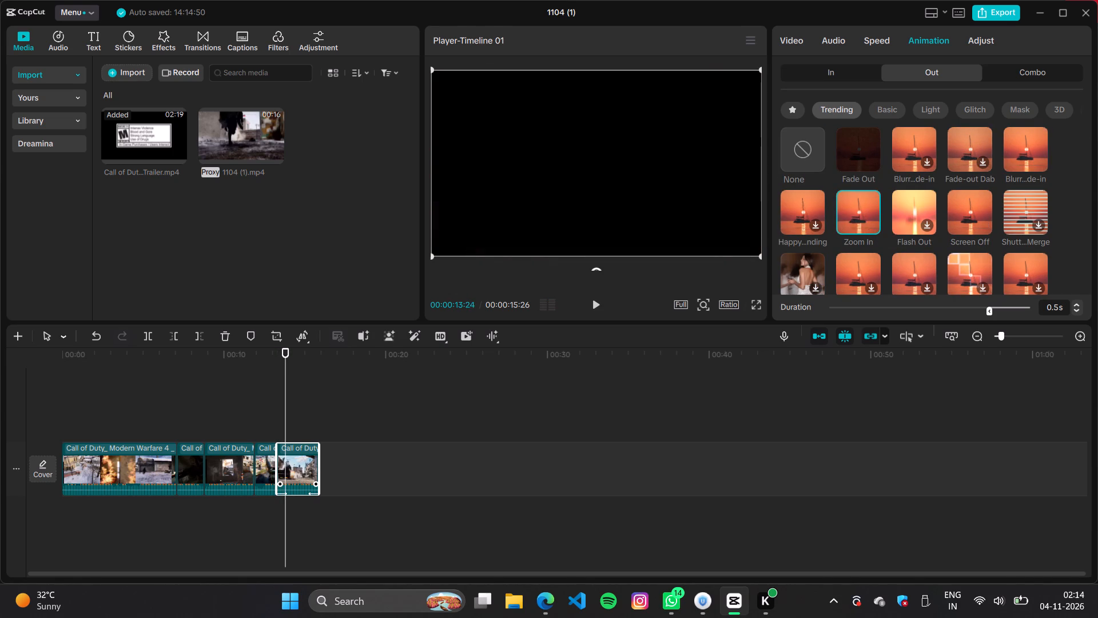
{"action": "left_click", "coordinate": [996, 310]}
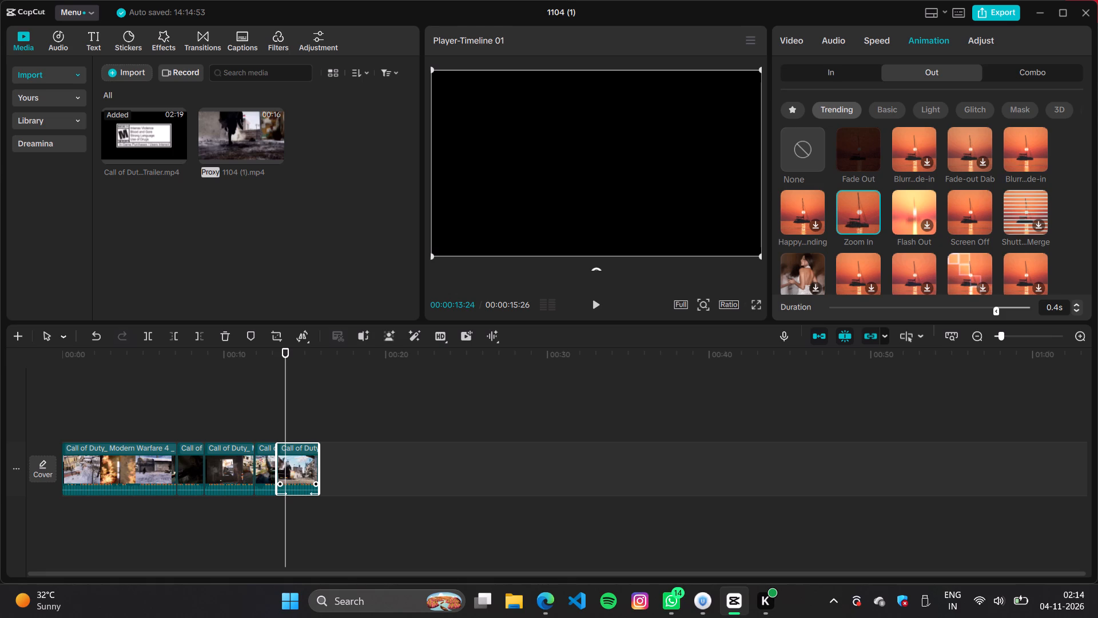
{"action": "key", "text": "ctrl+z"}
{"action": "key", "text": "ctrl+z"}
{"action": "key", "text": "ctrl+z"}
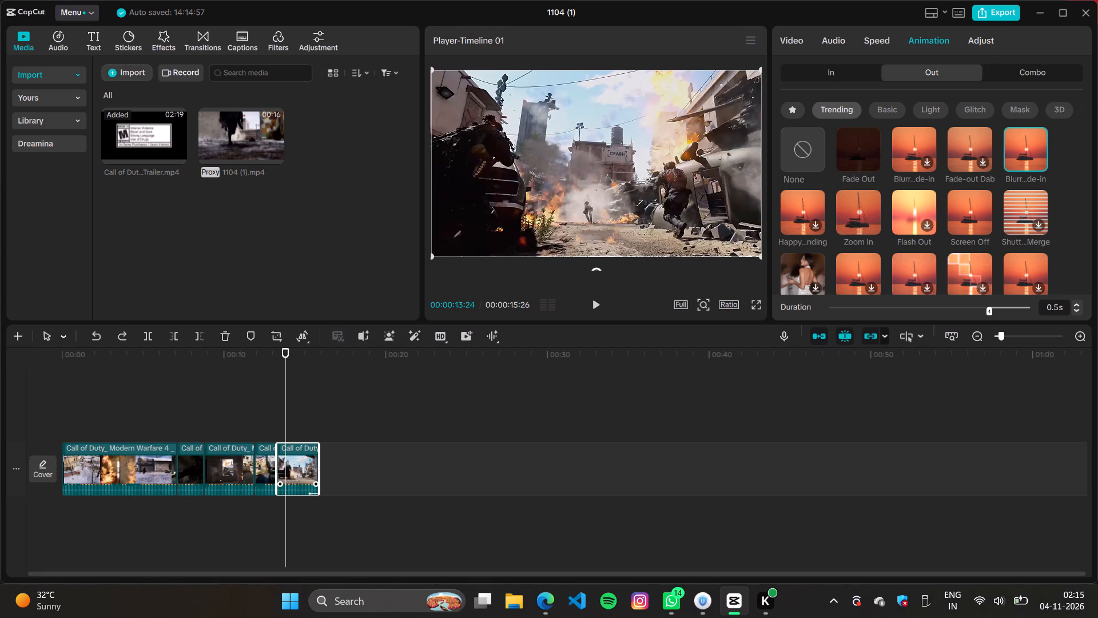
Replace the last trailer segment's Out animation with Zoom In from the Basic category and preview the ending.
{"action": "left_click", "coordinate": [779, 152]}
{"action": "left_click", "coordinate": [801, 159]}
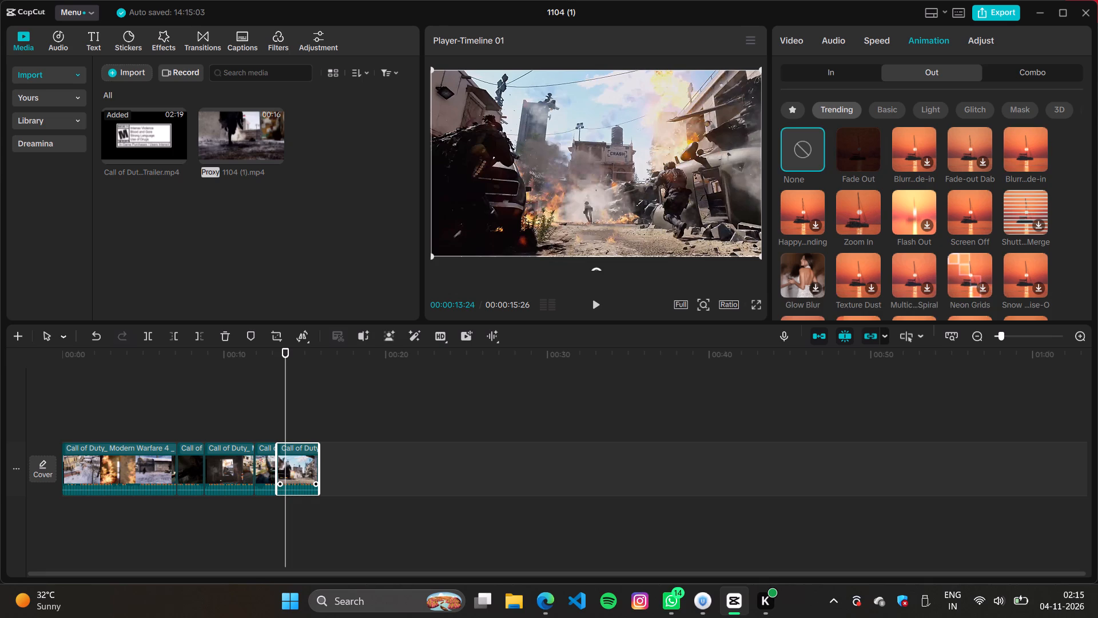
{"action": "scroll", "coordinate": [856, 195], "scroll_direction": "down", "scroll_amount": 6}
{"action": "scroll", "coordinate": [873, 201], "scroll_direction": "up", "scroll_amount": 3}
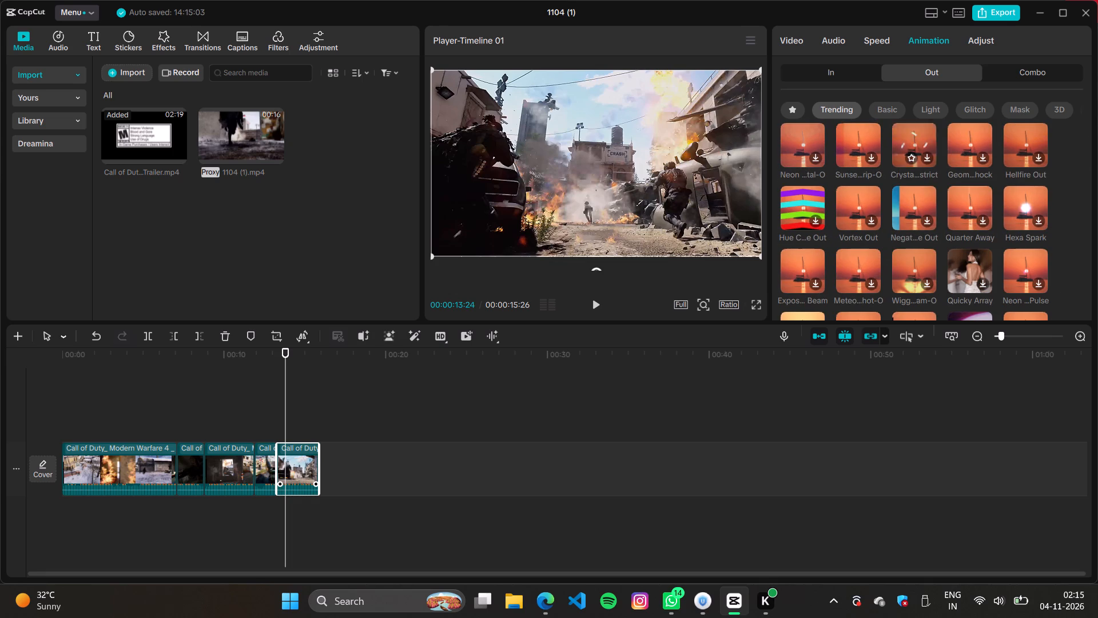
{"action": "scroll", "coordinate": [879, 169], "scroll_direction": "up", "scroll_amount": 2}
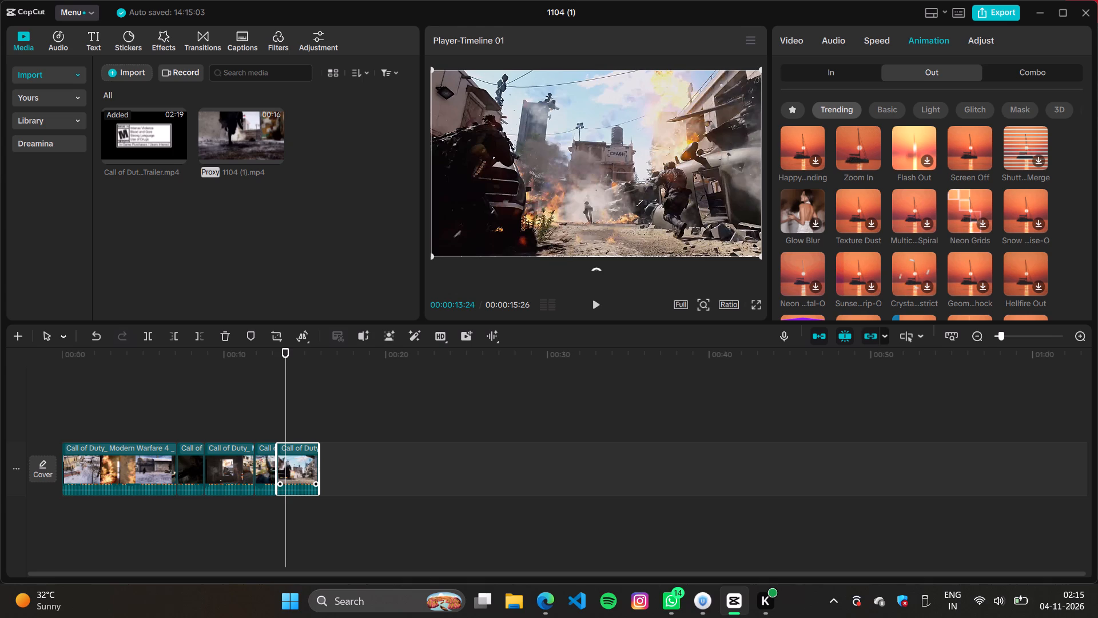
{"action": "scroll", "coordinate": [1016, 216], "scroll_direction": "down", "scroll_amount": 1}
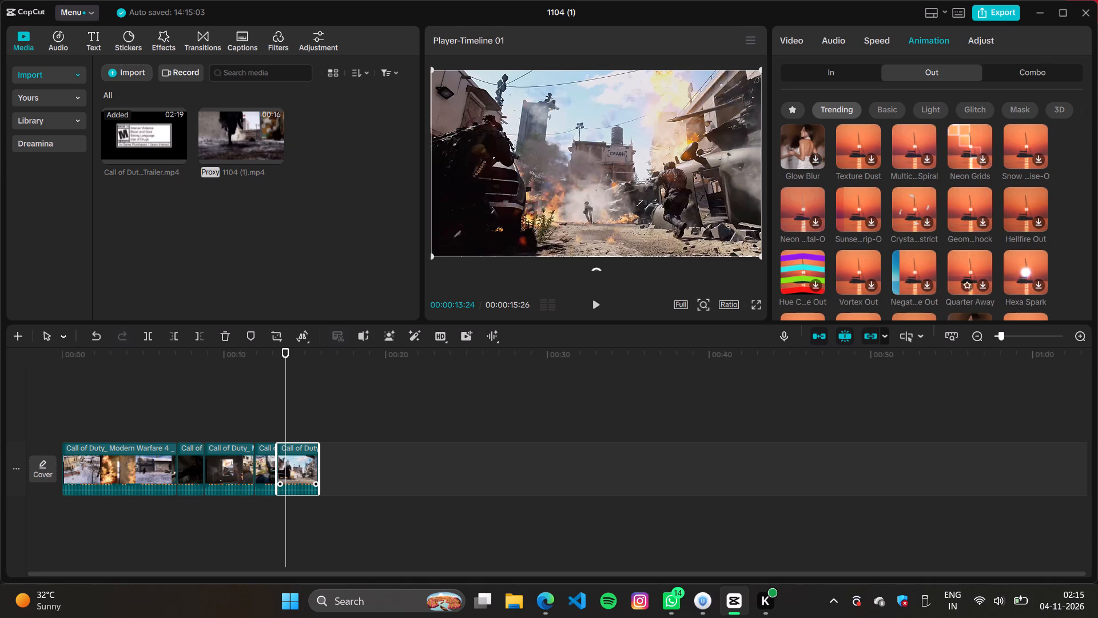
{"action": "scroll", "coordinate": [932, 270], "scroll_direction": "down", "scroll_amount": 1}
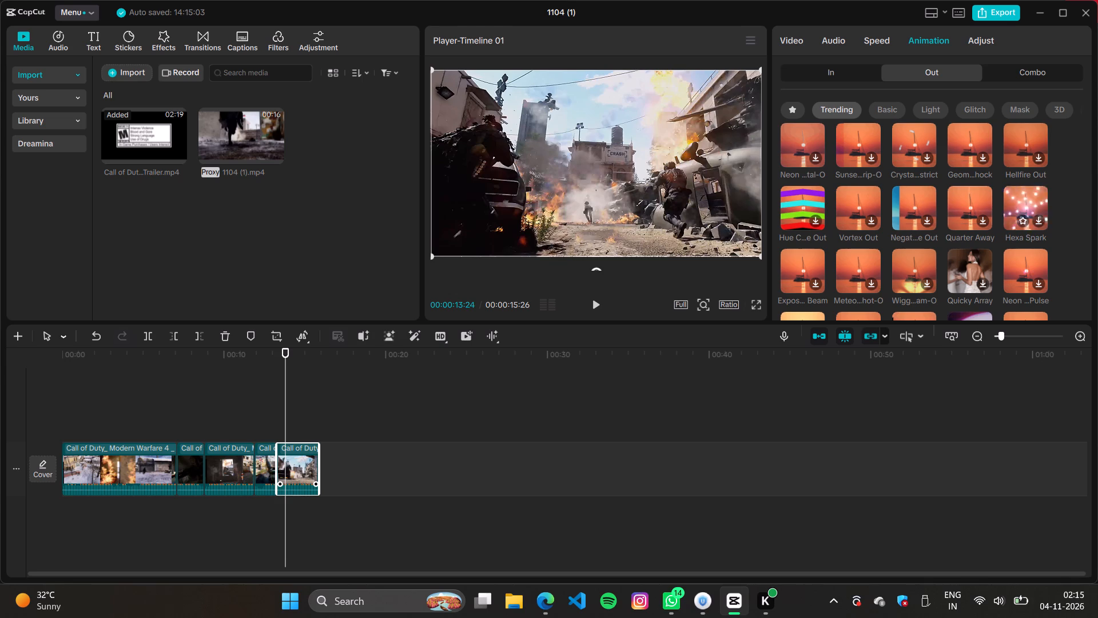
{"action": "scroll", "coordinate": [1011, 205], "scroll_direction": "down", "scroll_amount": 2}
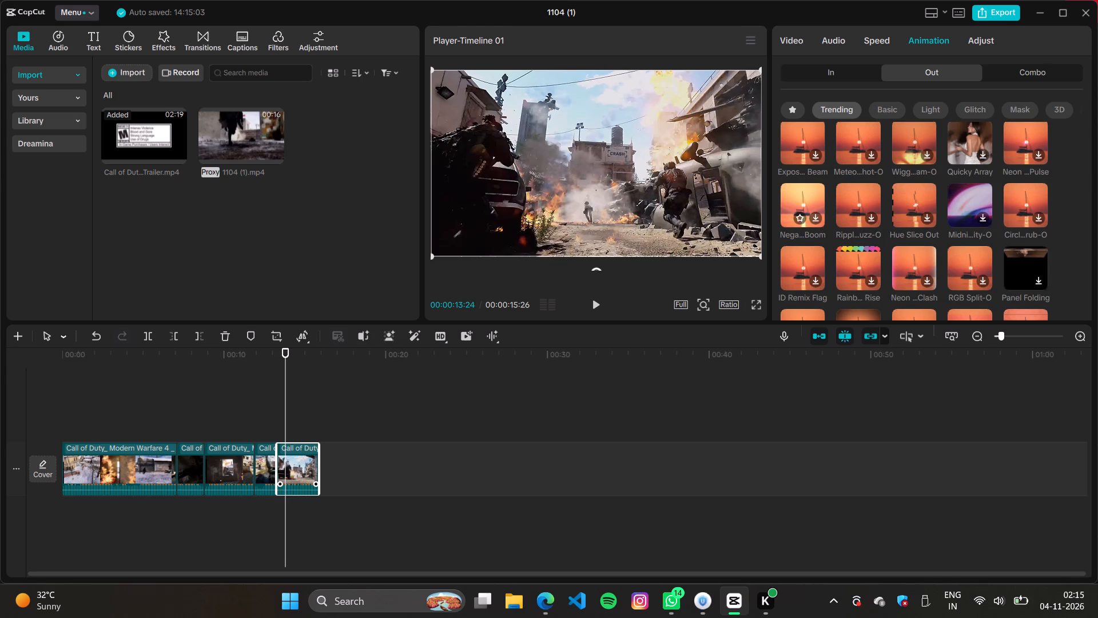
{"action": "scroll", "coordinate": [893, 237], "scroll_direction": "down", "scroll_amount": 1}
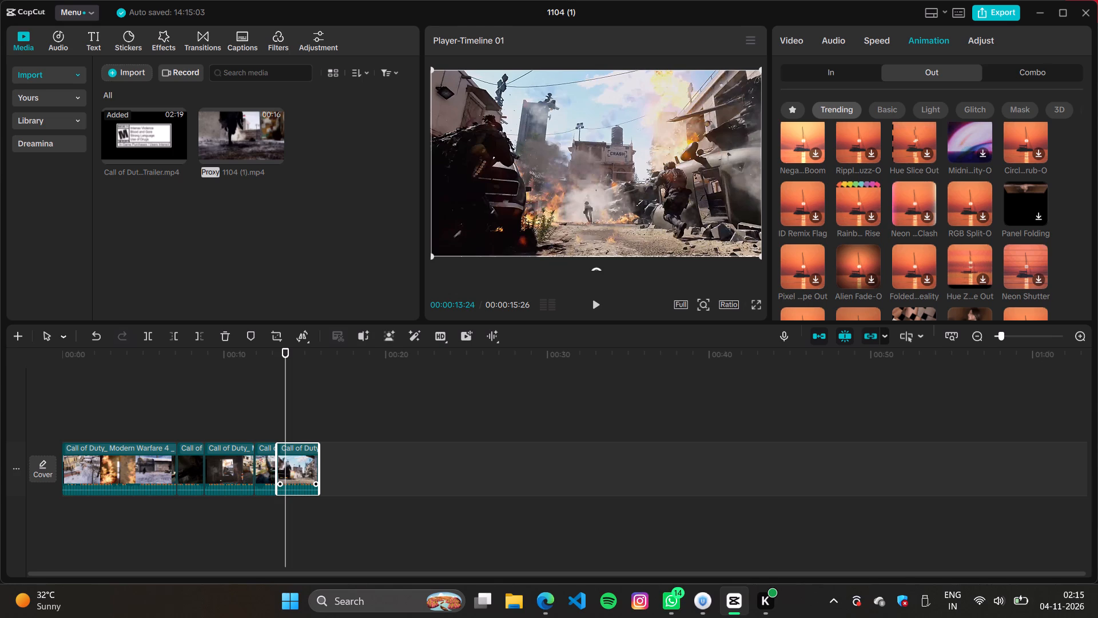
{"action": "left_click", "coordinate": [890, 116]}
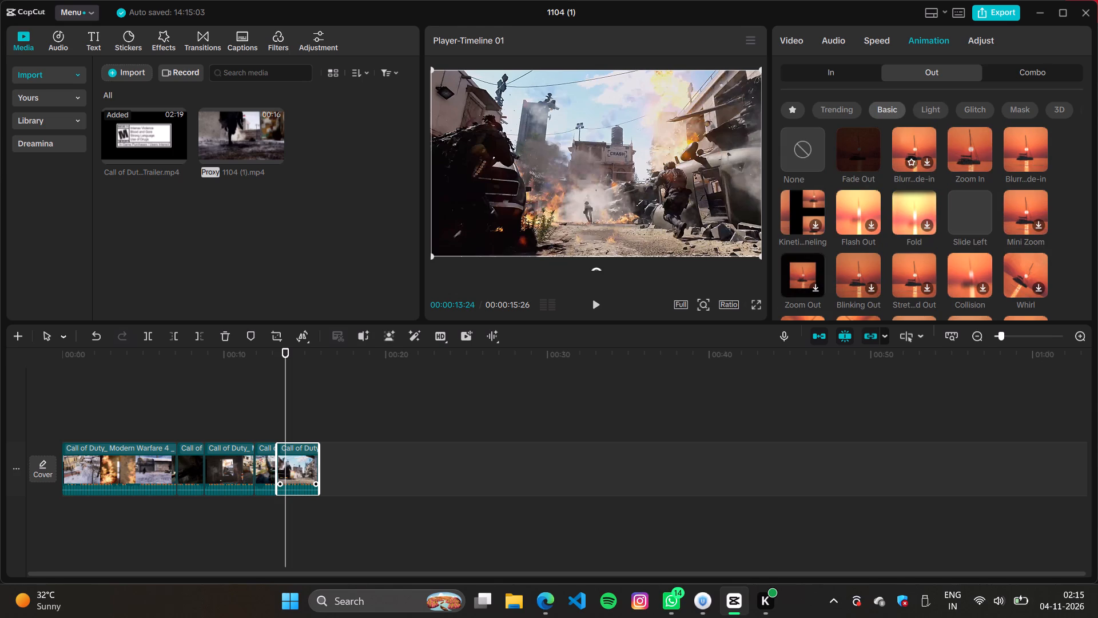
{"action": "left_click", "coordinate": [977, 144]}
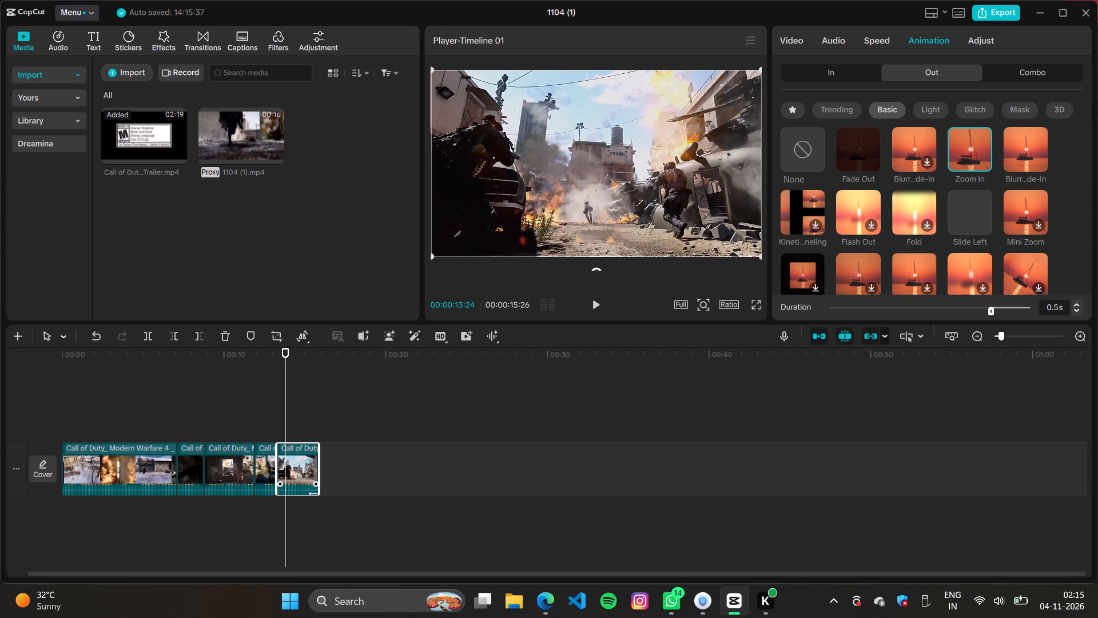
{"action": "left_click", "coordinate": [281, 407]}
{"action": "key", "text": "space"}
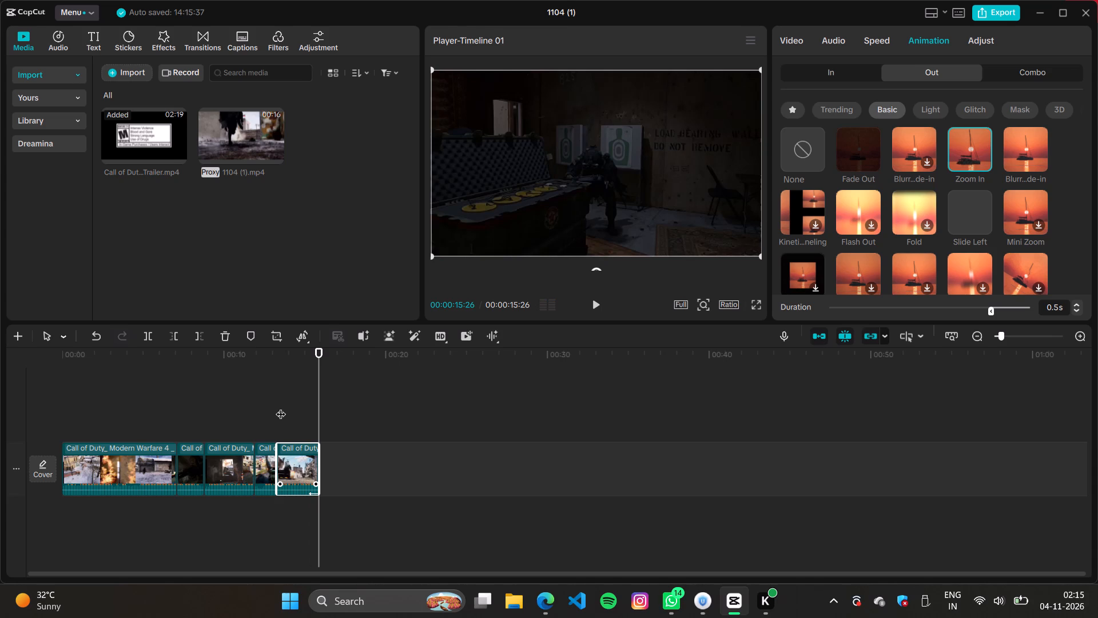
Set the last trailer segment's Zoom In Out animation duration to 1.0 s and play back the ending.
{"action": "scroll", "coordinate": [281, 407], "scroll_direction": "up", "scroll_amount": 1}
{"action": "left_click", "coordinate": [965, 308]}
{"action": "left_click", "coordinate": [953, 311]}
{"action": "left_click", "coordinate": [934, 312]}
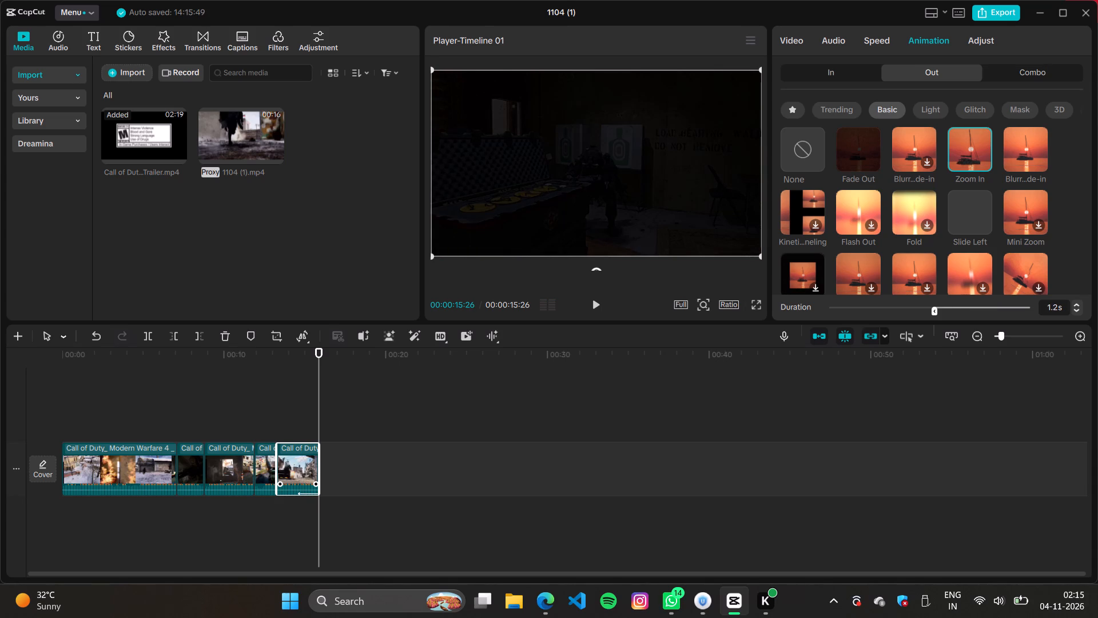
{"action": "left_click", "coordinate": [950, 307]}
{"action": "key", "text": "space"}
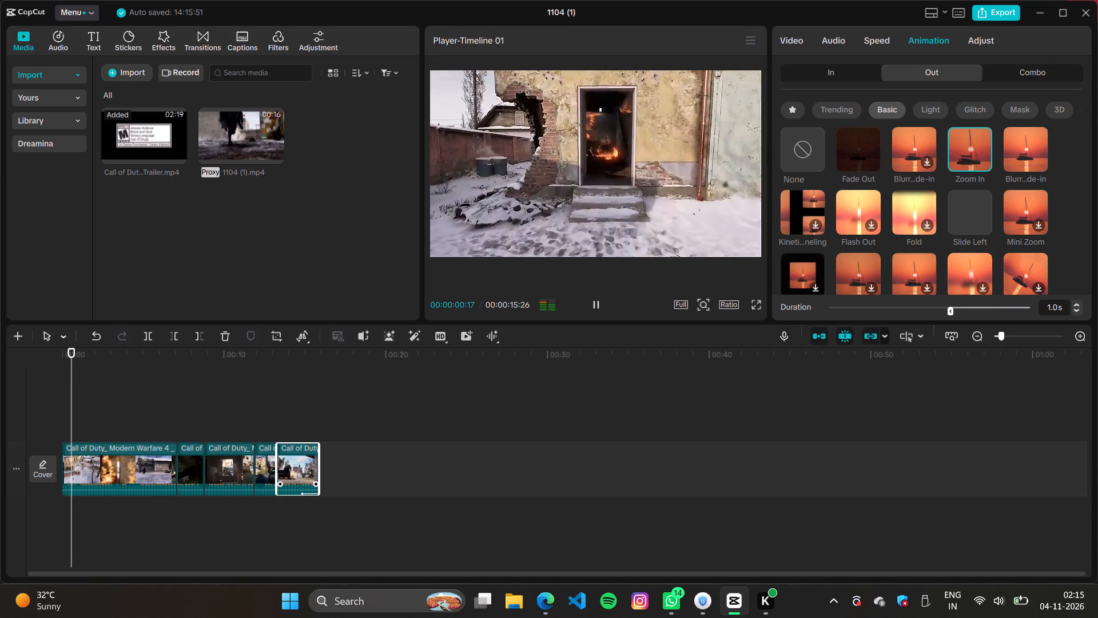
{"action": "left_click", "coordinate": [281, 424]}
{"action": "key", "text": "space"}
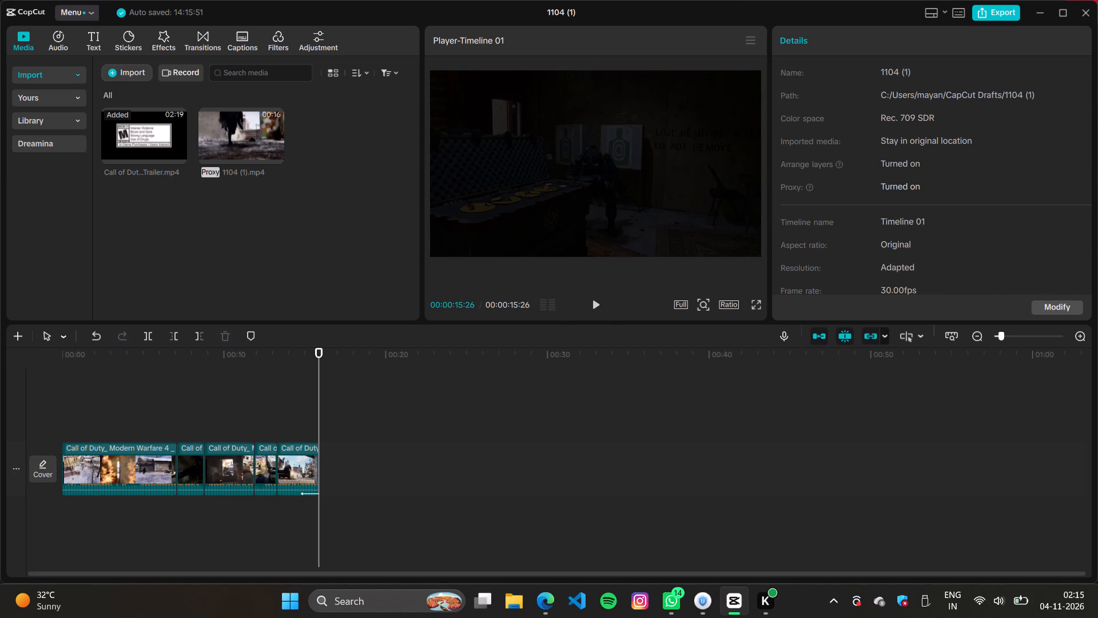
Extend the end of the last trailer segment to 00:00:16:27 and play back the added part.
{"action": "left_click_drag", "start_coordinate": [321, 464], "coordinate": [333, 465]}
{"action": "left_click_drag", "start_coordinate": [317, 460], "coordinate": [334, 460]}
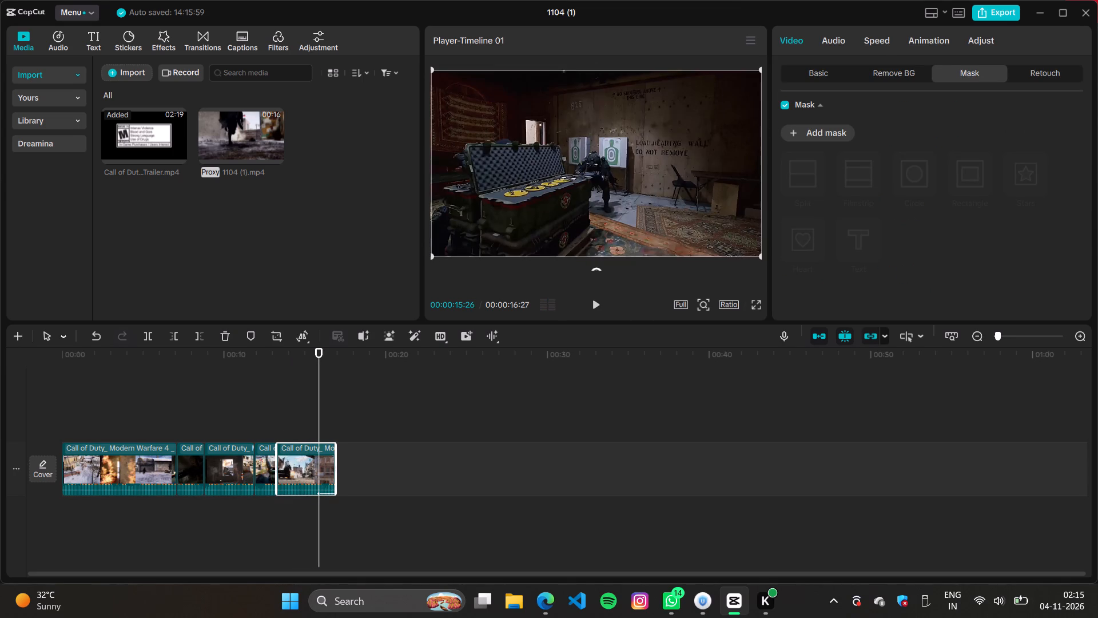
{"action": "key", "text": "space"}
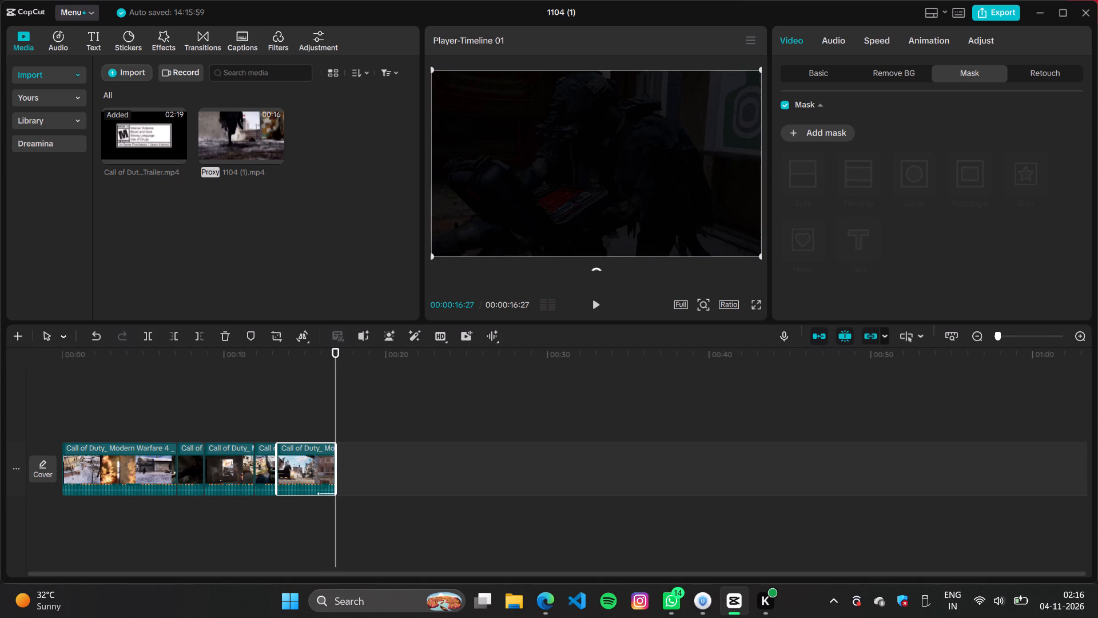
Add the Pull in camera transition at the cut between the first and second trailer segments.
{"action": "left_click", "coordinate": [91, 408]}
{"action": "left_click_drag", "start_coordinate": [89, 406], "coordinate": [42, 414]}
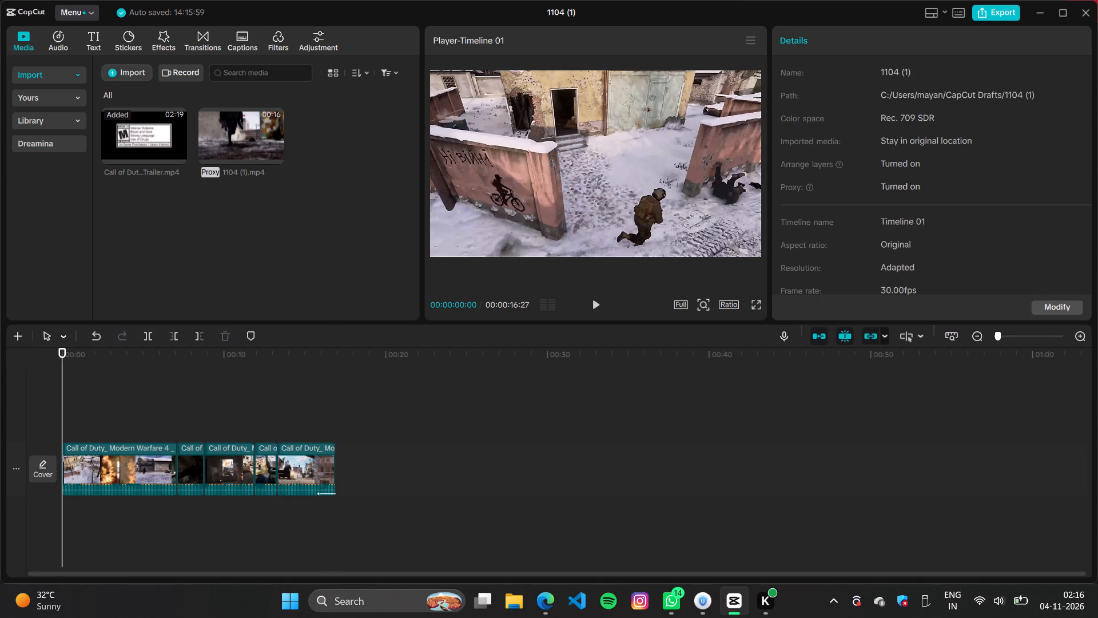
{"action": "left_click", "coordinate": [105, 405]}
{"action": "left_click", "coordinate": [102, 470]}
{"action": "left_click", "coordinate": [94, 466]}
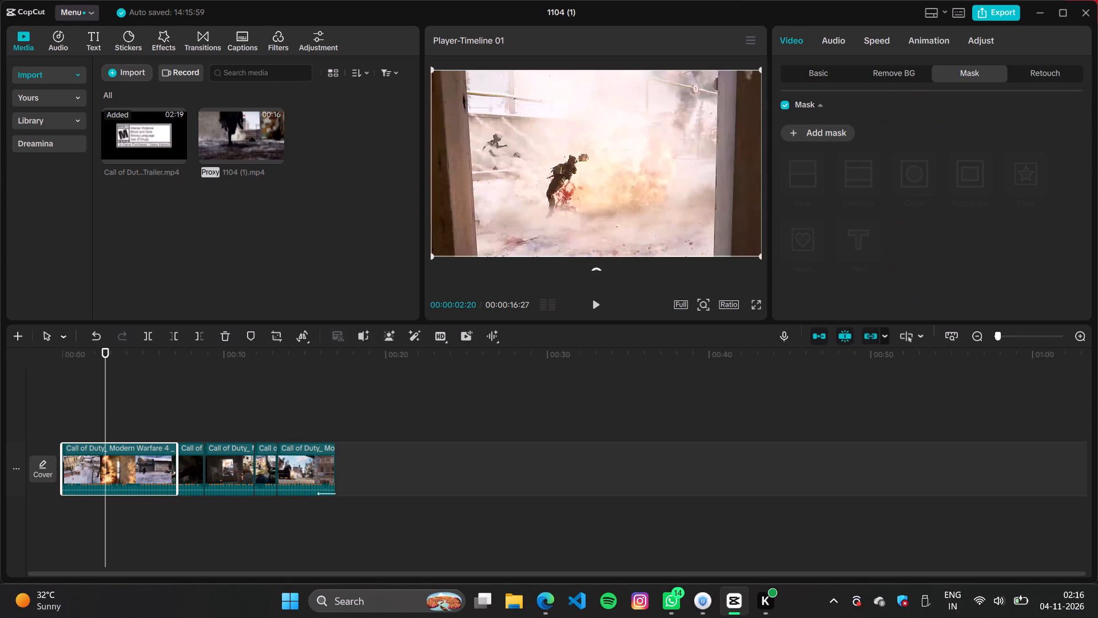
{"action": "left_click", "coordinate": [174, 402]}
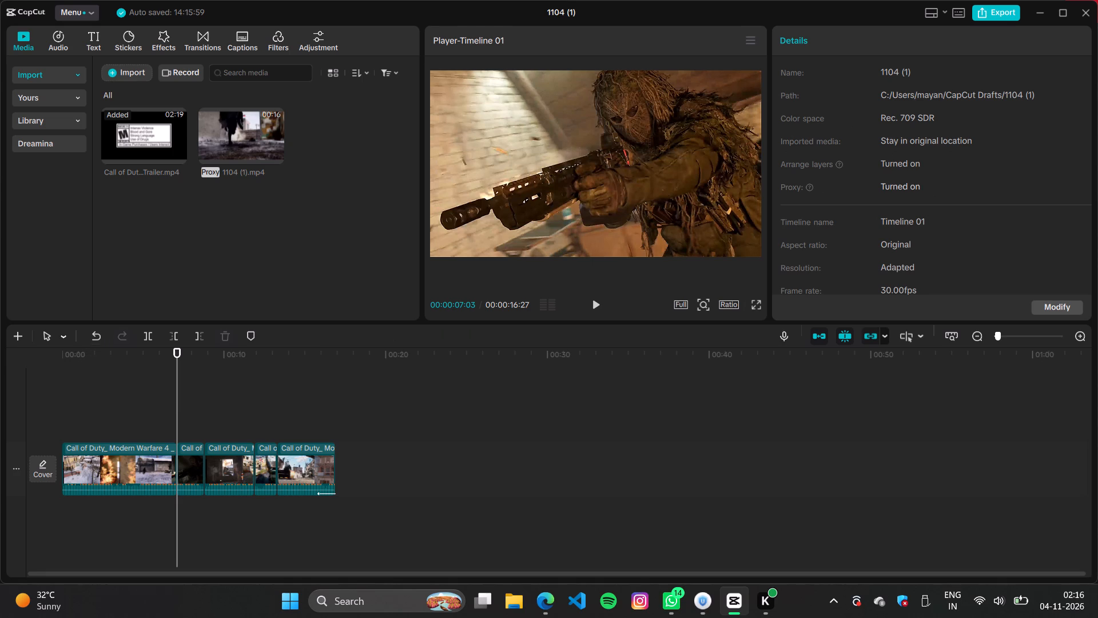
{"action": "left_click", "coordinate": [176, 395]}
{"action": "left_click", "coordinate": [200, 33]}
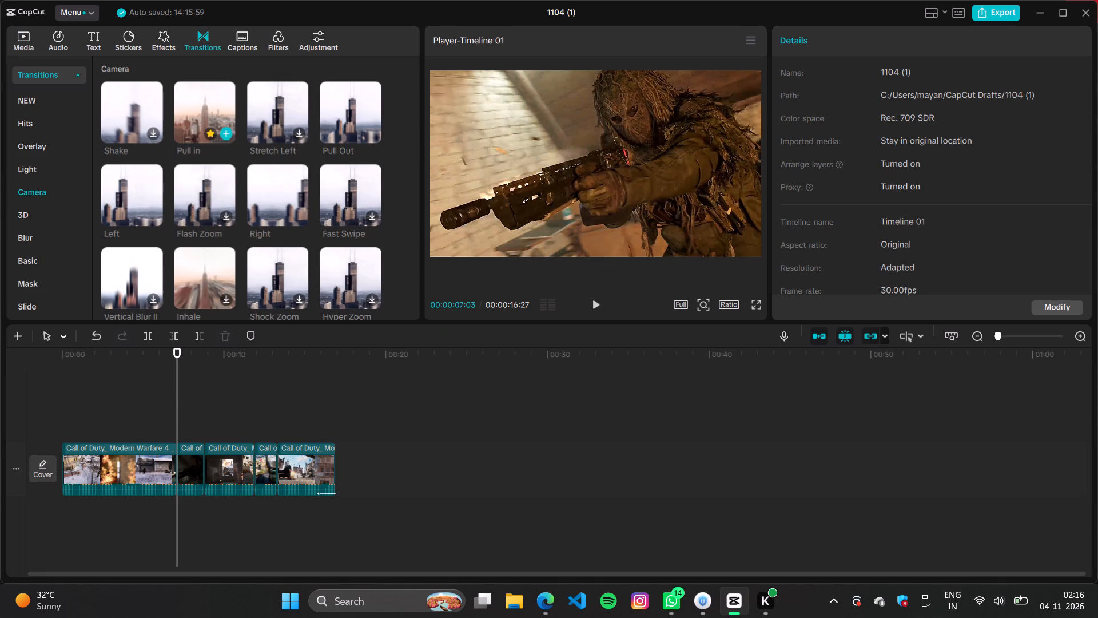
{"action": "left_click", "coordinate": [224, 132]}
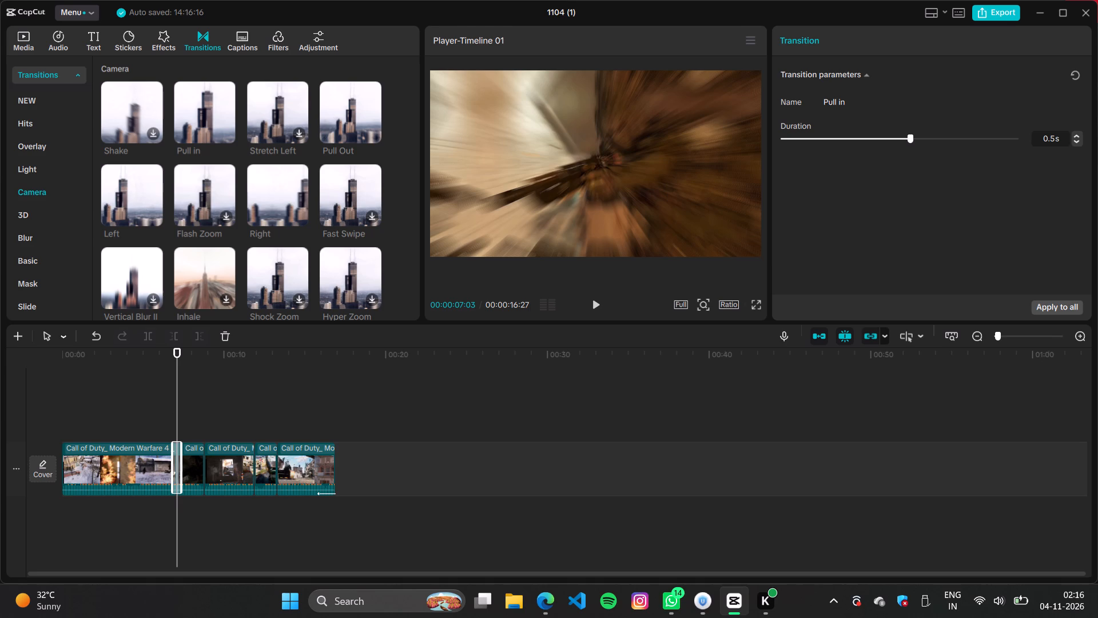
Add the Pull in transition at the cuts before and after the third trailer segment.
{"action": "left_click", "coordinate": [198, 410]}
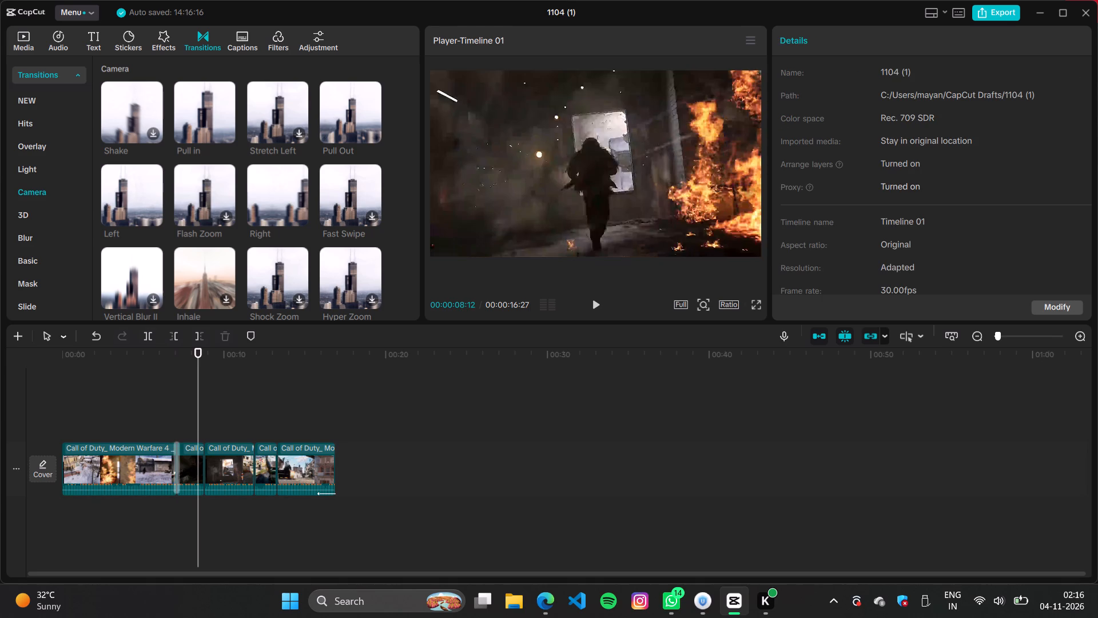
{"action": "left_click", "coordinate": [205, 410]}
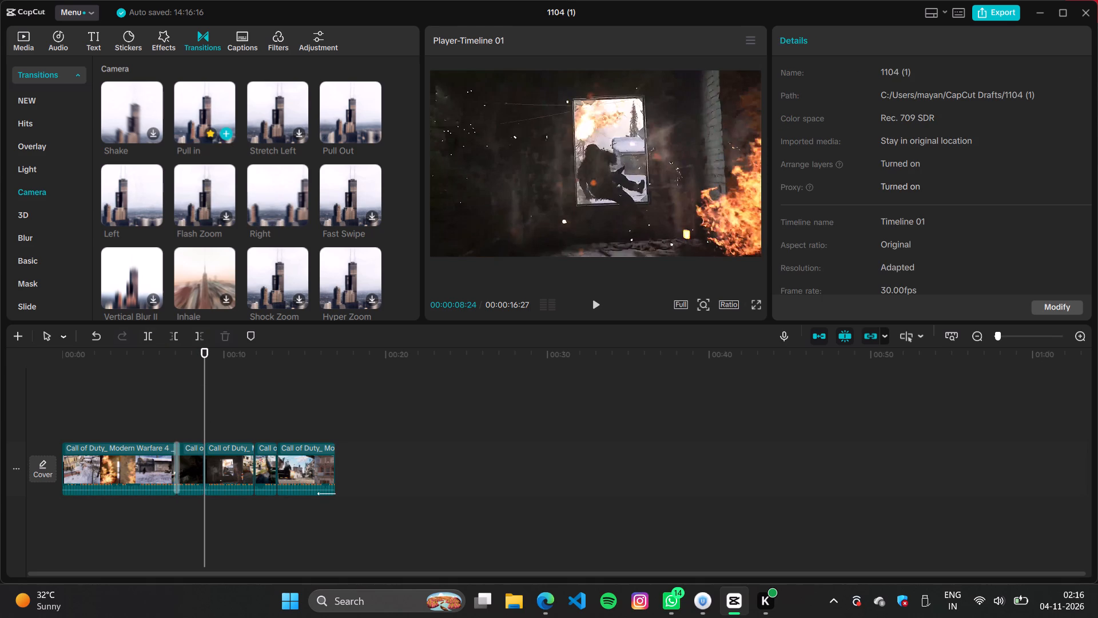
{"action": "left_click", "coordinate": [231, 131]}
{"action": "left_click", "coordinate": [253, 405]}
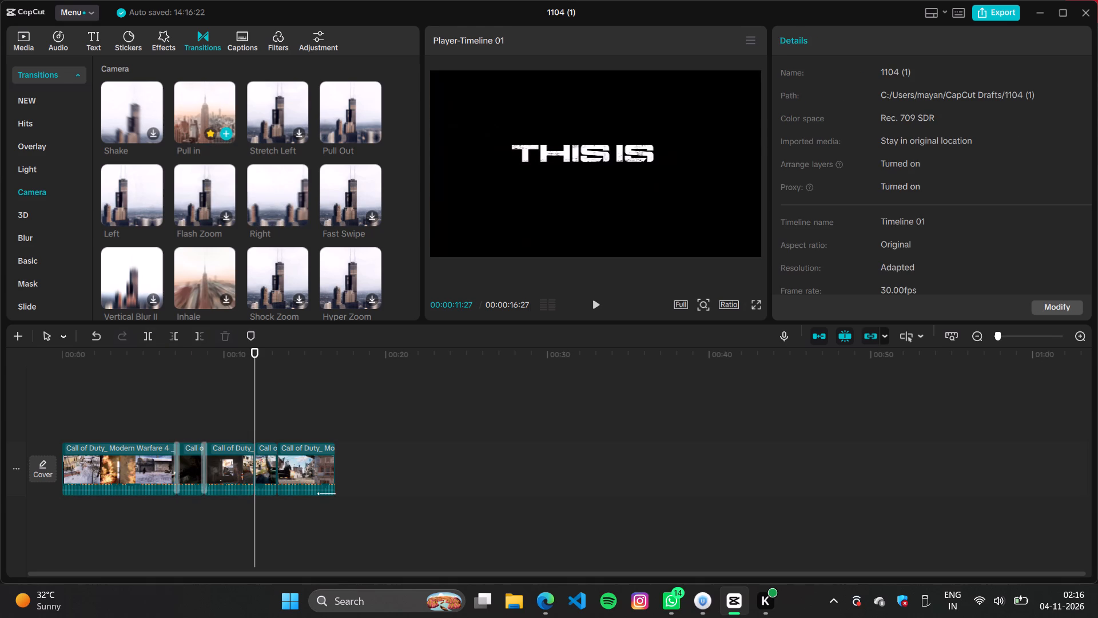
{"action": "left_click", "coordinate": [228, 136]}
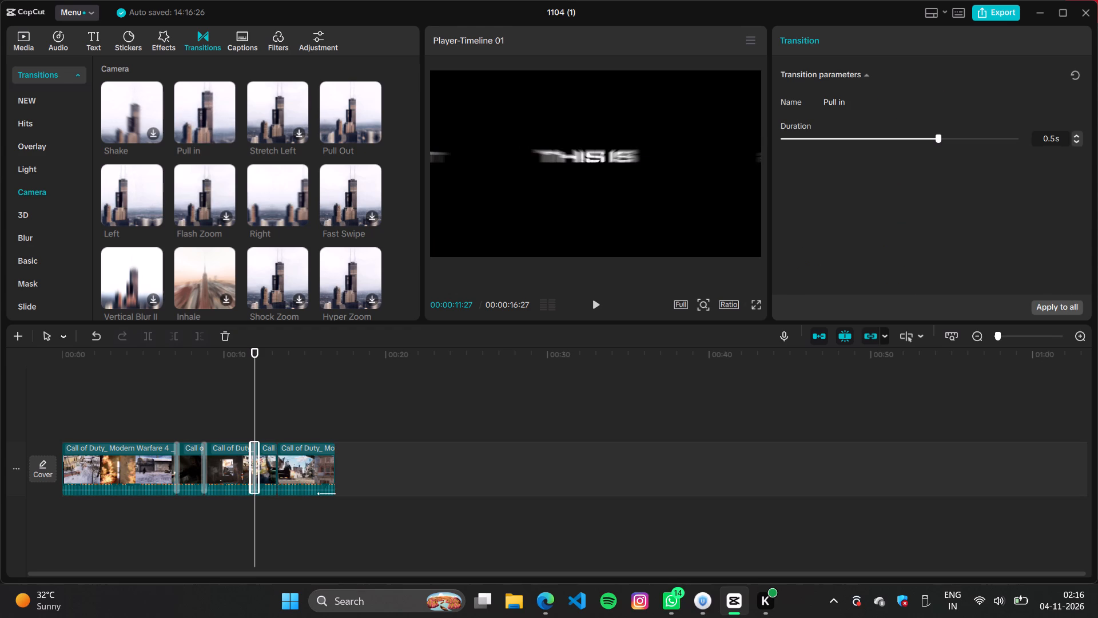
Add the Pull Out camera transition at the cut before the last trailer segment.
{"action": "left_click", "coordinate": [277, 419]}
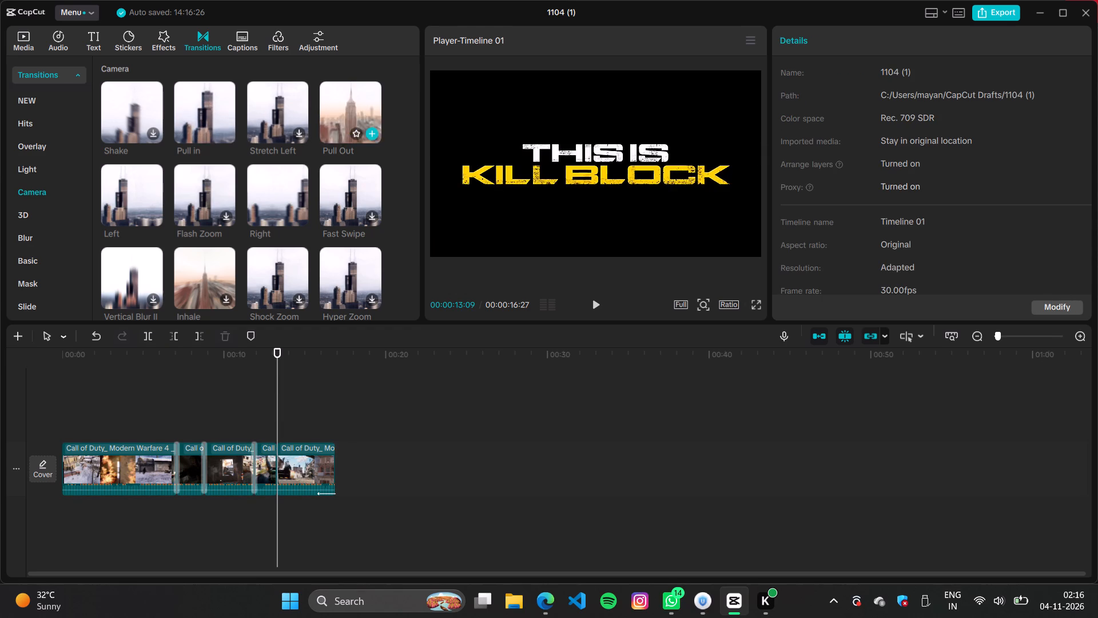
{"action": "left_click", "coordinate": [368, 132]}
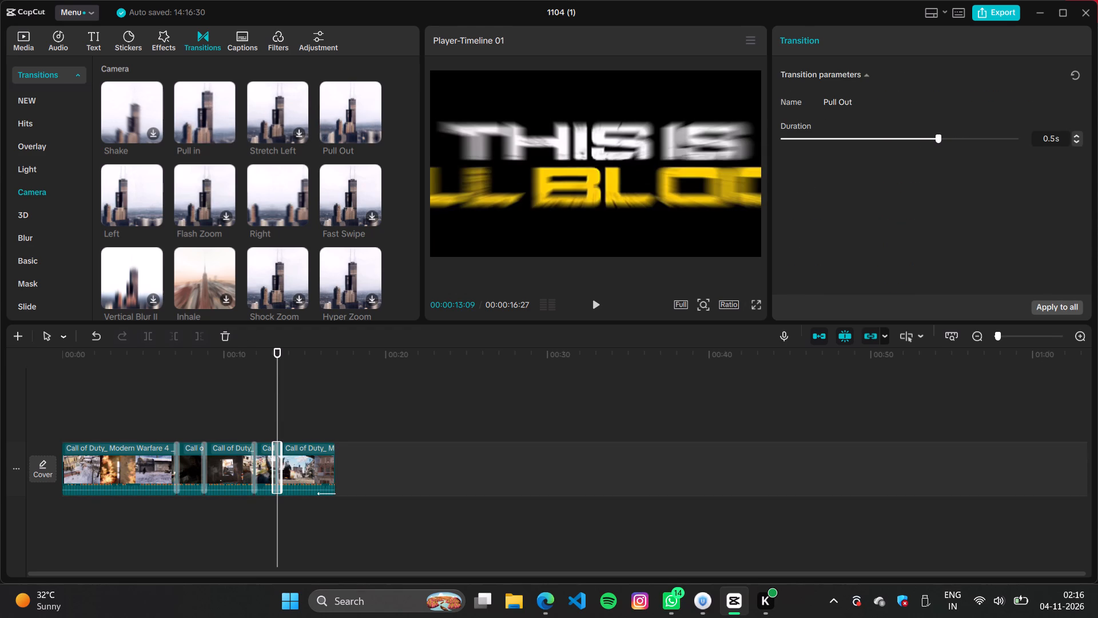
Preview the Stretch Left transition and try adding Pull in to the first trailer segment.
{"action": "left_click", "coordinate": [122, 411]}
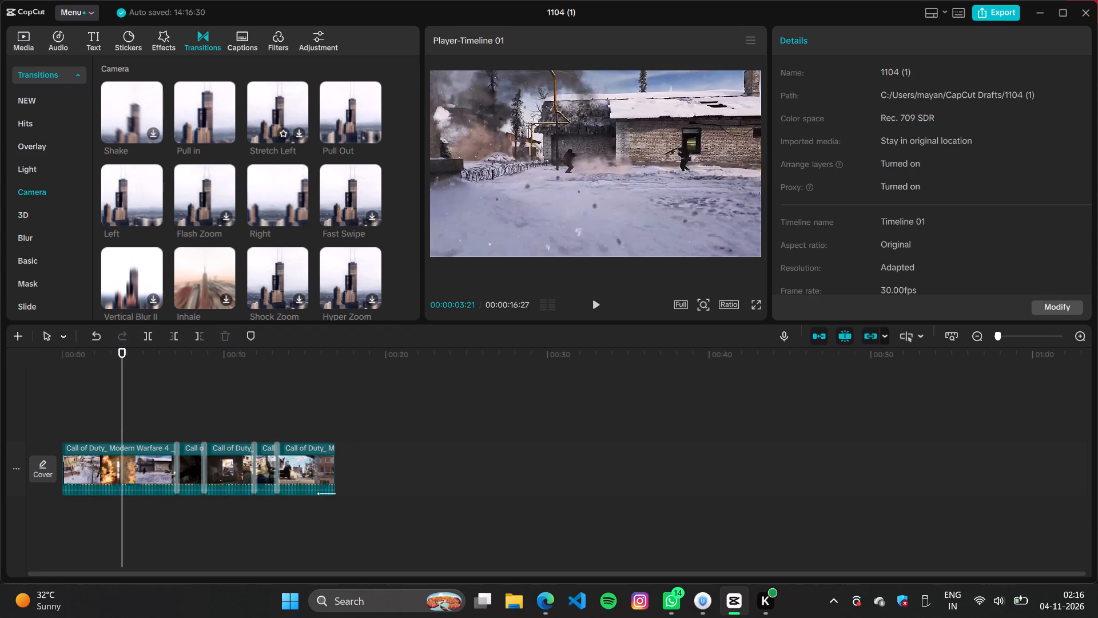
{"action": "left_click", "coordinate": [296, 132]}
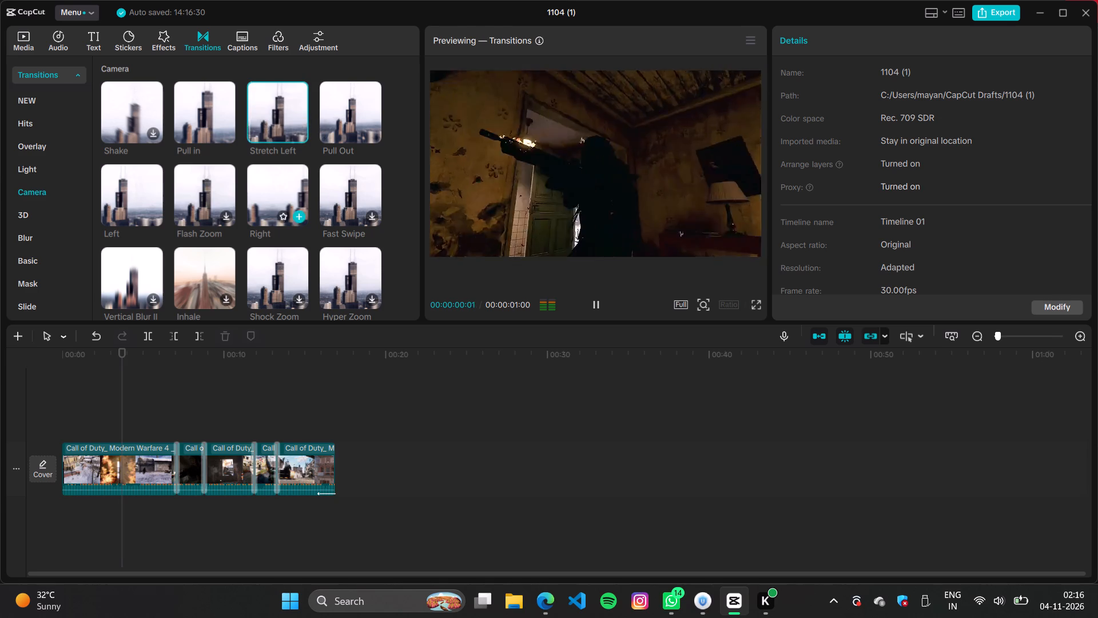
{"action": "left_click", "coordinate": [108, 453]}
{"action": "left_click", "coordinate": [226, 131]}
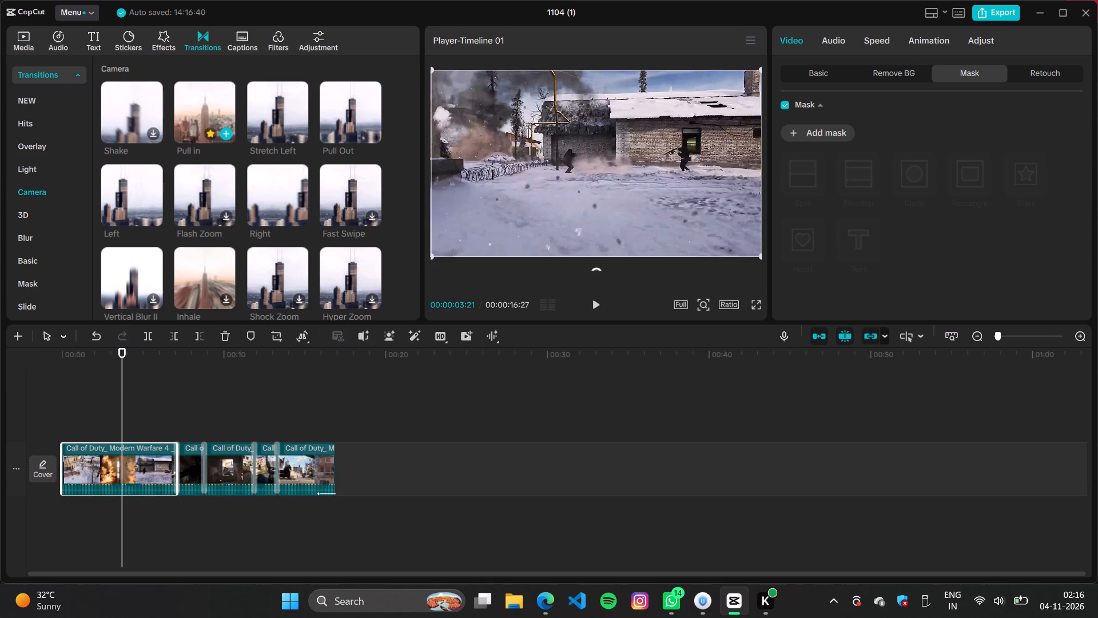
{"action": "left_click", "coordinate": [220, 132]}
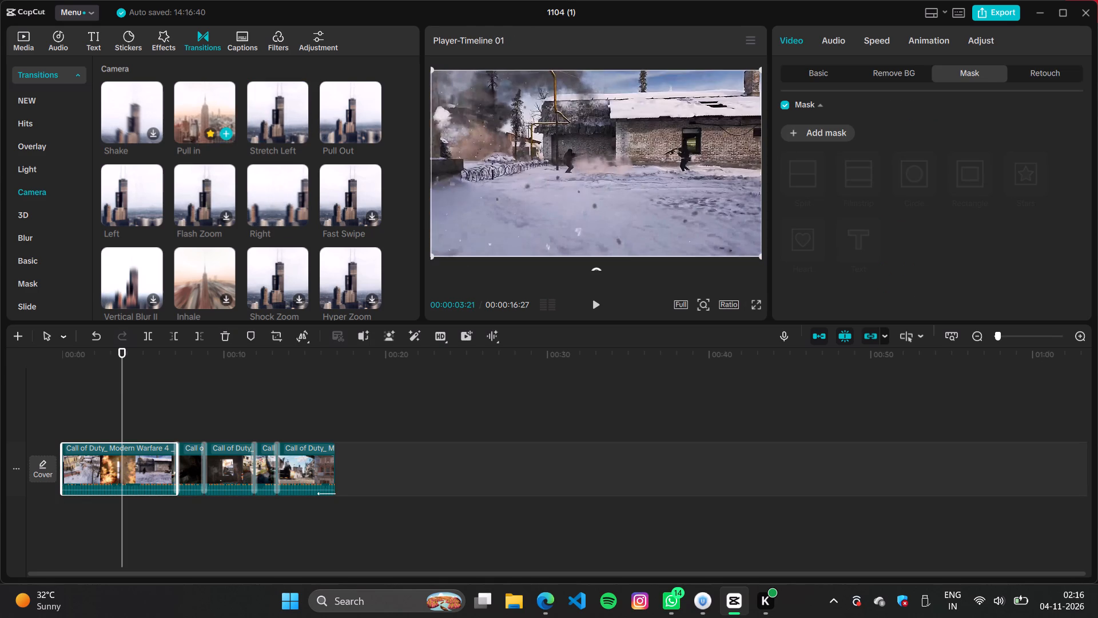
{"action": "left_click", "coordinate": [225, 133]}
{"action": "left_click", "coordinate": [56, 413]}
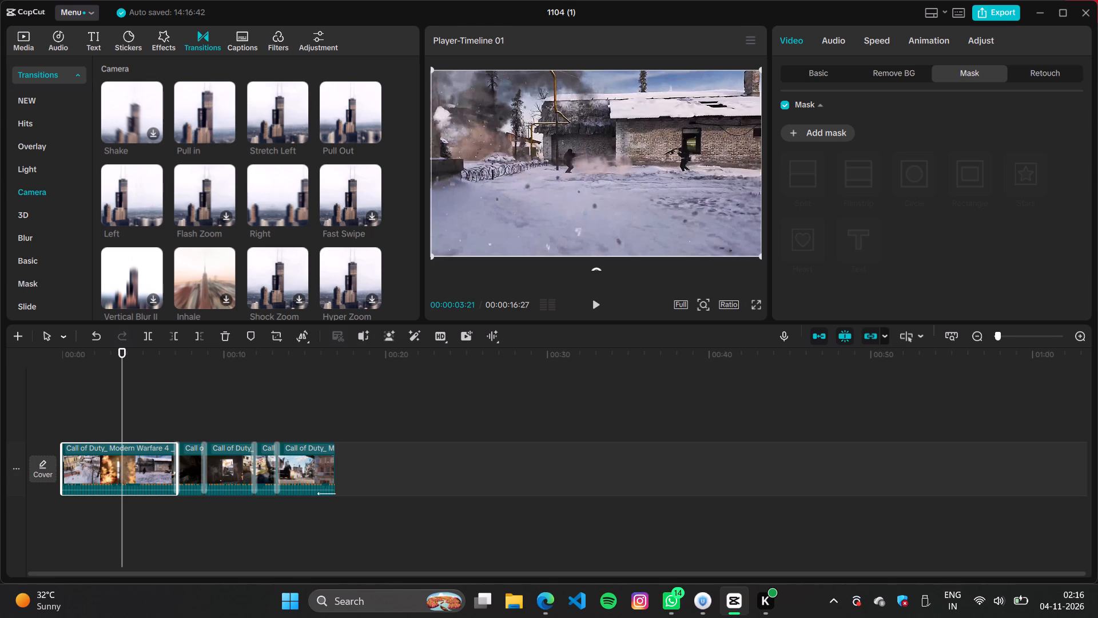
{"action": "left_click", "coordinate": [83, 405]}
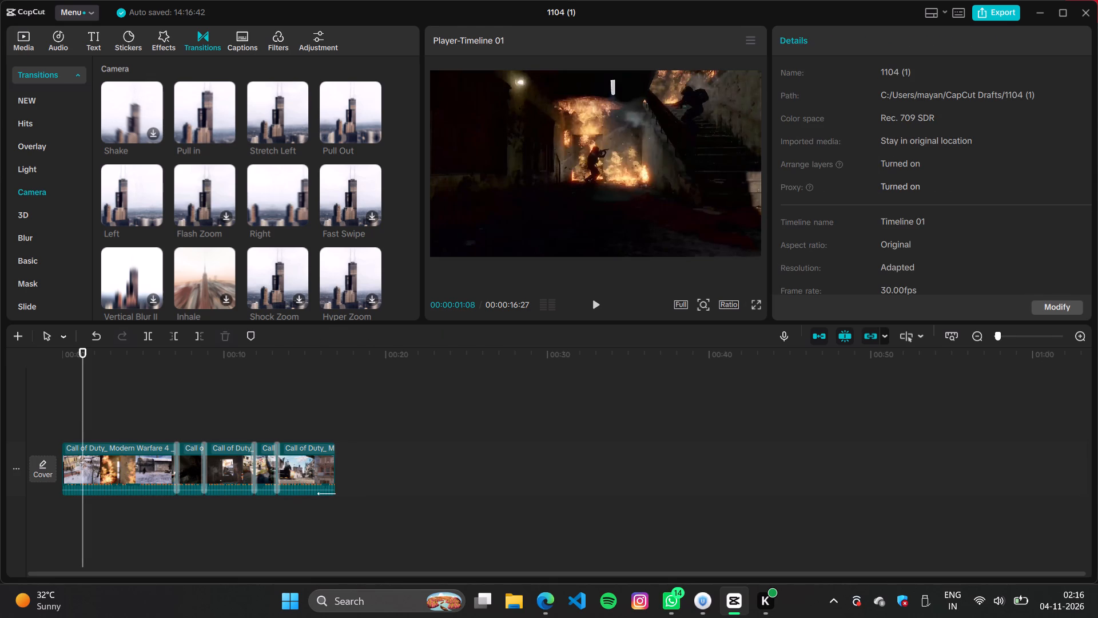
Export the timeline to Downloads as 1104 (1)(2) in 4K, H.264 mp4 at 30fps, and dismiss the sharing options.
{"action": "left_click", "coordinate": [997, 10]}
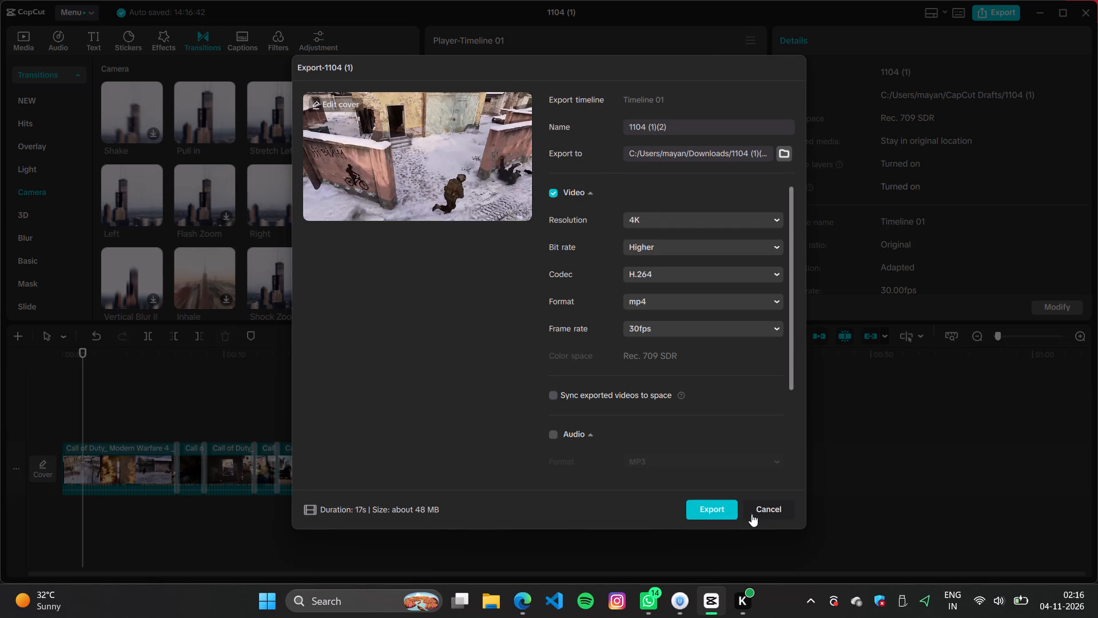
{"action": "left_click", "coordinate": [751, 514]}
{"action": "left_click", "coordinate": [969, 17]}
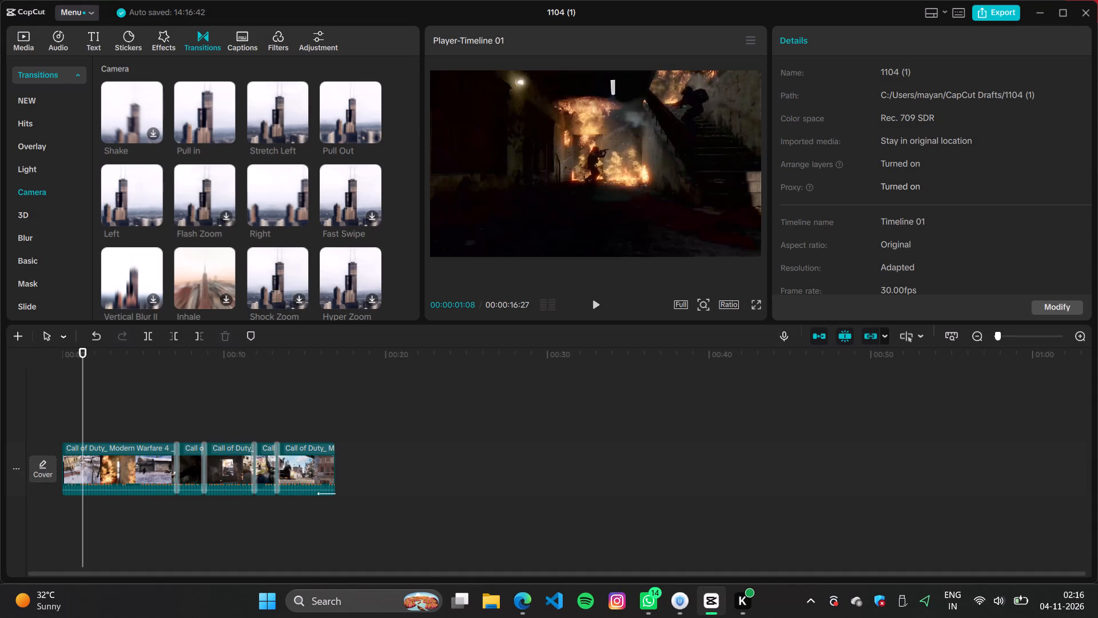
{"action": "left_click", "coordinate": [982, 14]}
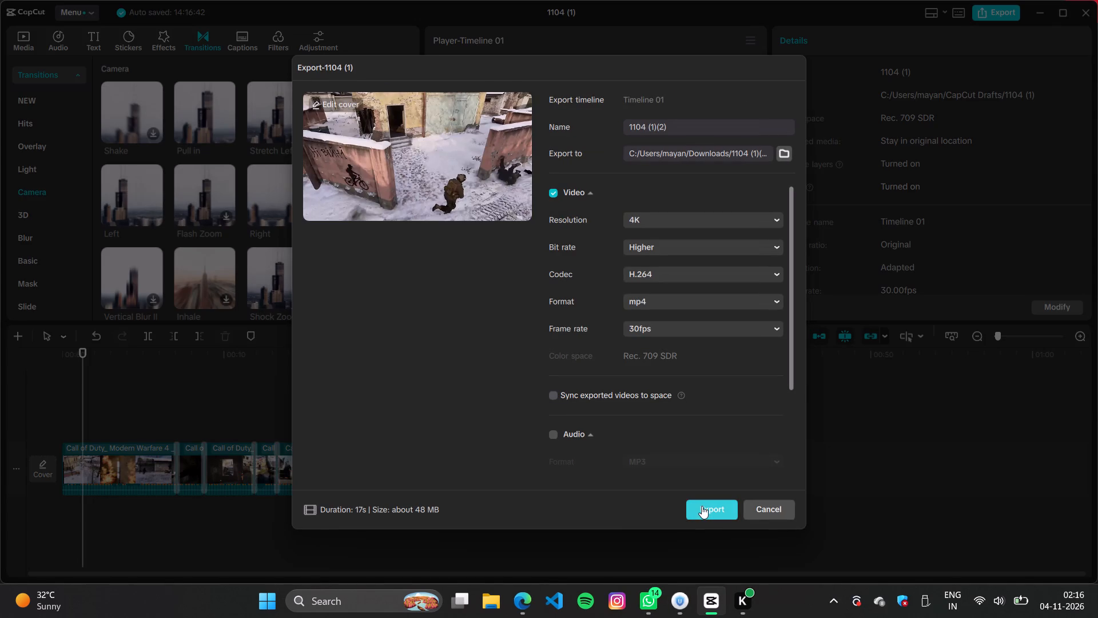
{"action": "left_click", "coordinate": [702, 507]}
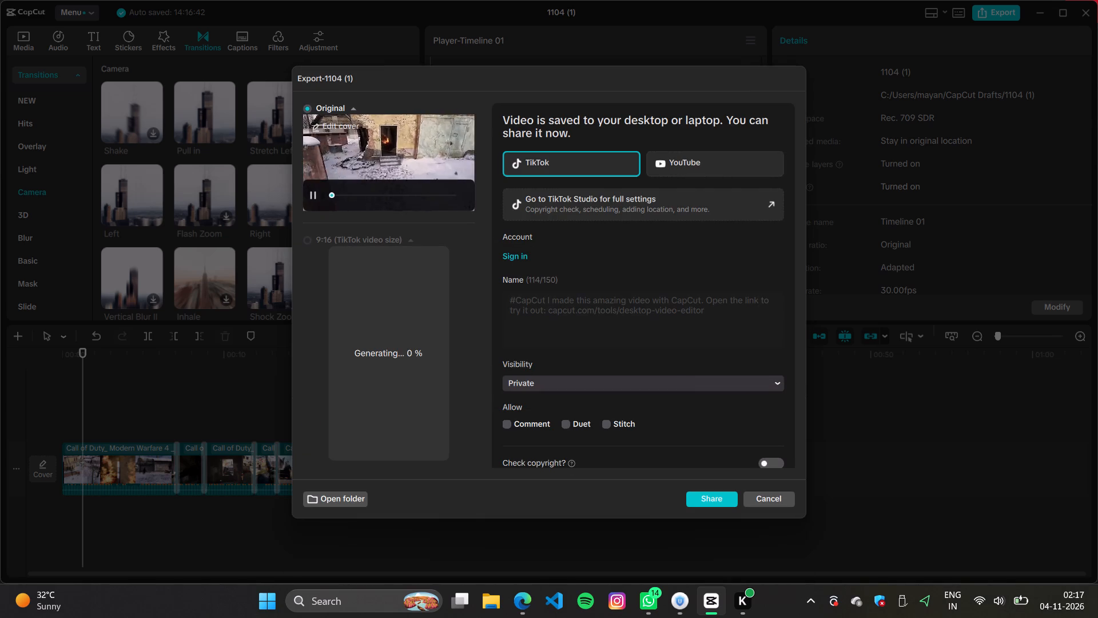
{"action": "left_click", "coordinate": [742, 500]}
{"action": "left_click", "coordinate": [762, 500]}
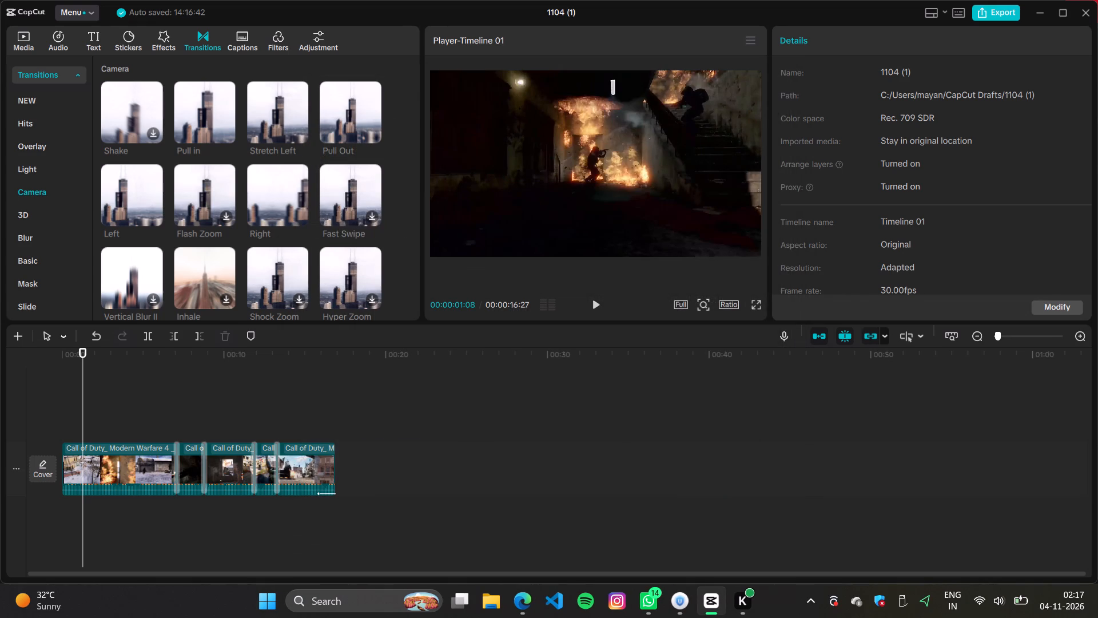
Import the exported video 1104 (1)(2) from Downloads into the project media.
{"action": "left_click", "coordinate": [26, 40]}
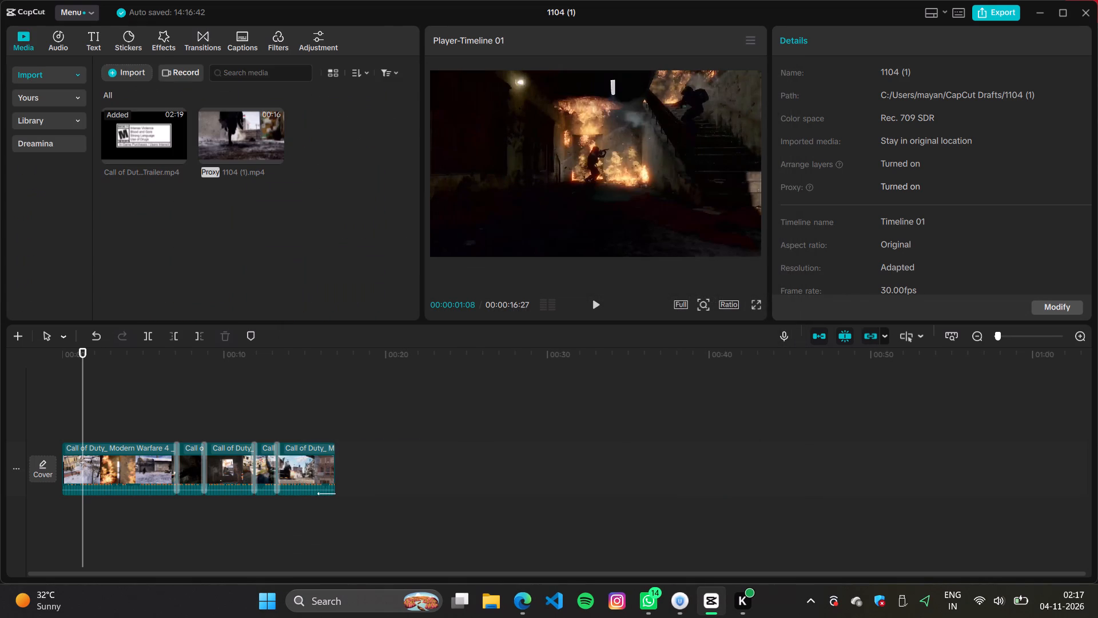
{"action": "left_click", "coordinate": [132, 71]}
{"action": "left_click", "coordinate": [152, 129]}
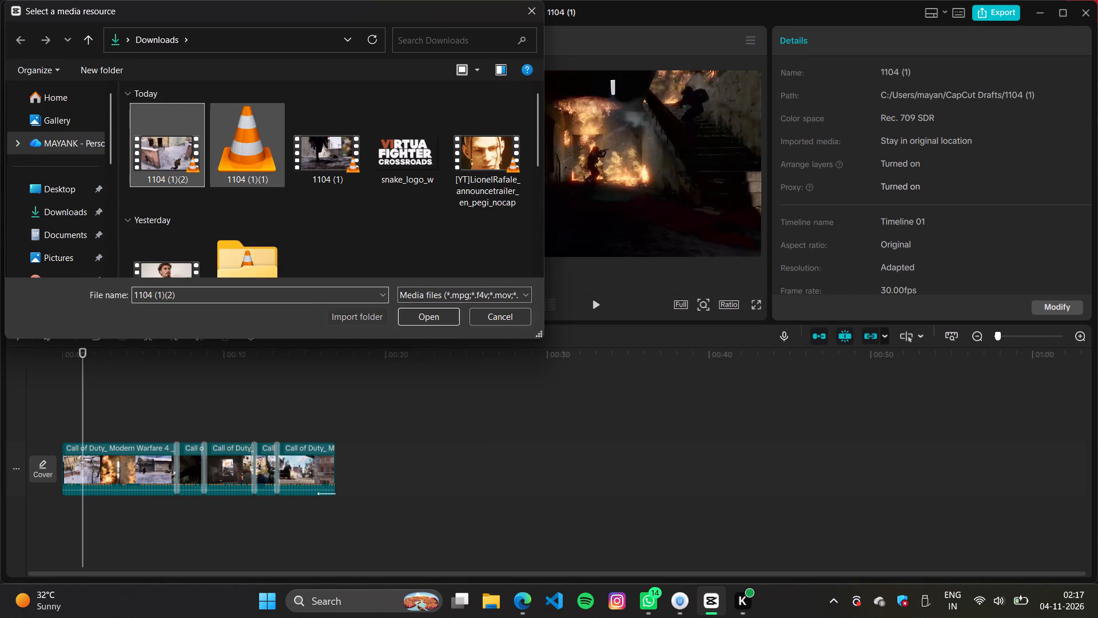
{"action": "left_click", "coordinate": [412, 316]}
Delete all trailer segments and their transitions from the timeline.
{"action": "left_click_drag", "start_coordinate": [401, 473], "coordinate": [26, 471]}
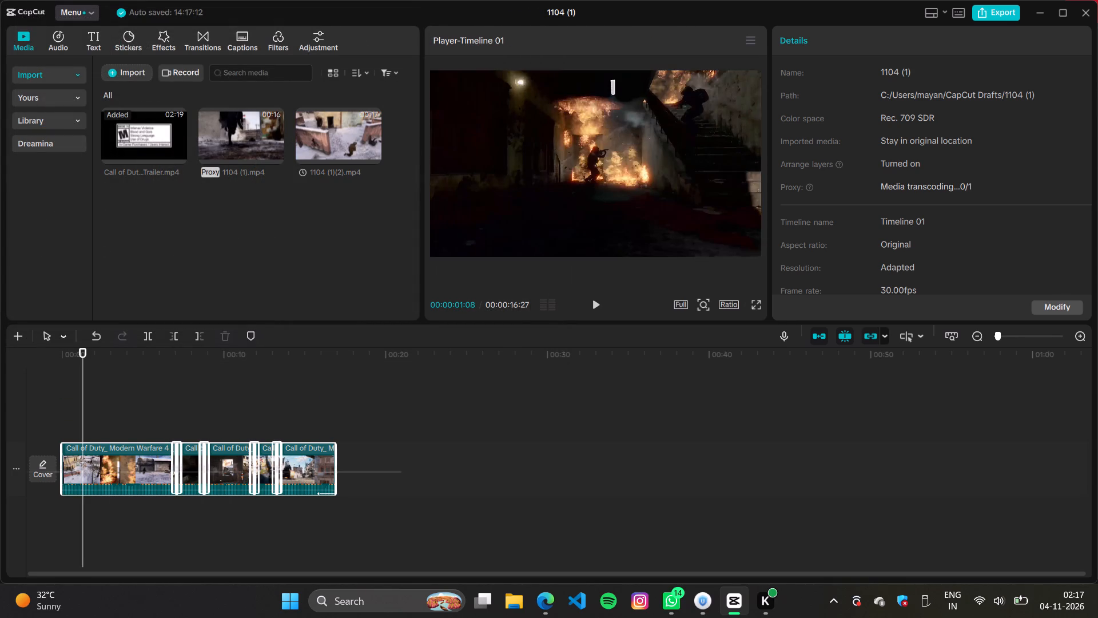
{"action": "left_click_drag", "start_coordinate": [26, 471], "coordinate": [10, 471]}
{"action": "key", "text": "BackSpace"}
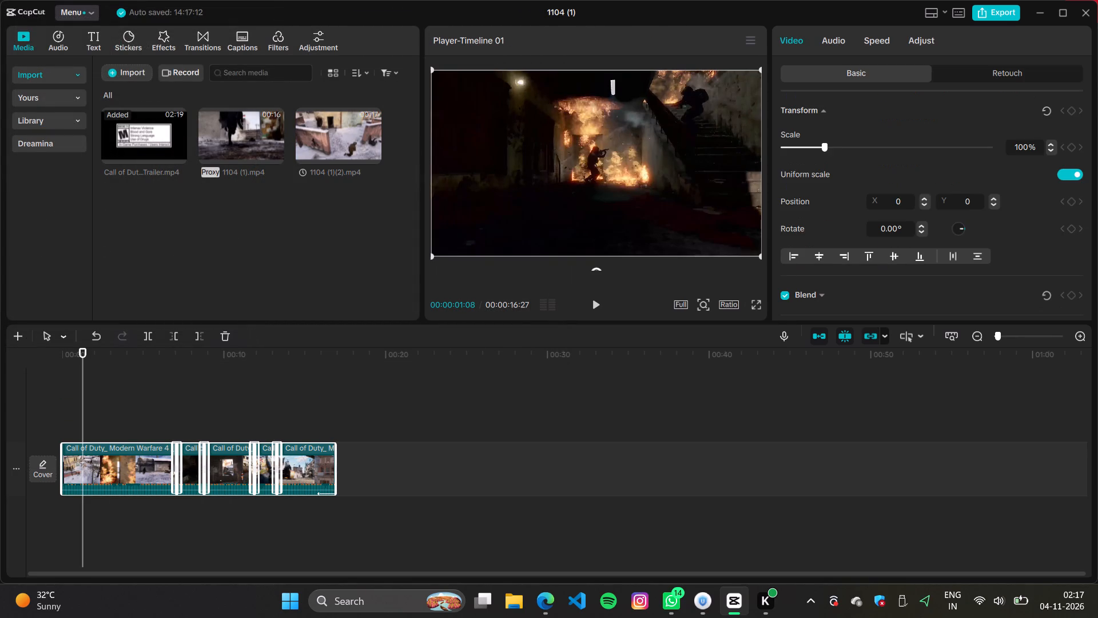
{"action": "key", "text": "BackSpace"}
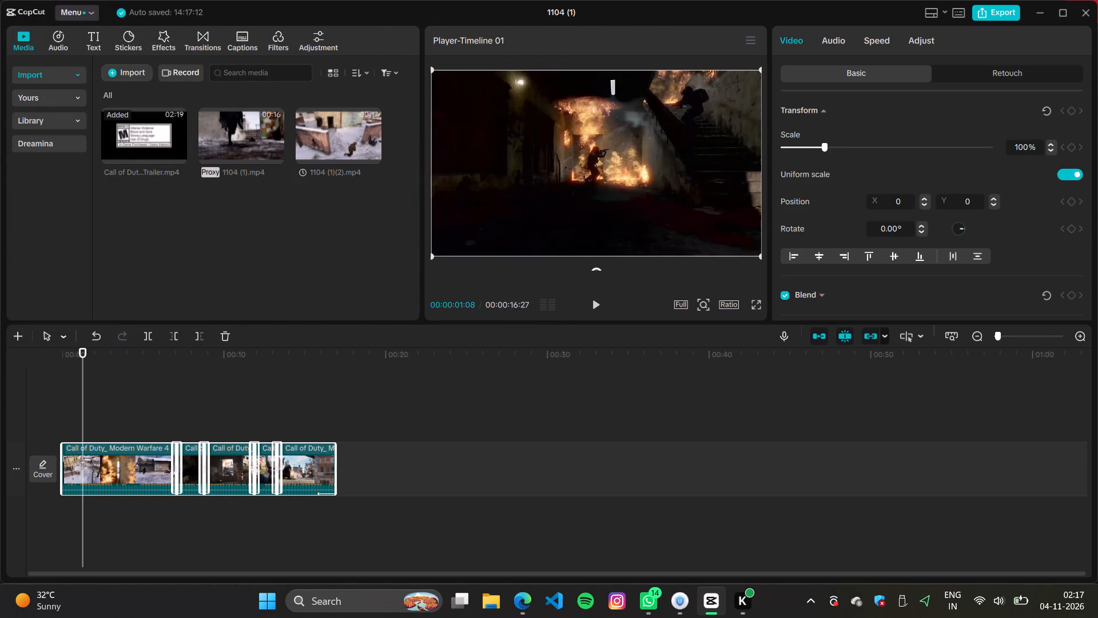
{"action": "key", "text": "BackSpace"}
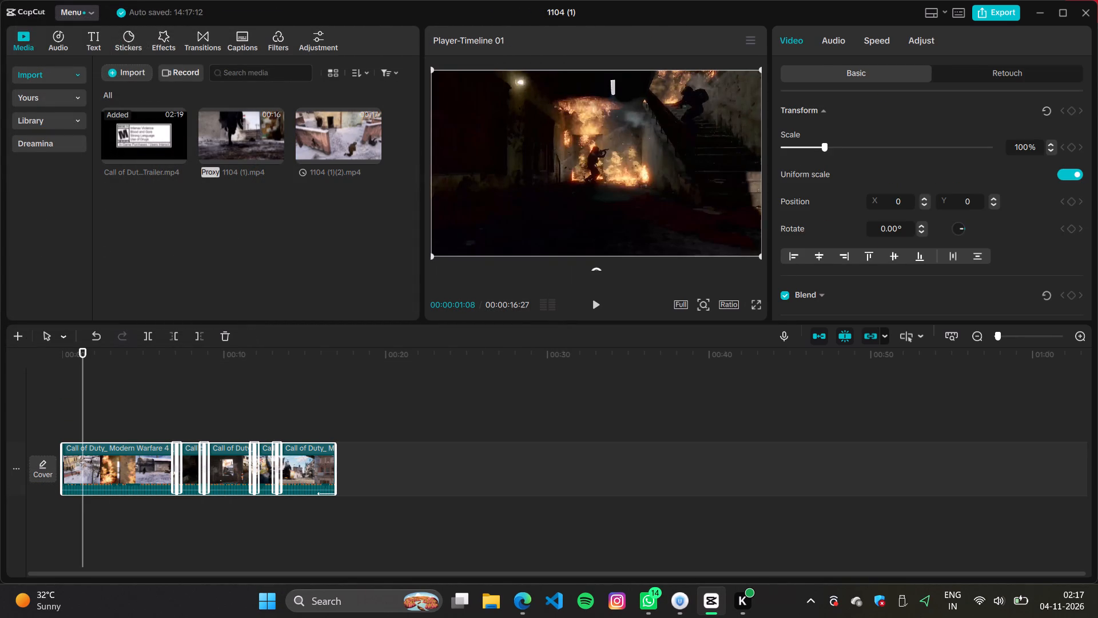
{"action": "left_click", "coordinate": [265, 454]}
{"action": "left_click_drag", "start_coordinate": [400, 453], "coordinate": [96, 481]}
{"action": "key", "text": "Delete"}
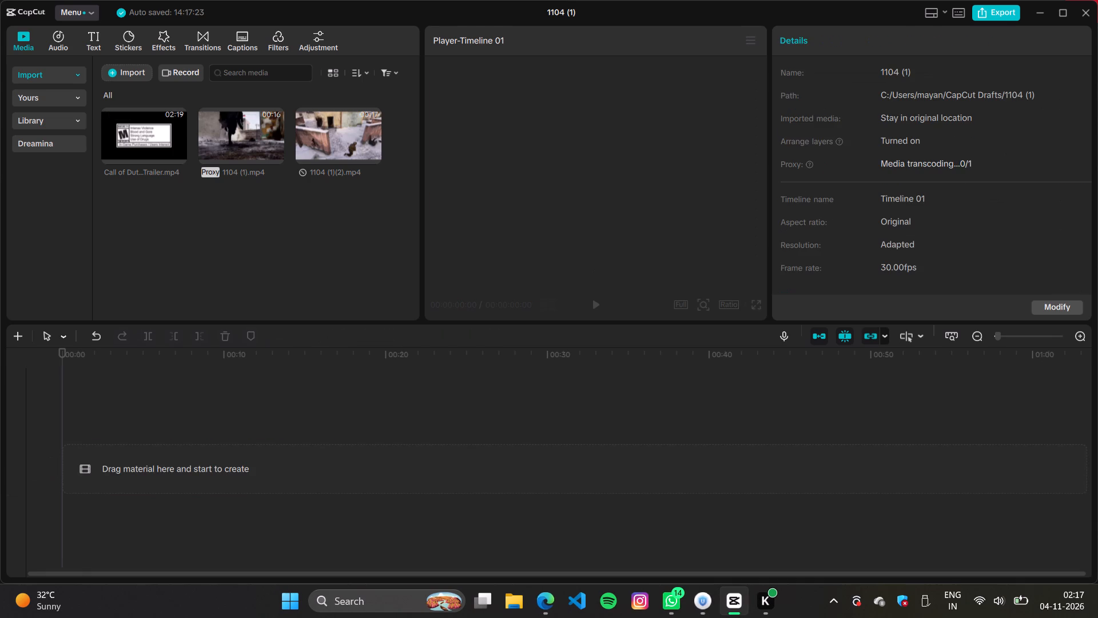
Add the 1104 (1)(2).mp4 clip to the empty timeline and play it from the start.
{"action": "left_click", "coordinate": [371, 153]}
{"action": "key", "text": "space"}
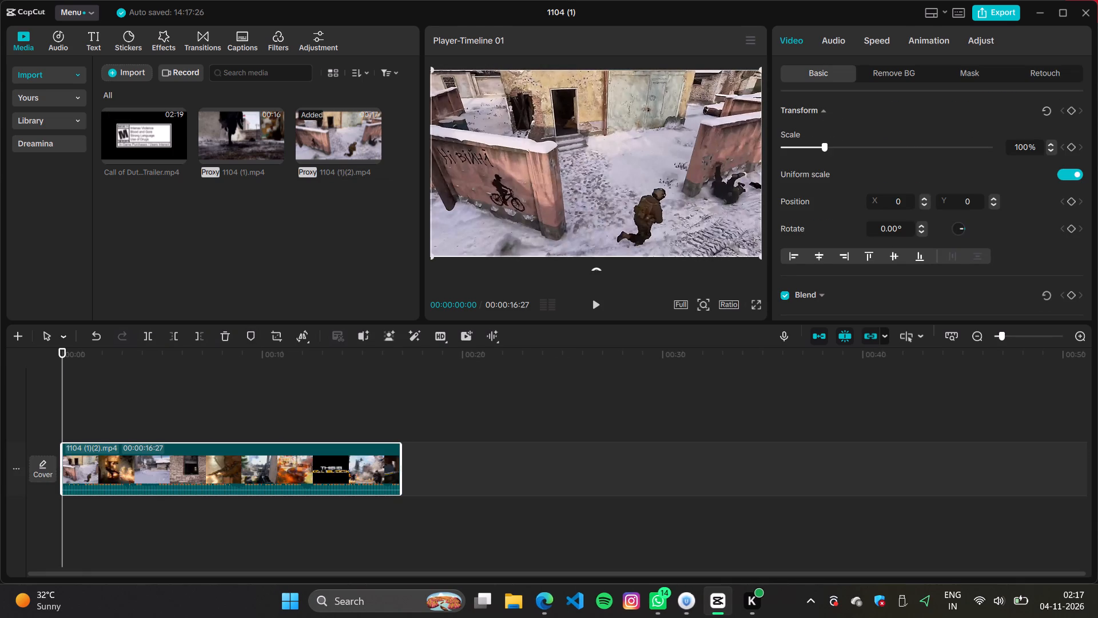
{"action": "key", "text": "space"}
{"action": "key", "text": "space"}
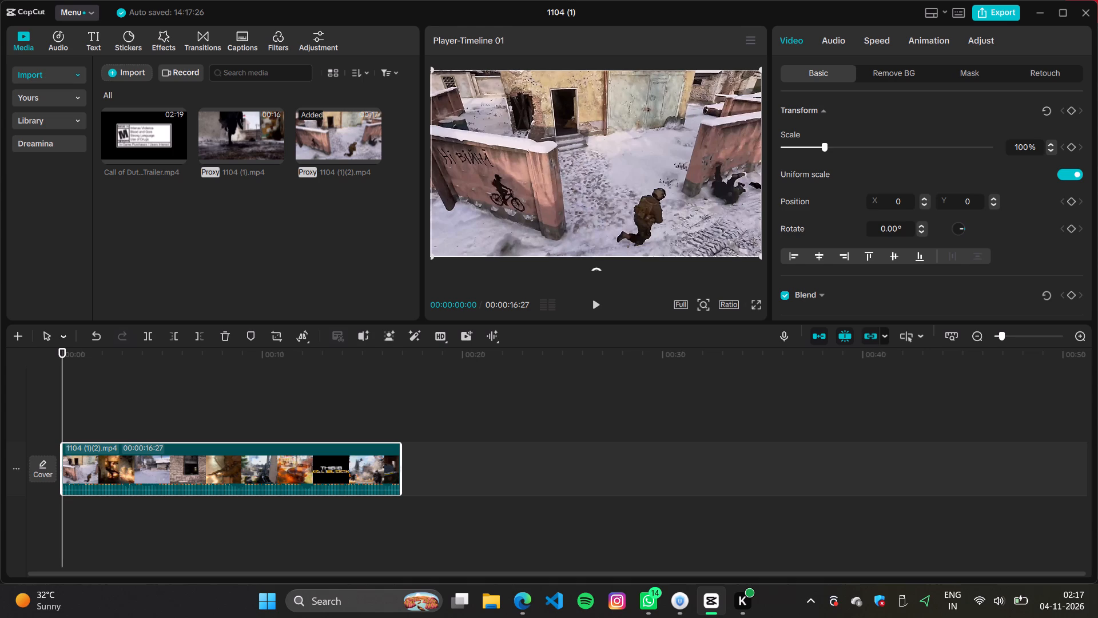
{"action": "left_click", "coordinate": [600, 299]}
Paste the "MW4 is giving us more reasons to play" title, align it to the timeline start and extend it to the clip's end.
{"action": "key", "text": "ctrl+v"}
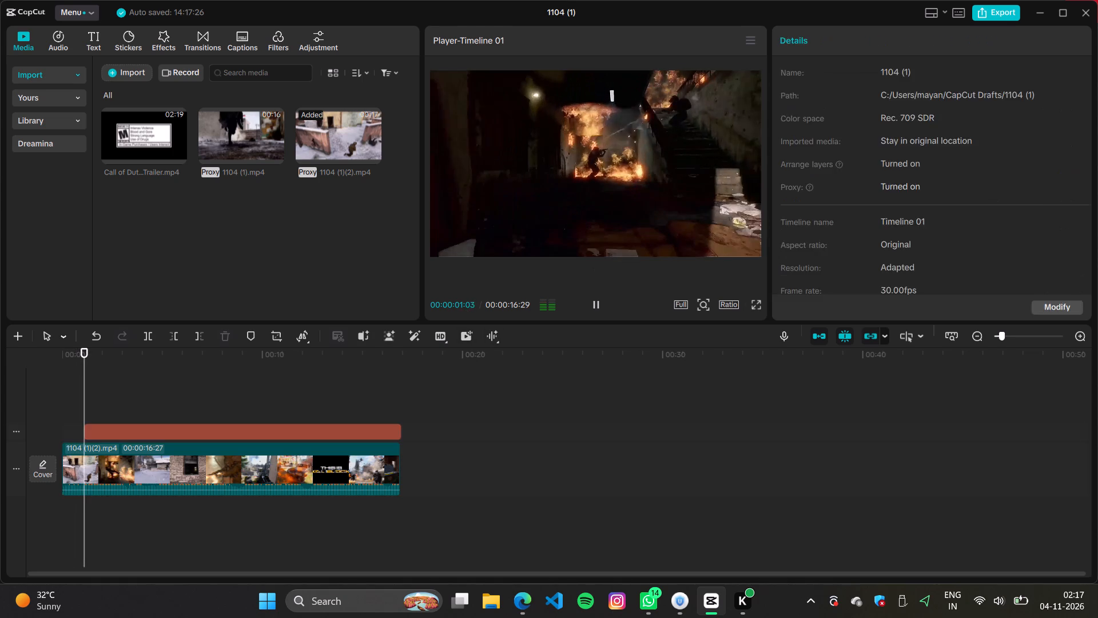
{"action": "left_click_drag", "start_coordinate": [159, 429], "coordinate": [136, 431]}
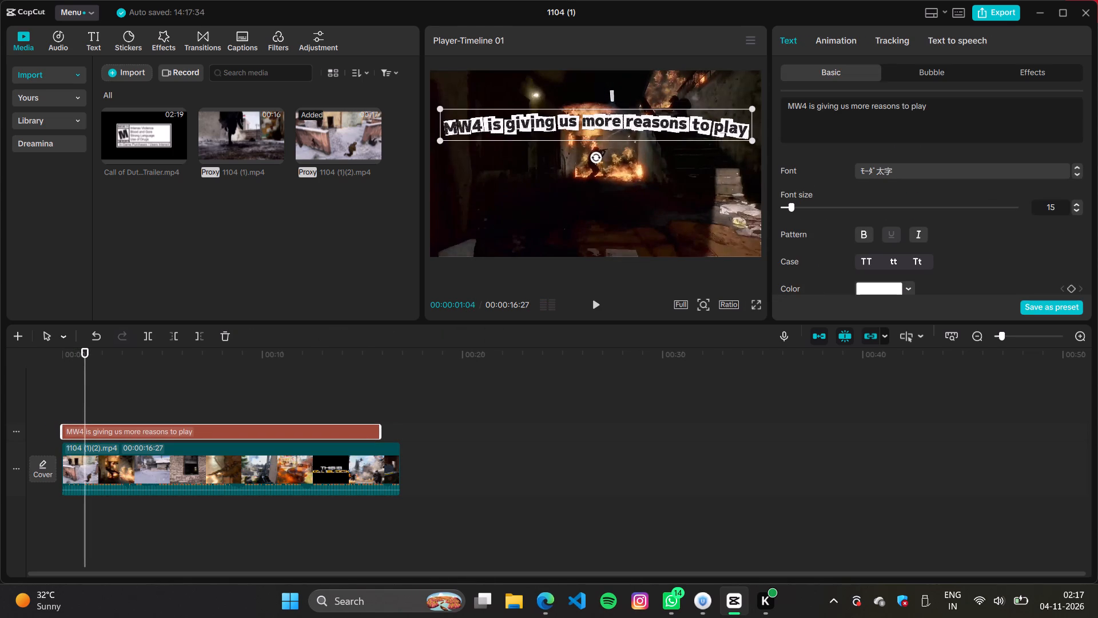
{"action": "left_click_drag", "start_coordinate": [376, 437], "coordinate": [395, 436]}
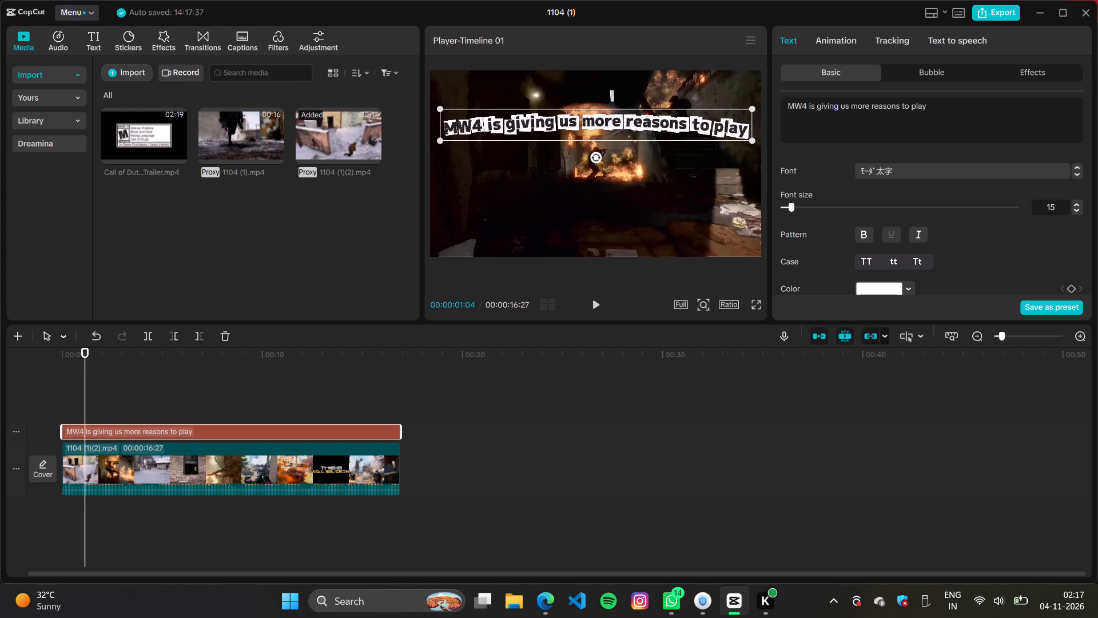
Change the project's aspect ratio to 9:16.
{"action": "left_click", "coordinate": [723, 306]}
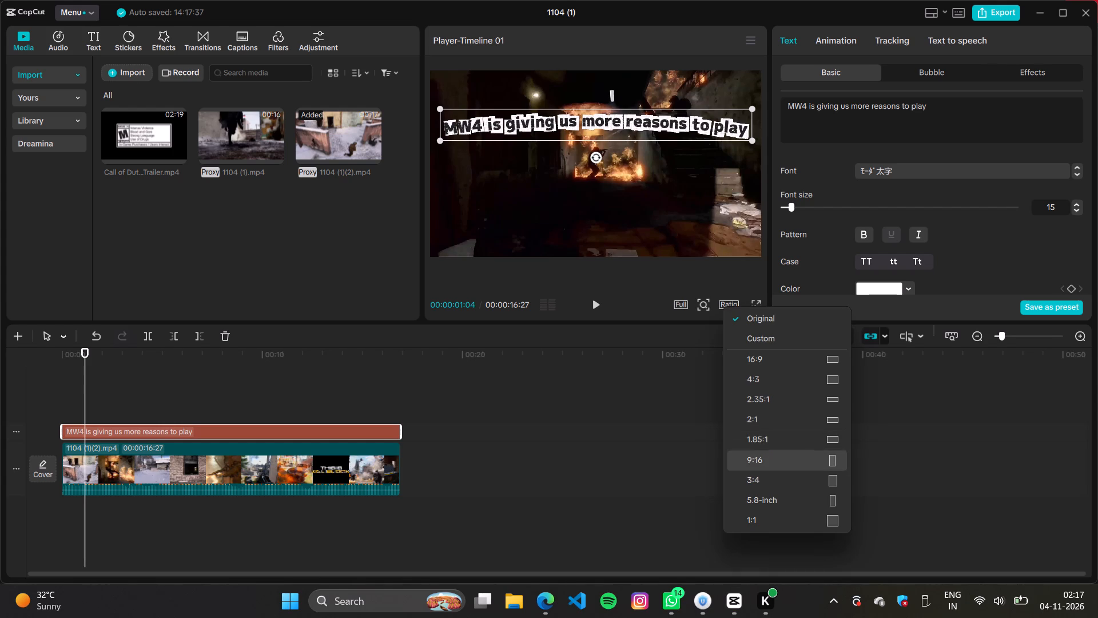
{"action": "left_click", "coordinate": [761, 459]}
Add a rectangle mask to the 1104 (1)(2).mp4 clip with feather 14 and round corners 33.
{"action": "left_click", "coordinate": [327, 462]}
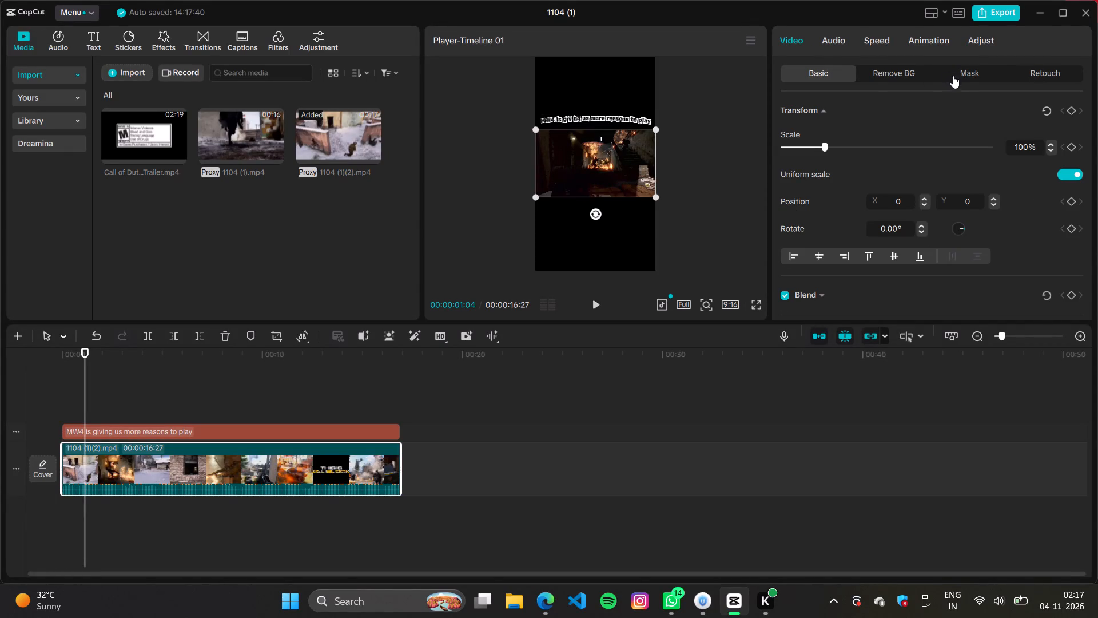
{"action": "left_click", "coordinate": [964, 69]}
{"action": "left_click", "coordinate": [819, 129]}
{"action": "scroll", "coordinate": [917, 187], "scroll_direction": "down", "scroll_amount": 4}
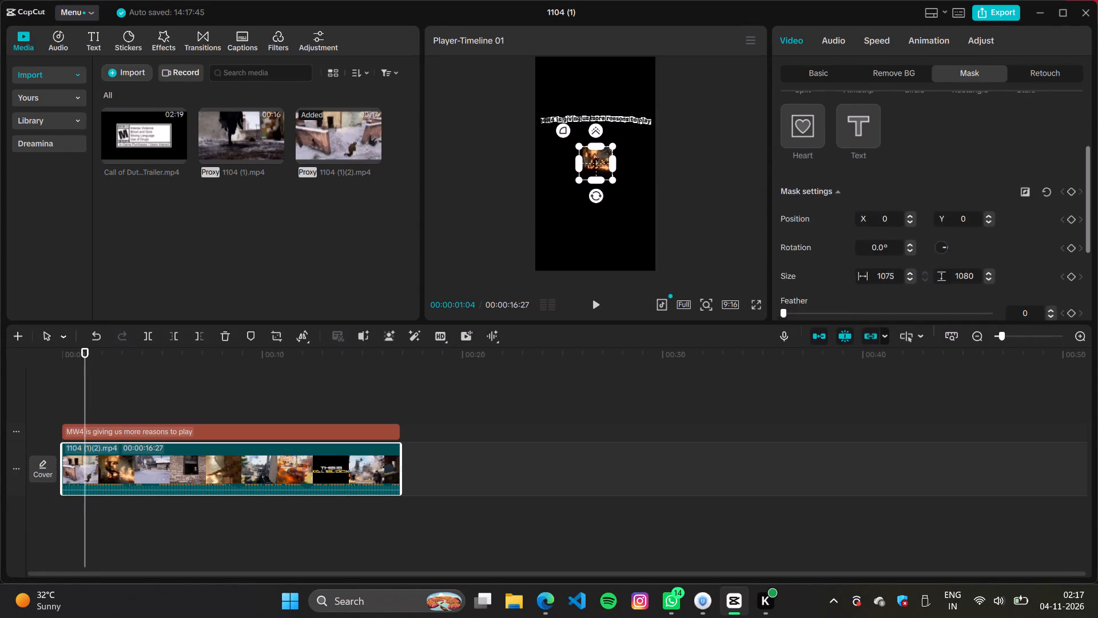
{"action": "scroll", "coordinate": [825, 228], "scroll_direction": "down", "scroll_amount": 2}
{"action": "left_click", "coordinate": [812, 202]}
{"action": "left_click", "coordinate": [852, 237]}
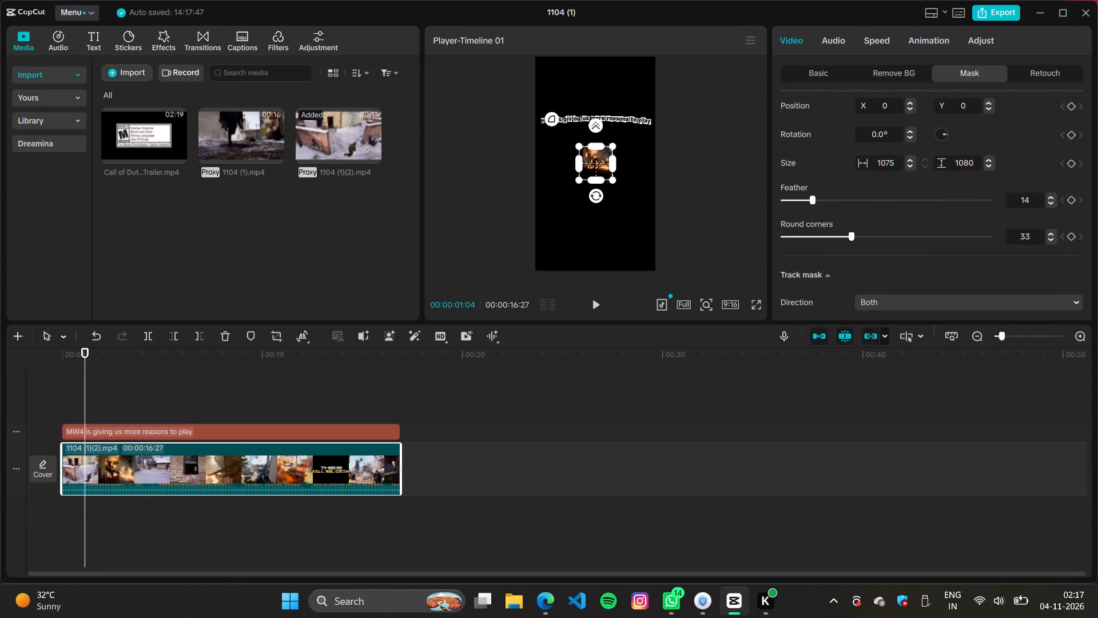
Enlarge the rectangle mask to about 3817 wide and 2653 high so it spans the full frame width.
{"action": "left_click_drag", "start_coordinate": [578, 164], "coordinate": [576, 164]}
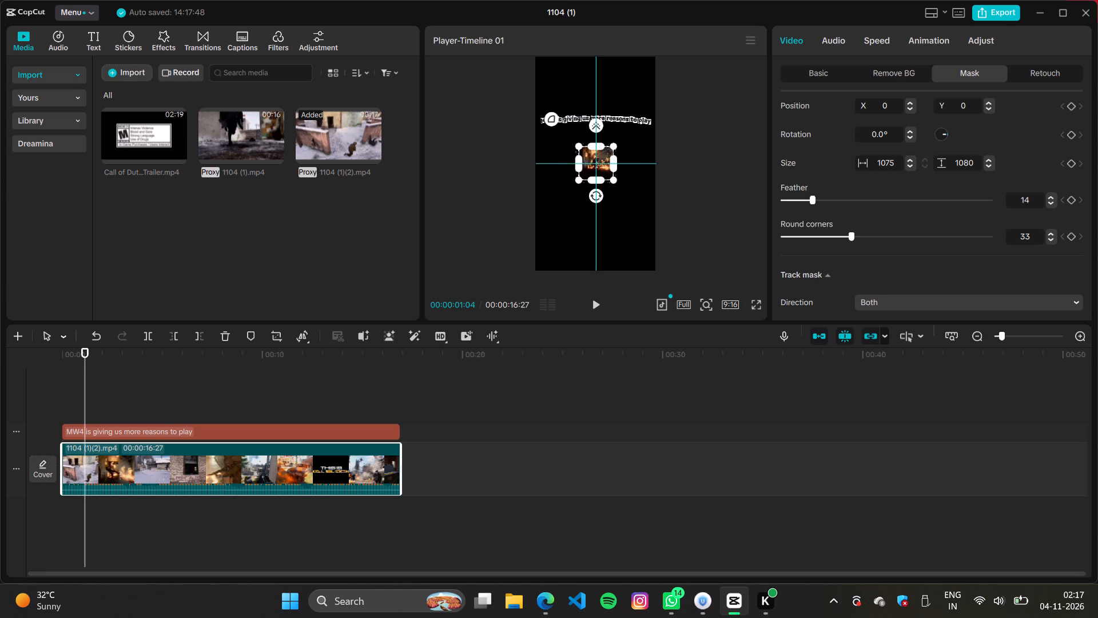
{"action": "left_click_drag", "start_coordinate": [576, 164], "coordinate": [536, 165]}
{"action": "left_click_drag", "start_coordinate": [596, 144], "coordinate": [596, 129]}
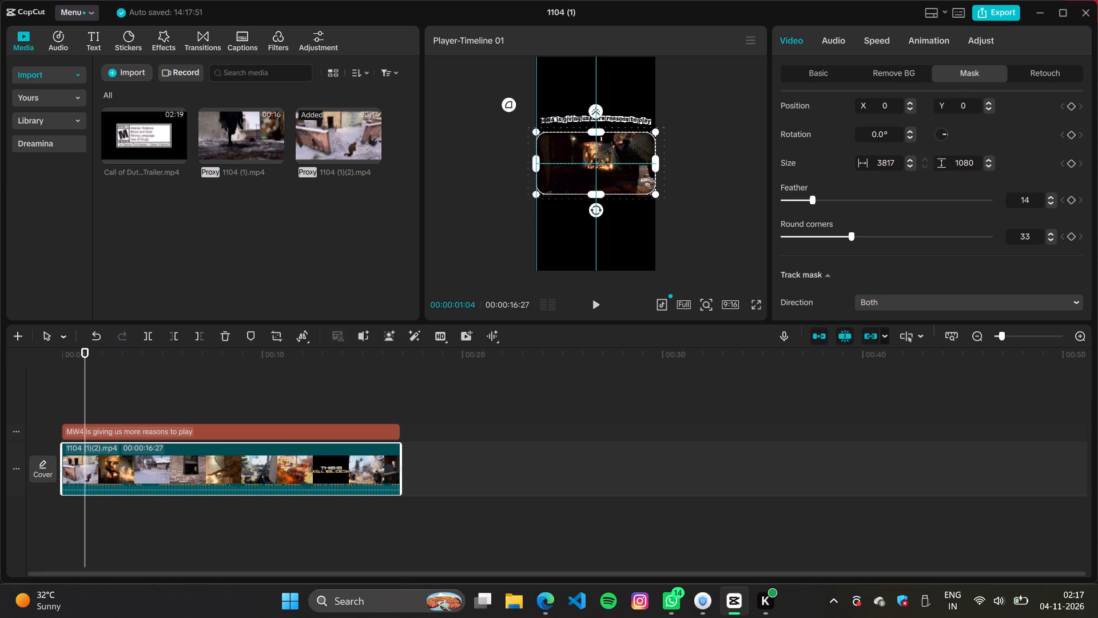
{"action": "left_click_drag", "start_coordinate": [596, 129], "coordinate": [596, 121]}
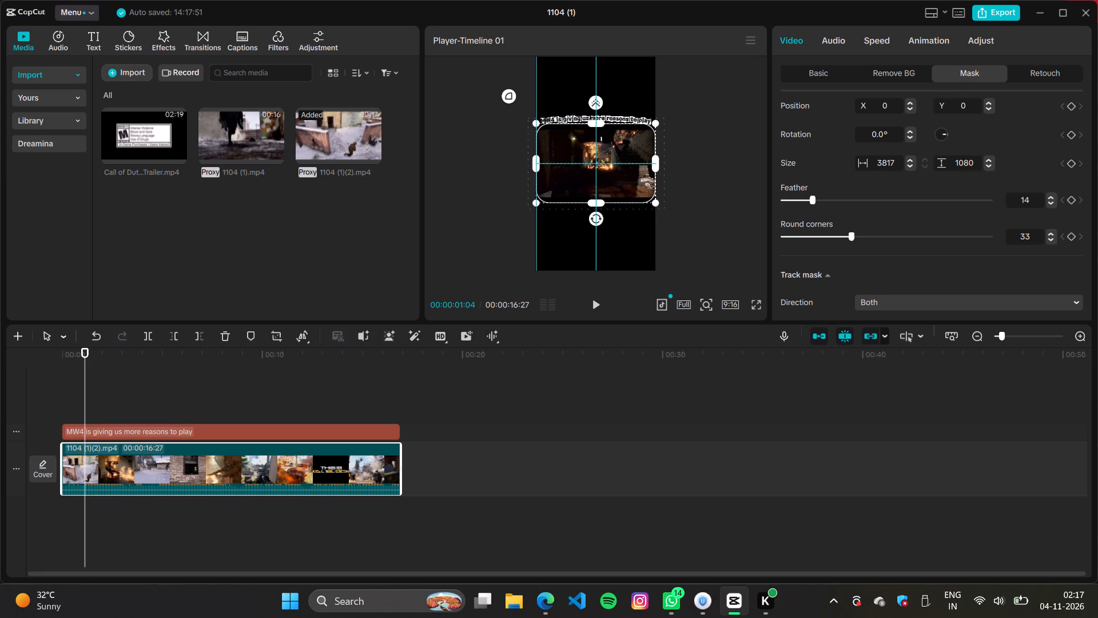
{"action": "left_click_drag", "start_coordinate": [596, 121], "coordinate": [596, 120]}
{"action": "left_click", "coordinate": [747, 172]}
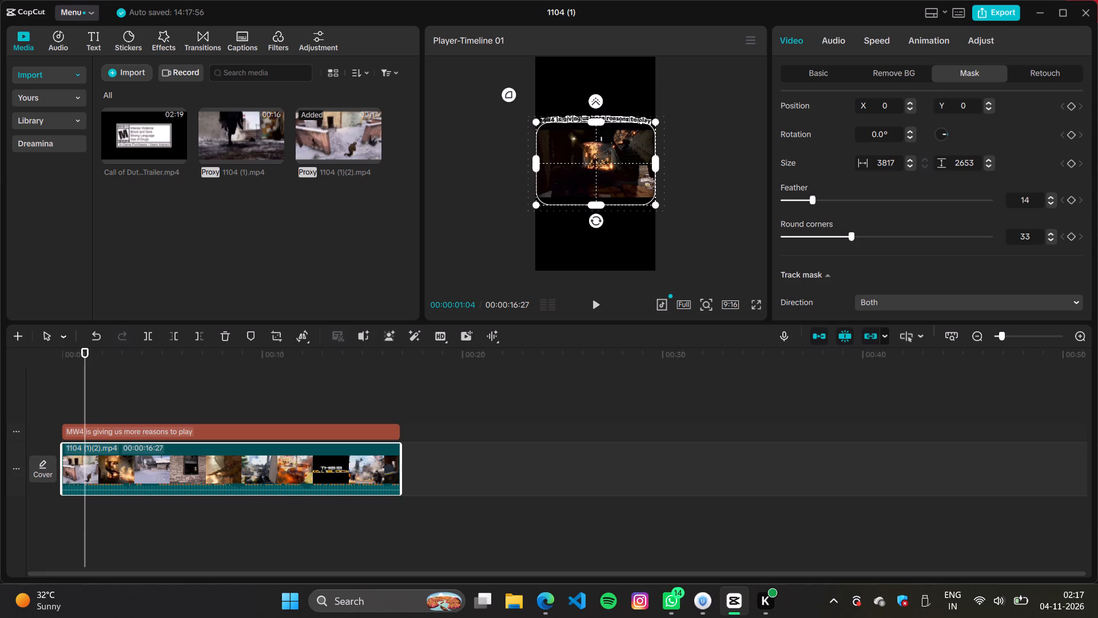
Play part of the masked clip in full screen to check the mask edges and title.
{"action": "left_click", "coordinate": [756, 305]}
{"action": "key", "text": "space"}
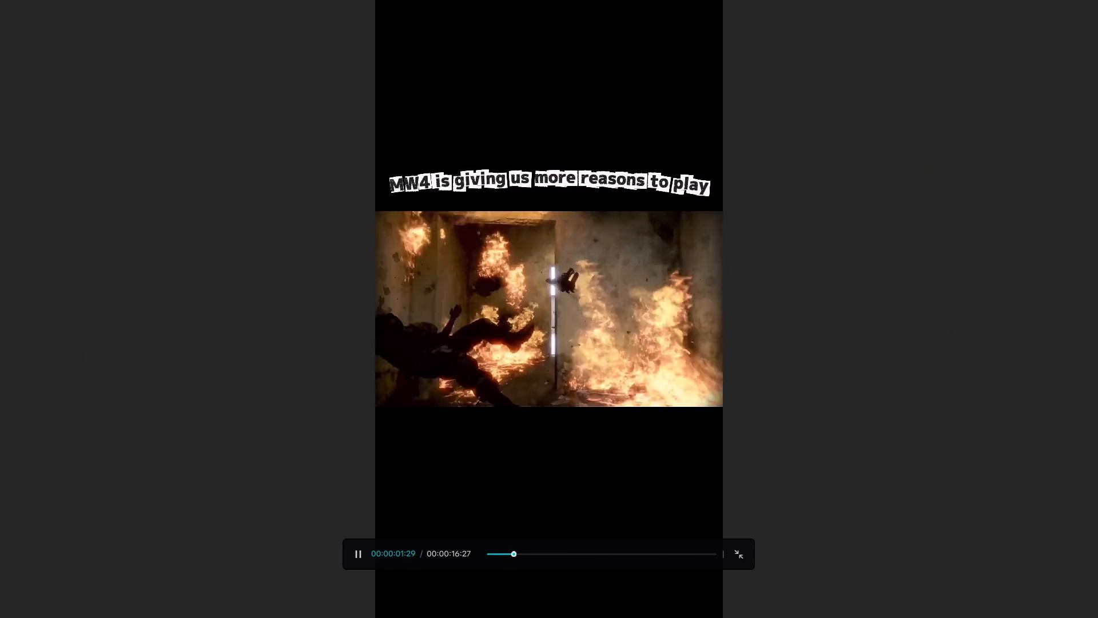
{"action": "key", "text": "space"}
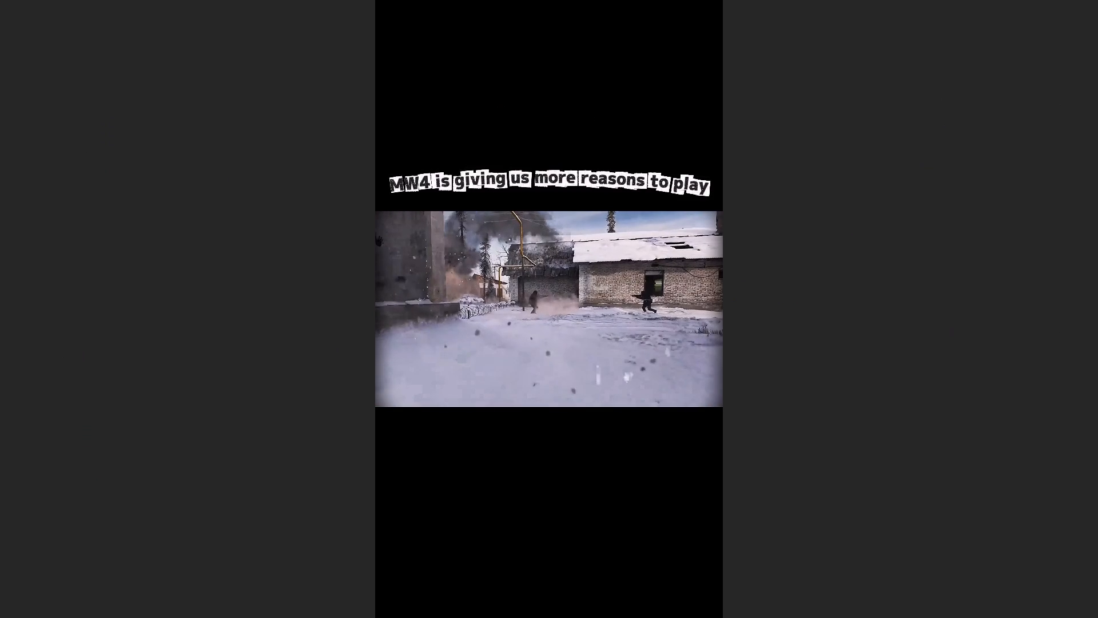
{"action": "left_click", "coordinate": [636, 438]}
{"action": "left_click", "coordinate": [738, 562]}
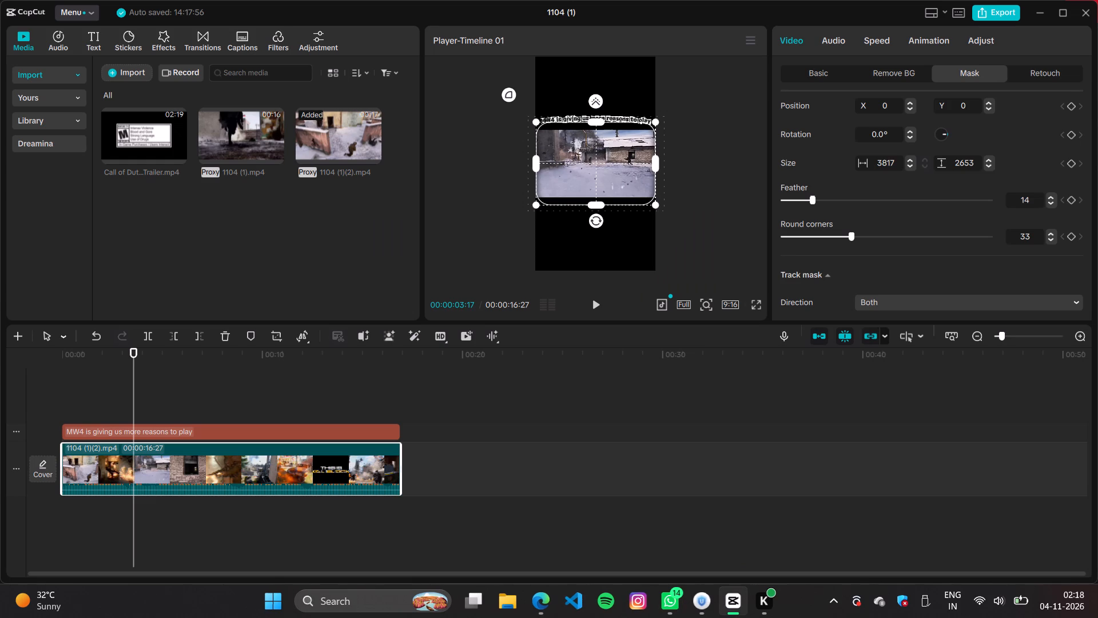
Set the rectangle mask's feather to 12 and its round corners to 79.
{"action": "left_click", "coordinate": [812, 201]}
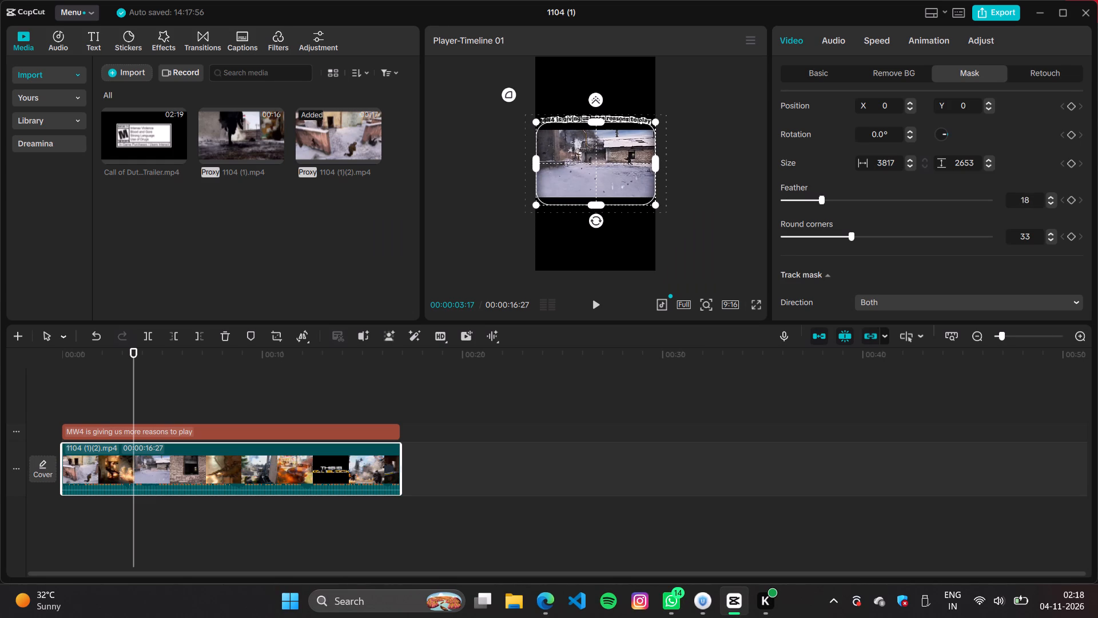
{"action": "left_click_drag", "start_coordinate": [850, 237], "coordinate": [897, 237]}
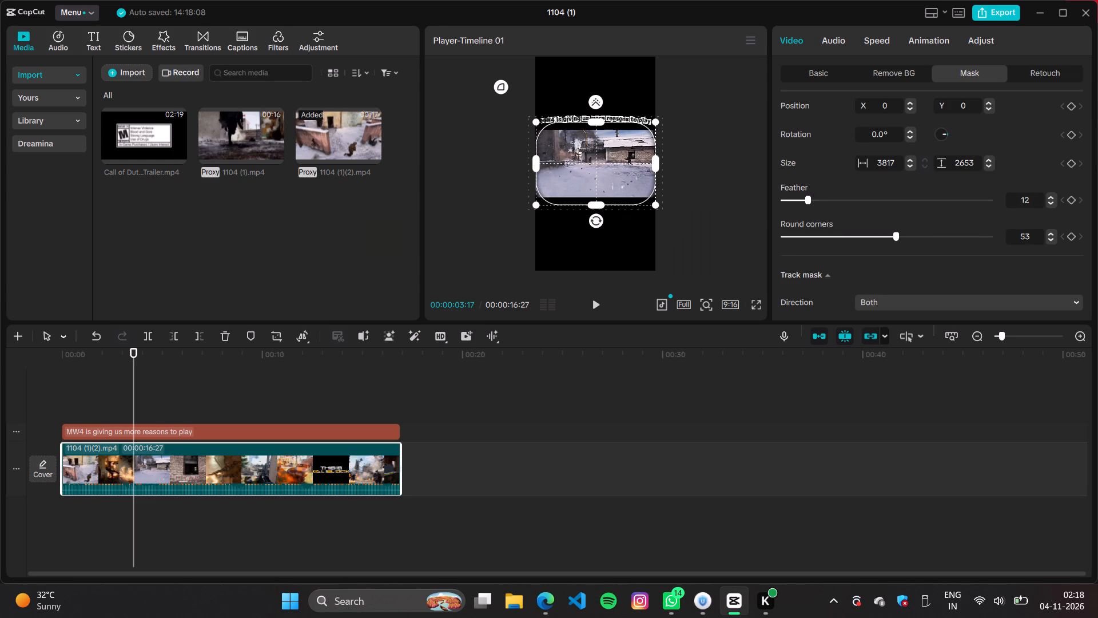
{"action": "left_click_drag", "start_coordinate": [897, 237], "coordinate": [945, 238]}
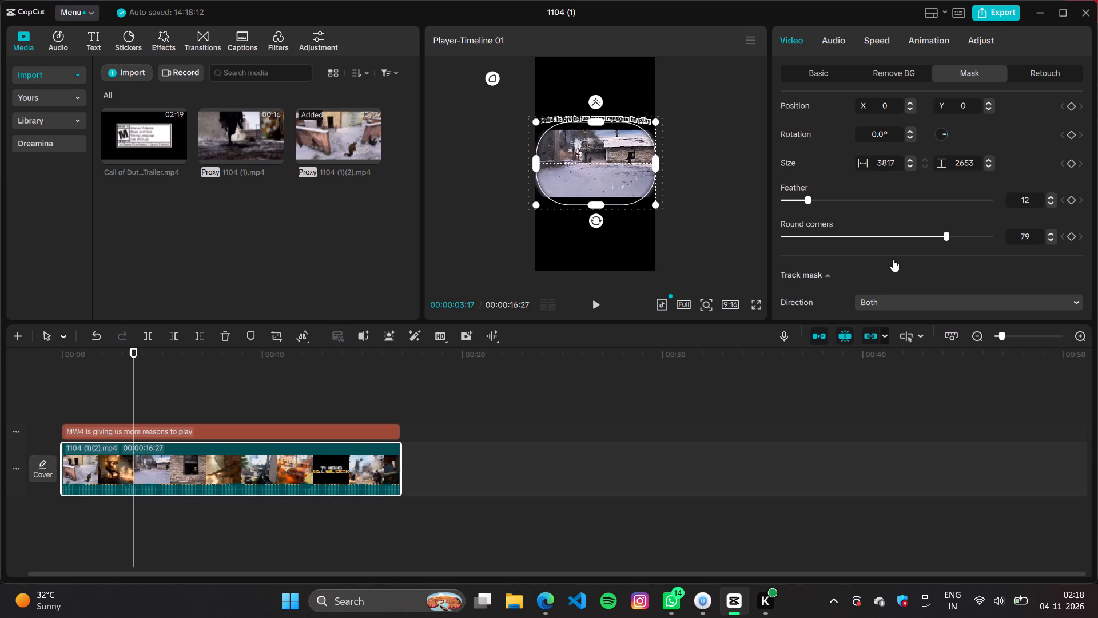
{"action": "left_click", "coordinate": [754, 286]}
Play the clip in full screen again to check the rounder, softened mask corners.
{"action": "left_click", "coordinate": [757, 308]}
{"action": "key", "text": "space"}
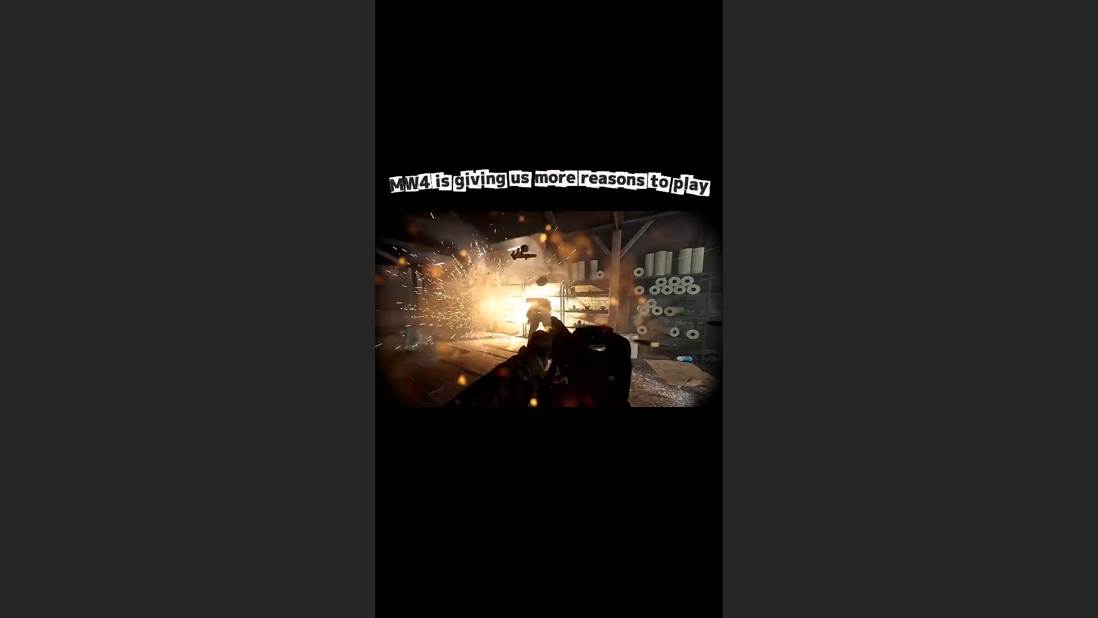
{"action": "key", "text": "space"}
{"action": "left_click", "coordinate": [721, 484]}
{"action": "left_click", "coordinate": [737, 550]}
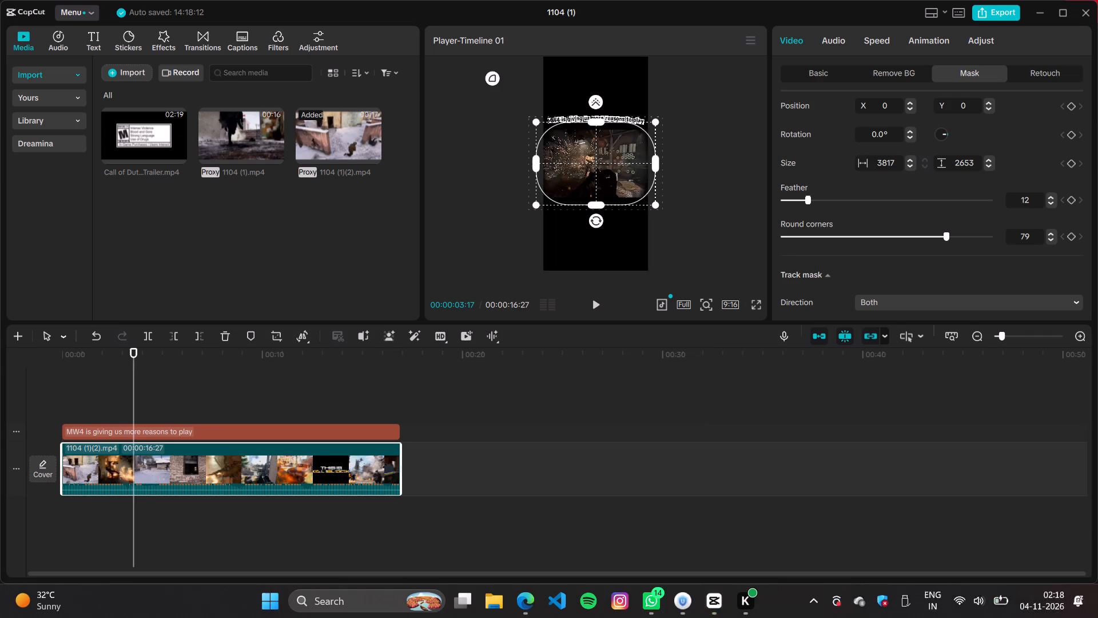
Export the finished 9:16 video and dismiss the sharing options.
{"action": "left_click", "coordinate": [984, 15]}
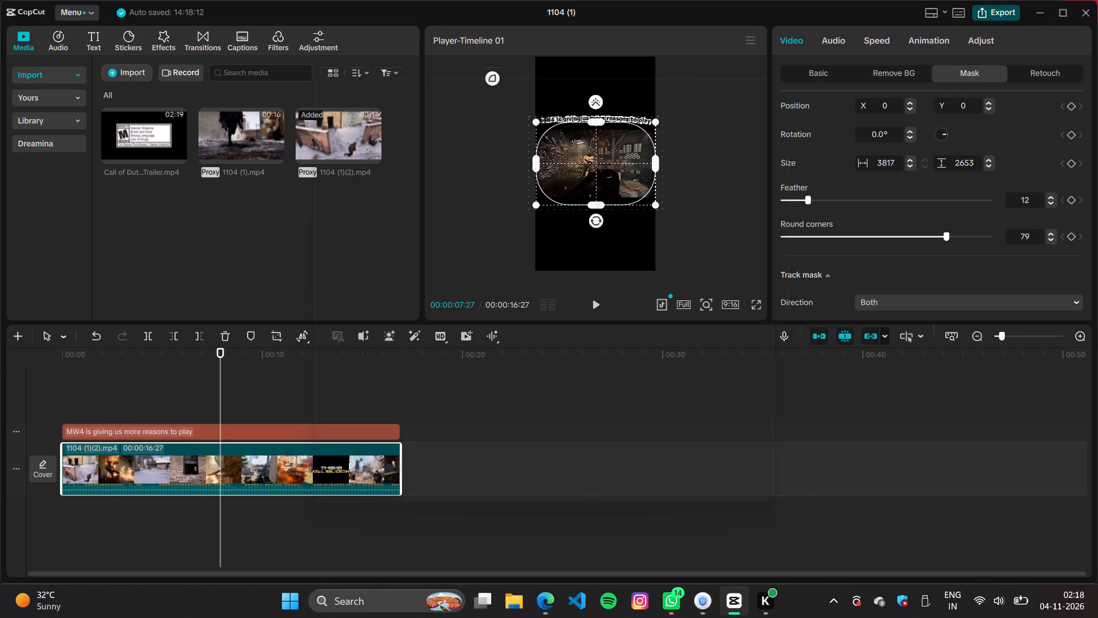
{"action": "left_click", "coordinate": [708, 513]}
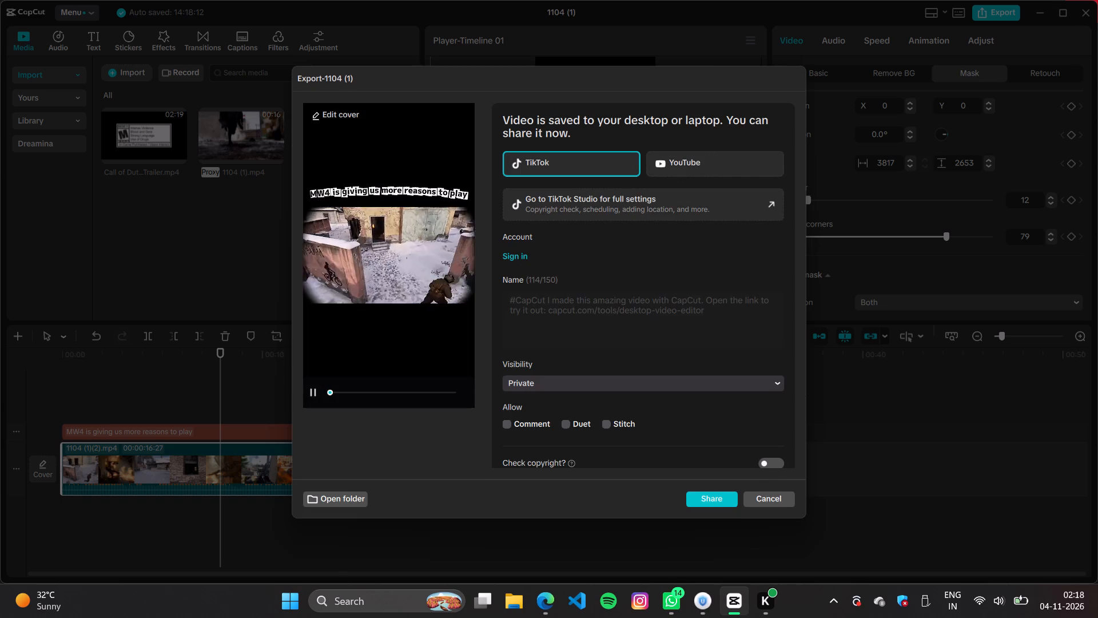
{"action": "left_click", "coordinate": [762, 502]}
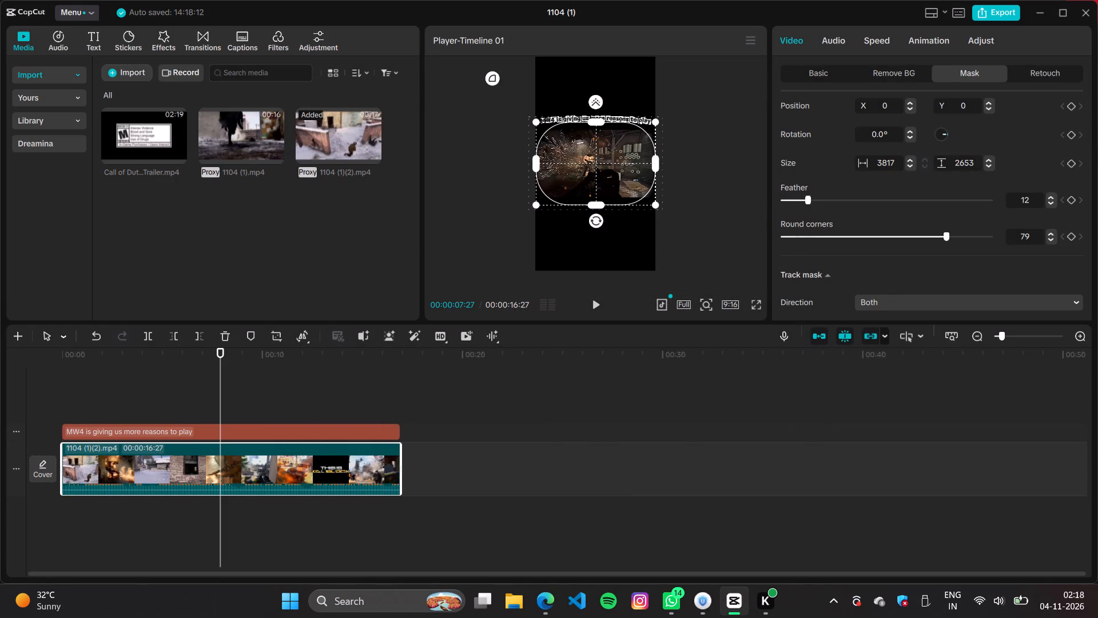
Add the Call of Duty Modern Warfare 4 Season 1 Launch Trailer after the 1104 (1)(2).mp4 clip at 00:00:16:27.
{"action": "left_click", "coordinate": [471, 470]}
{"action": "left_click", "coordinate": [312, 453]}
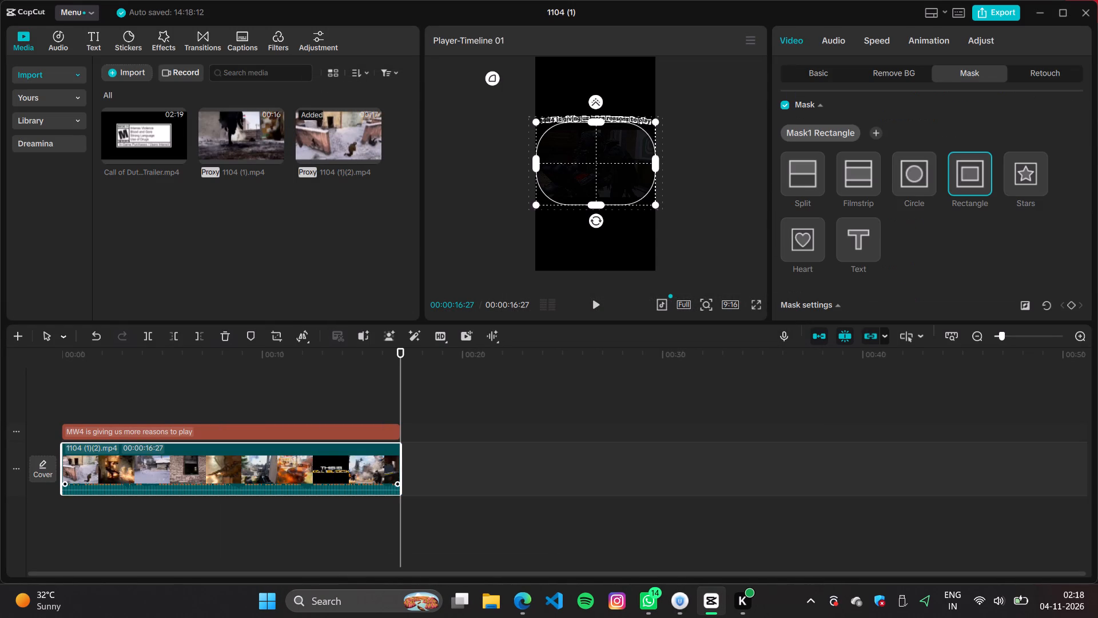
{"action": "left_click", "coordinate": [397, 378]}
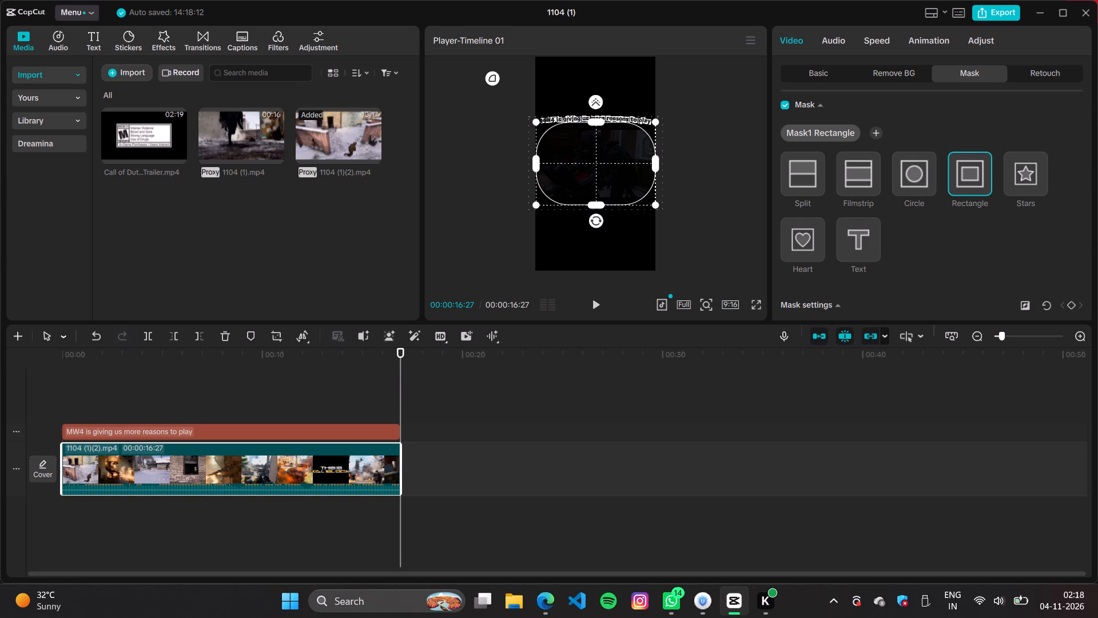
{"action": "left_click", "coordinate": [182, 153]}
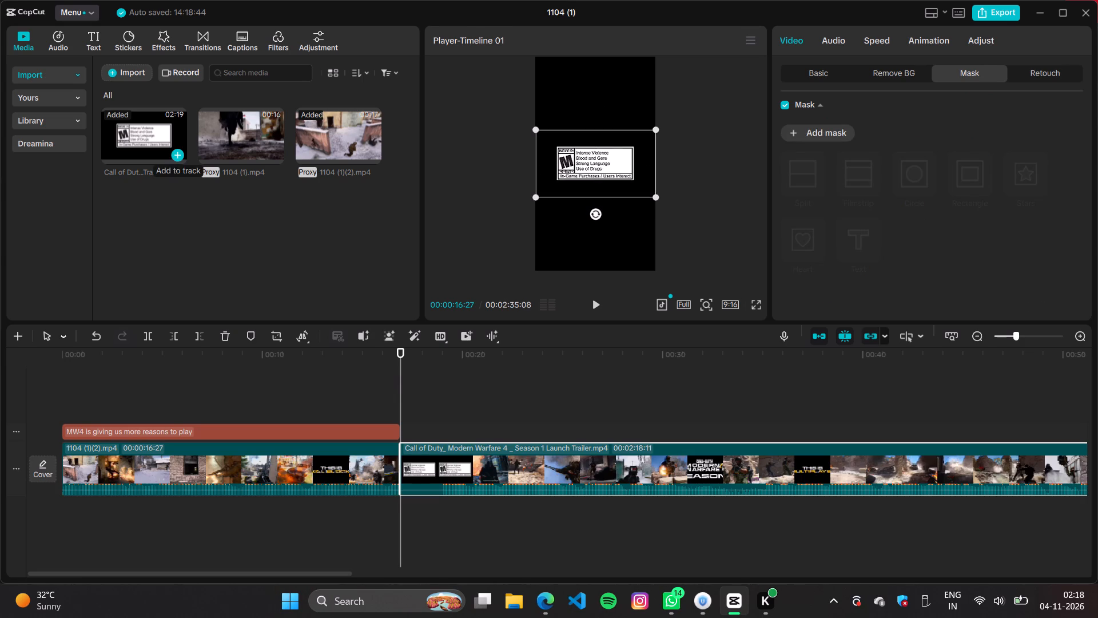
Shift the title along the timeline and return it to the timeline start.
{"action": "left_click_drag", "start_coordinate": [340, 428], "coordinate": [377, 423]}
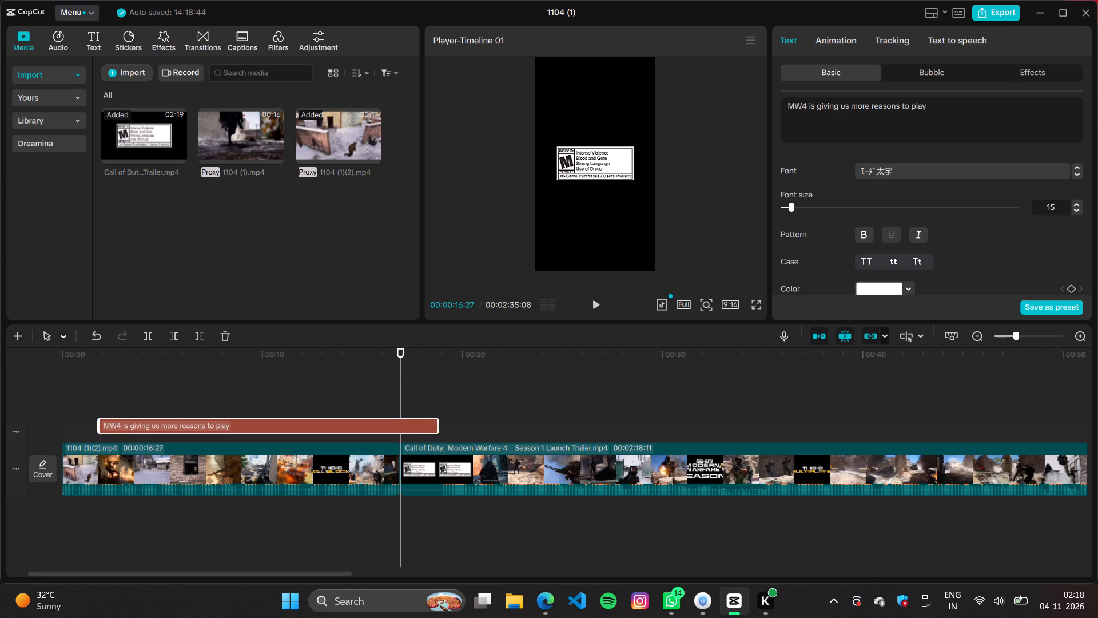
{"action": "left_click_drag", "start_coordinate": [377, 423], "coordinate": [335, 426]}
Scrub and play through the added trailer to examine the footage leading up to the "This is Kill Block" title card.
{"action": "left_click", "coordinate": [446, 367]}
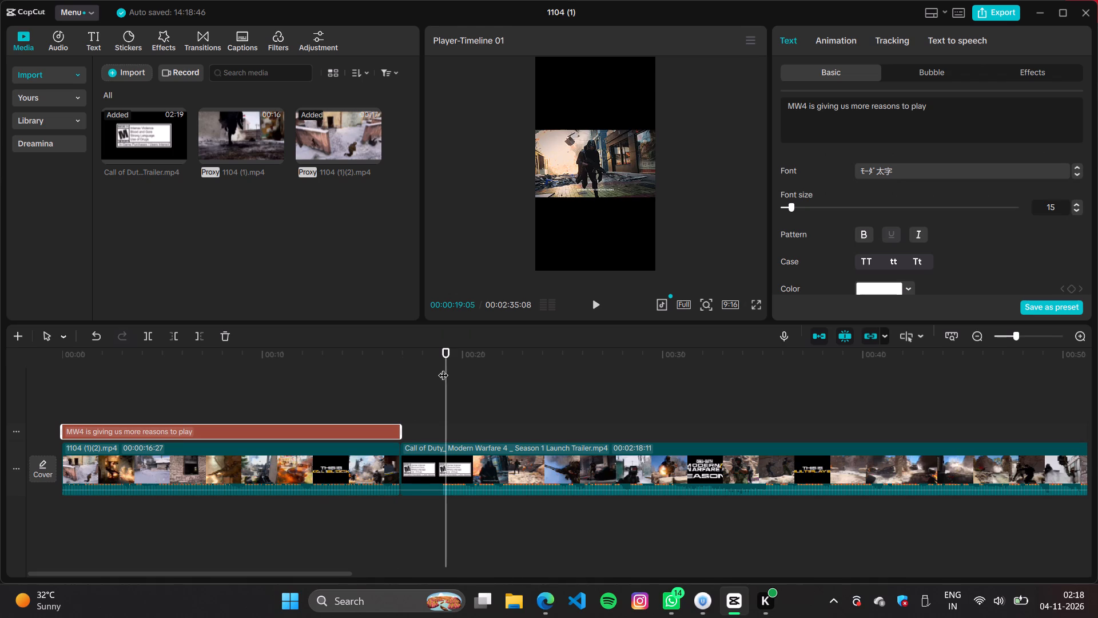
{"action": "left_click_drag", "start_coordinate": [446, 371], "coordinate": [1032, 383]}
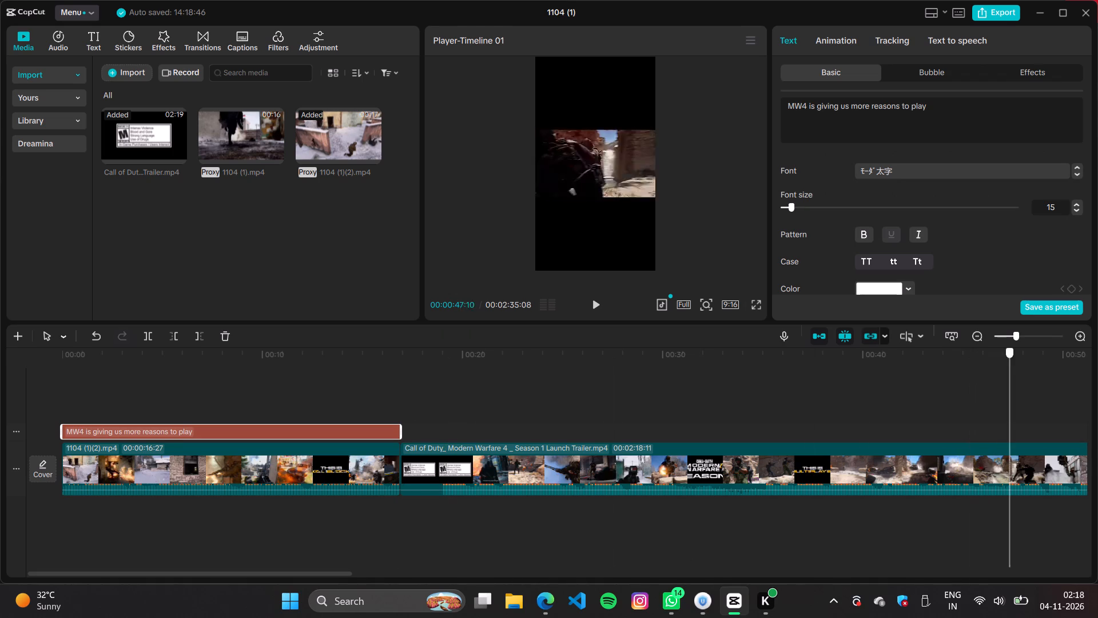
{"action": "left_click_drag", "start_coordinate": [1032, 383], "coordinate": [745, 401]}
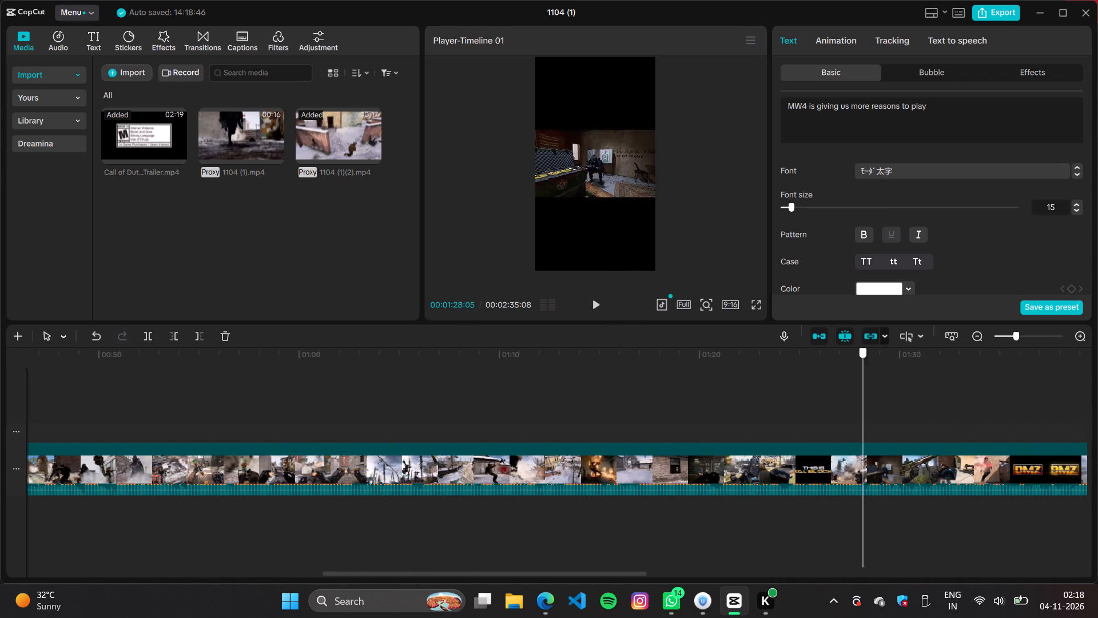
{"action": "left_click_drag", "start_coordinate": [745, 401], "coordinate": [486, 404]}
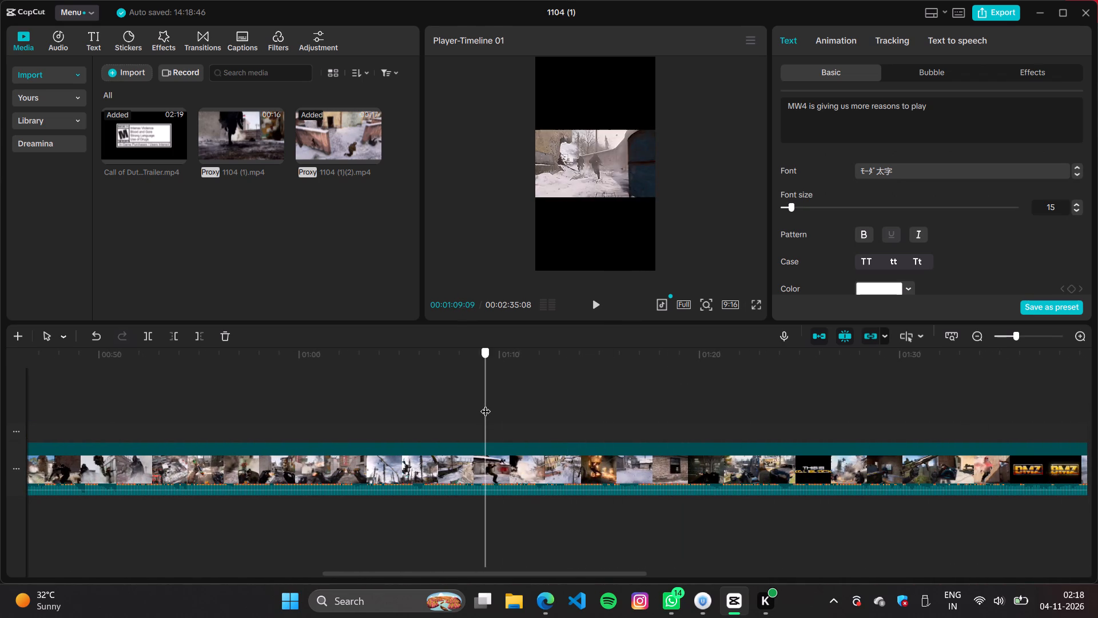
{"action": "left_click_drag", "start_coordinate": [486, 404], "coordinate": [709, 426]}
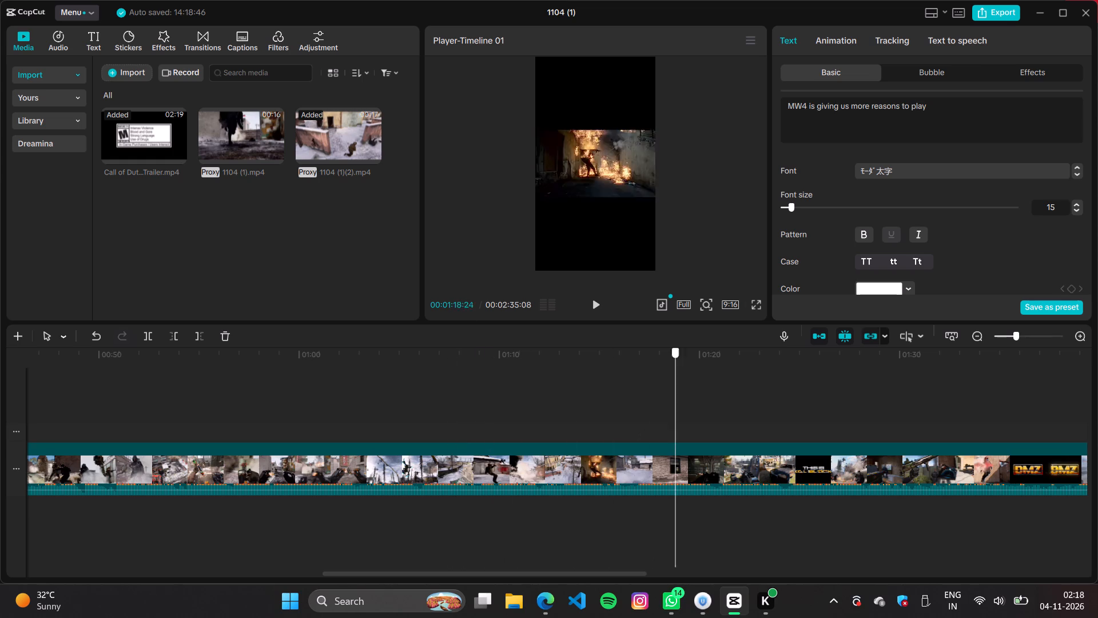
{"action": "left_click_drag", "start_coordinate": [709, 426], "coordinate": [849, 425]}
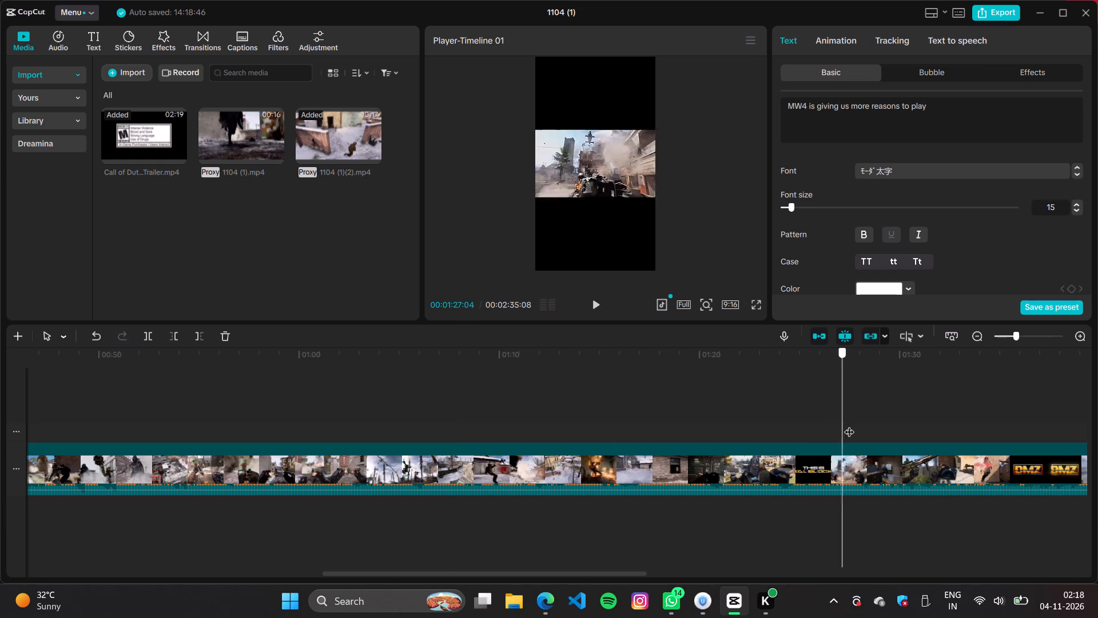
{"action": "left_click_drag", "start_coordinate": [849, 425], "coordinate": [670, 419]}
{"action": "key", "text": "space"}
{"action": "key", "text": "space"}
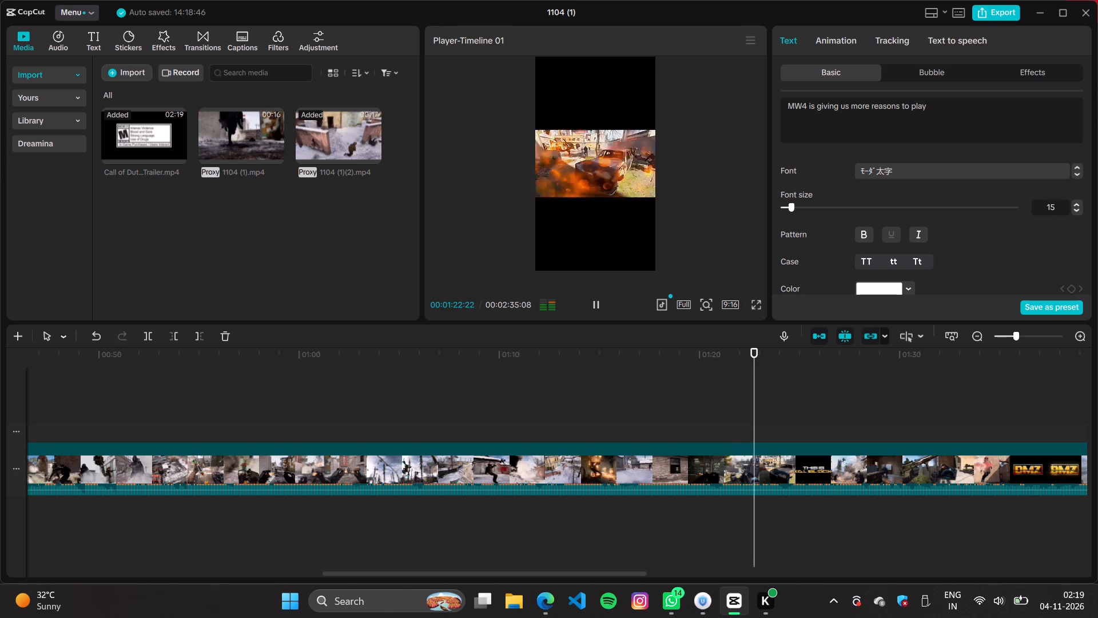
{"action": "key", "text": "space"}
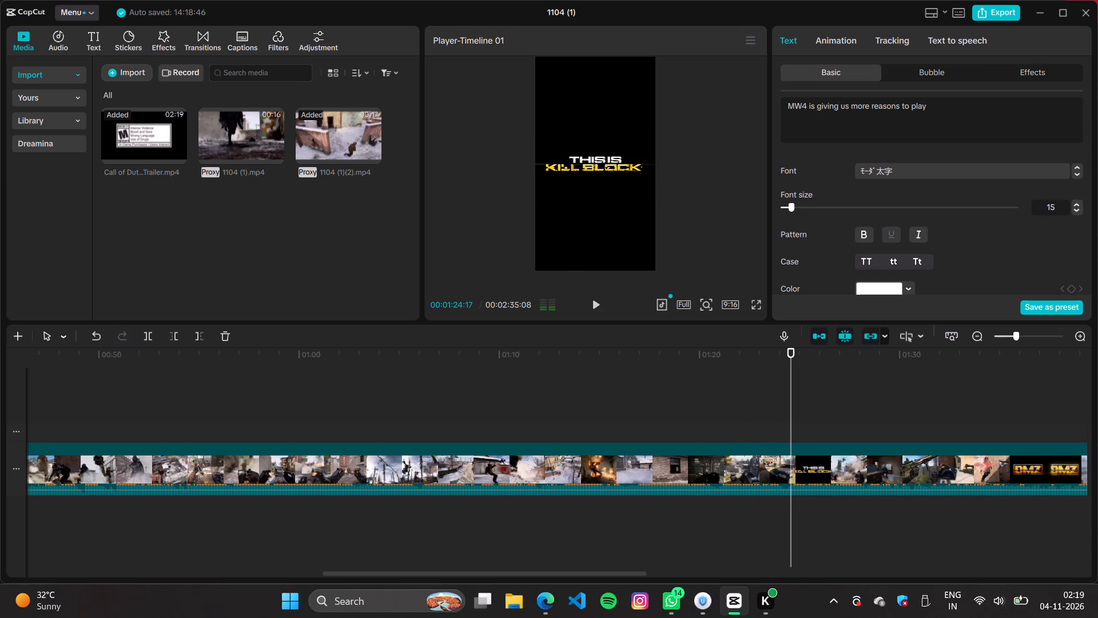
Split the launch trailer at 00:01:23:07, in the gunfight shot just before the "This is Kill Block" title card.
{"action": "key", "text": "Left"}
{"action": "key", "text": "Left"}
{"action": "key", "text": "Left"}
{"action": "key", "text": "Left"}
{"action": "key", "text": "Left"}
{"action": "key", "text": "Left"}
{"action": "key", "text": "Left"}
{"action": "key", "text": "Left"}
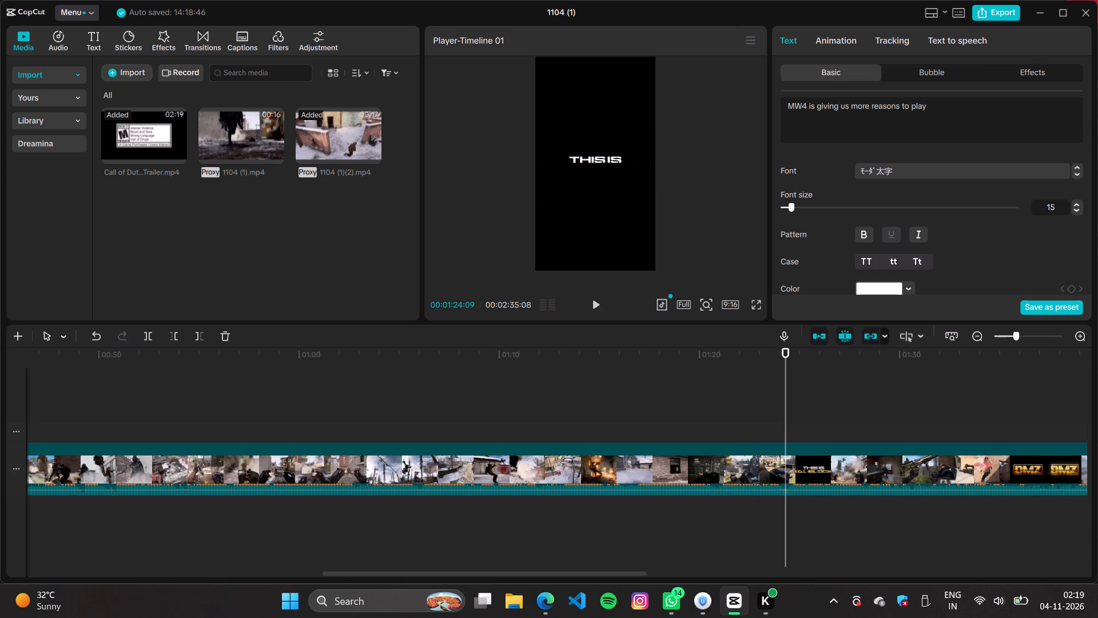
{"action": "key", "text": "Left"}
{"action": "key", "text": "Left"}
{"action": "key", "text": "Left"}
{"action": "key", "text": "Left"}
{"action": "key", "text": "Left"}
{"action": "key", "text": "Left"}
{"action": "key", "text": "Left"}
{"action": "key", "text": "Left"}
{"action": "key", "text": "Left"}
{"action": "key", "text": "Left"}
{"action": "key", "text": "Left"}
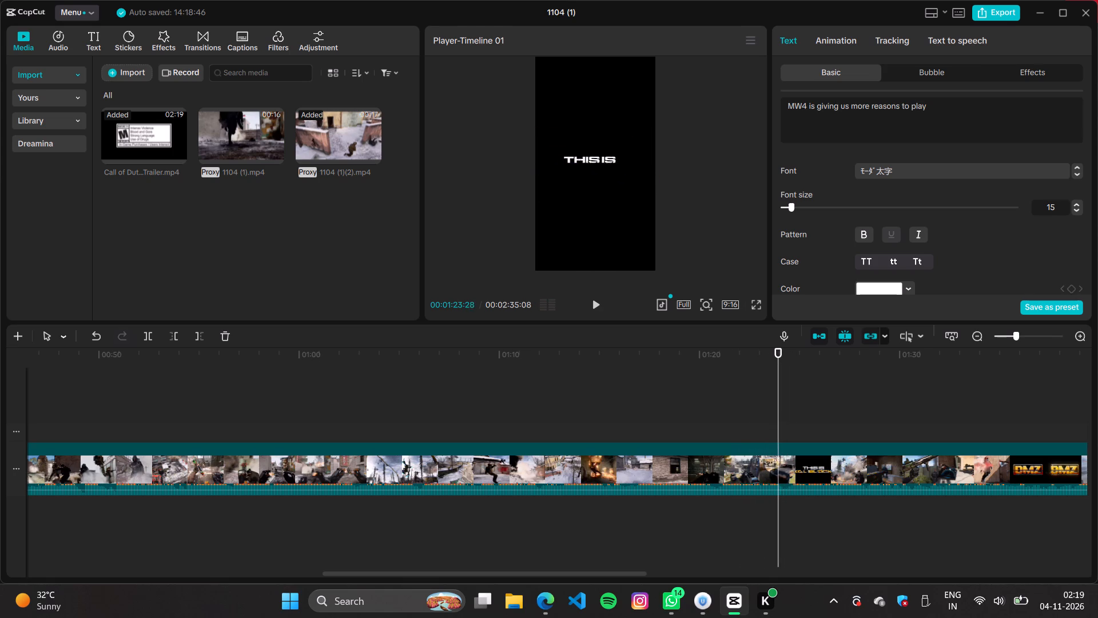
{"action": "key", "text": "Left"}
{"action": "key", "text": "Left"}
{"action": "key", "text": "Left"}
{"action": "key", "text": "Left"}
{"action": "key", "text": "Left"}
{"action": "key", "text": "Left"}
{"action": "key", "text": "Left"}
{"action": "key", "text": "Left"}
{"action": "key", "text": "Left"}
{"action": "key", "text": "Left"}
{"action": "key", "text": "Left"}
{"action": "key", "text": "Left"}
{"action": "key", "text": "Left"}
{"action": "key", "text": "Left"}
{"action": "key", "text": "Left"}
{"action": "key", "text": "Left"}
{"action": "key", "text": "Left"}
{"action": "key", "text": "Left"}
{"action": "key", "text": "Left"}
{"action": "key", "text": "Right"}
{"action": "key", "text": "Right"}
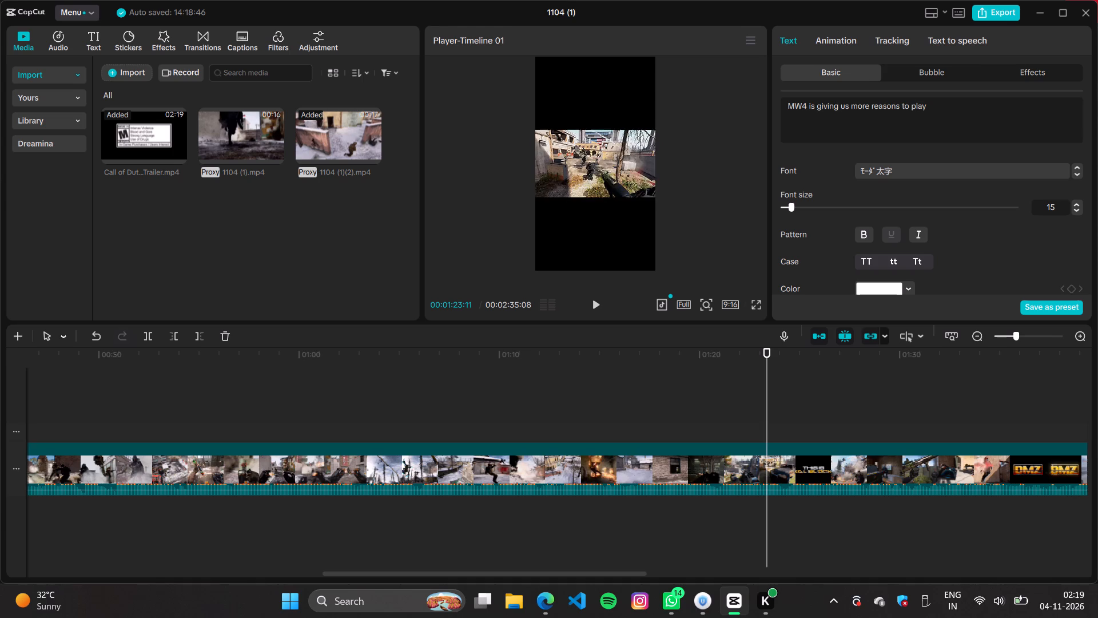
{"action": "key", "text": "Right"}
{"action": "key", "text": "Right"}
{"action": "key", "text": "Right"}
{"action": "key", "text": "Right"}
{"action": "key", "text": "Right"}
{"action": "key", "text": "Right"}
{"action": "key", "text": "Right"}
{"action": "key", "text": "Right"}
{"action": "key", "text": "Right"}
{"action": "key", "text": "Right"}
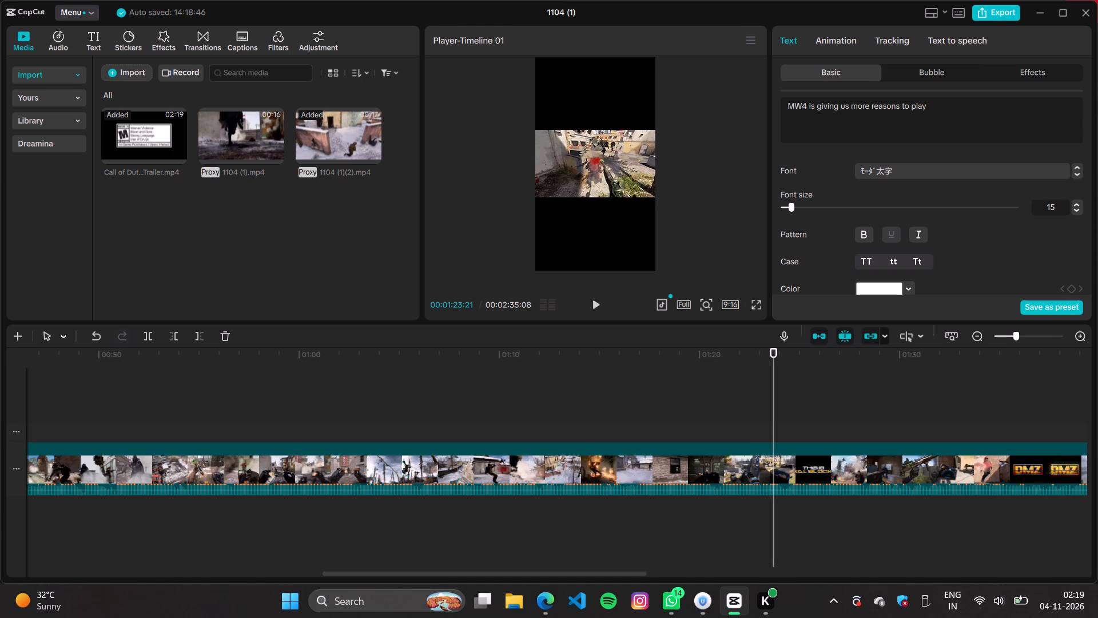
{"action": "key", "text": "Right"}
{"action": "key", "text": "Right"}
{"action": "key", "text": "Right"}
{"action": "key", "text": "Right"}
{"action": "key", "text": "Right"}
{"action": "key", "text": "Left"}
{"action": "key", "text": "Left"}
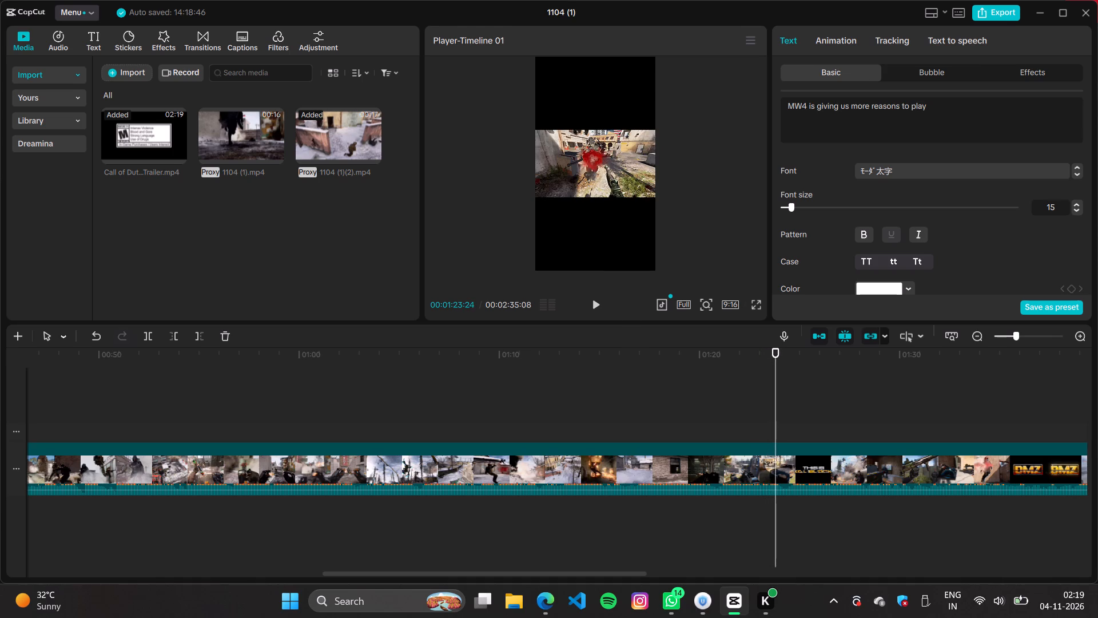
{"action": "key", "text": "Left"}
{"action": "key", "text": "Left"}
{"action": "key", "text": "Left"}
{"action": "key", "text": "Left"}
{"action": "key", "text": "Left"}
{"action": "key", "text": "Left"}
{"action": "key", "text": "Left"}
{"action": "key", "text": "Left"}
{"action": "key", "text": "Left"}
{"action": "key", "text": "Left"}
{"action": "key", "text": "Left"}
{"action": "key", "text": "Left"}
{"action": "key", "text": "Left"}
{"action": "key", "text": "Left"}
{"action": "key", "text": "Left"}
{"action": "key", "text": "Left"}
{"action": "key", "text": "Left"}
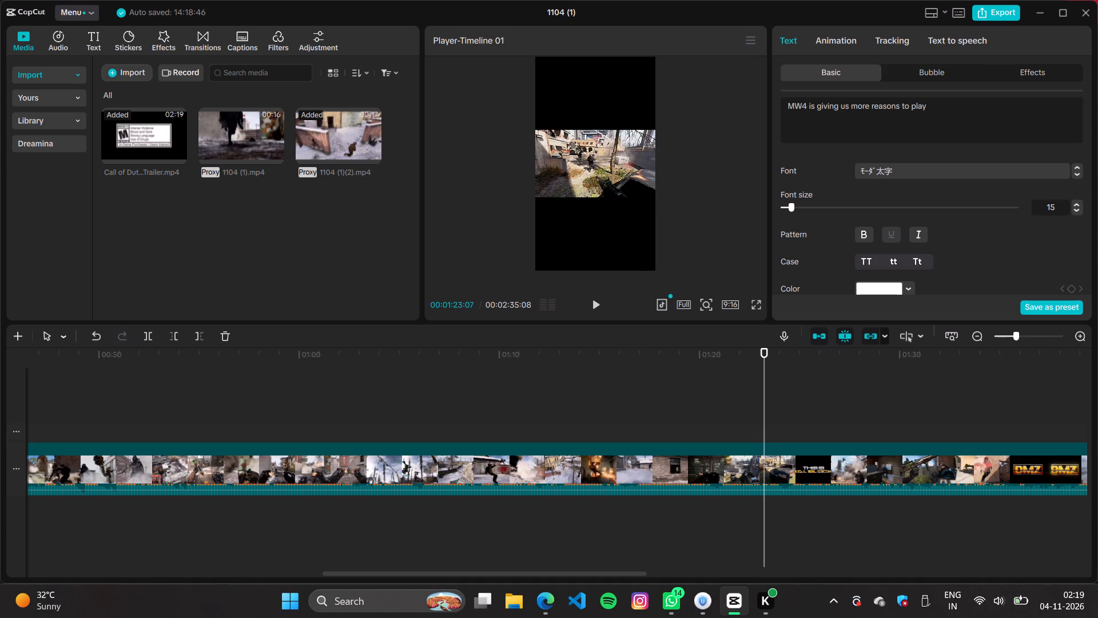
{"action": "key", "text": "Left"}
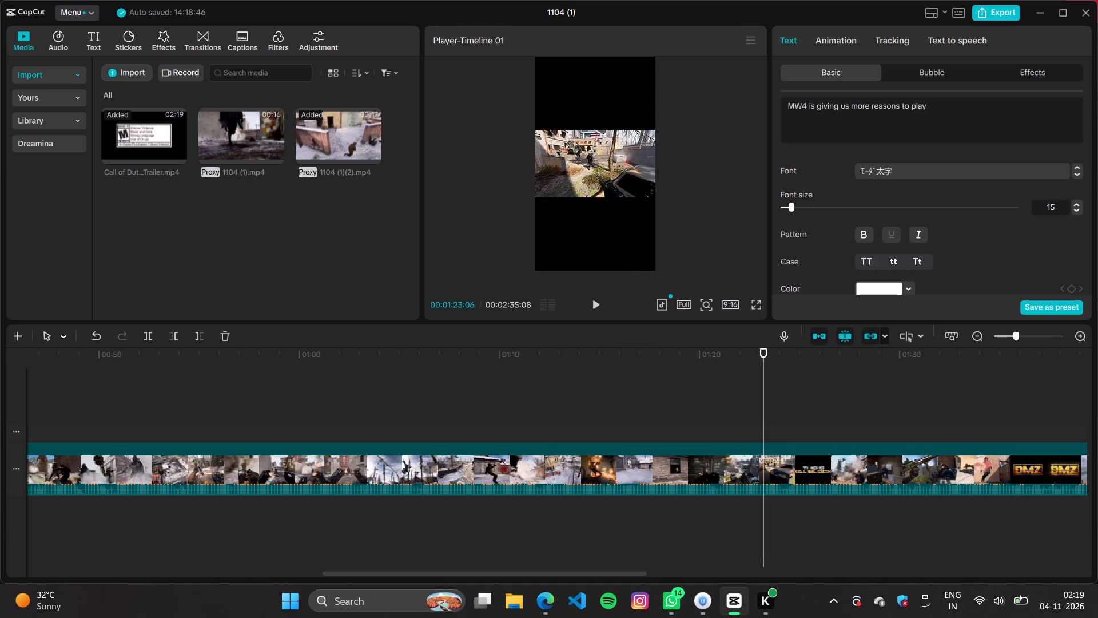
{"action": "key", "text": "Right"}
{"action": "key", "text": "Left"}
{"action": "key", "text": "Right"}
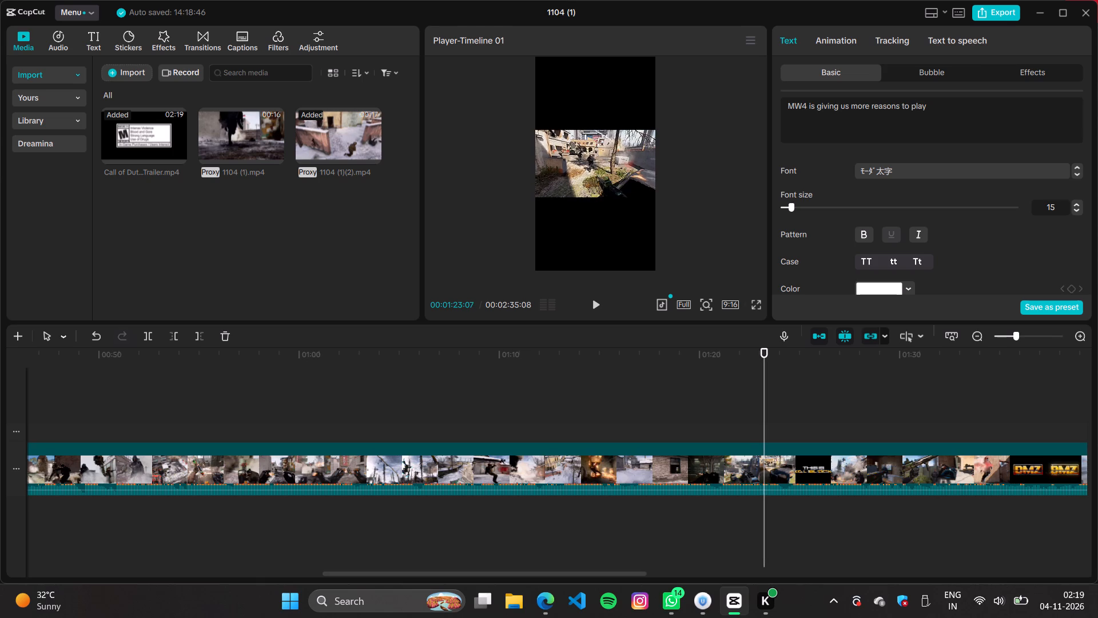
{"action": "key", "text": "ctrl+b"}
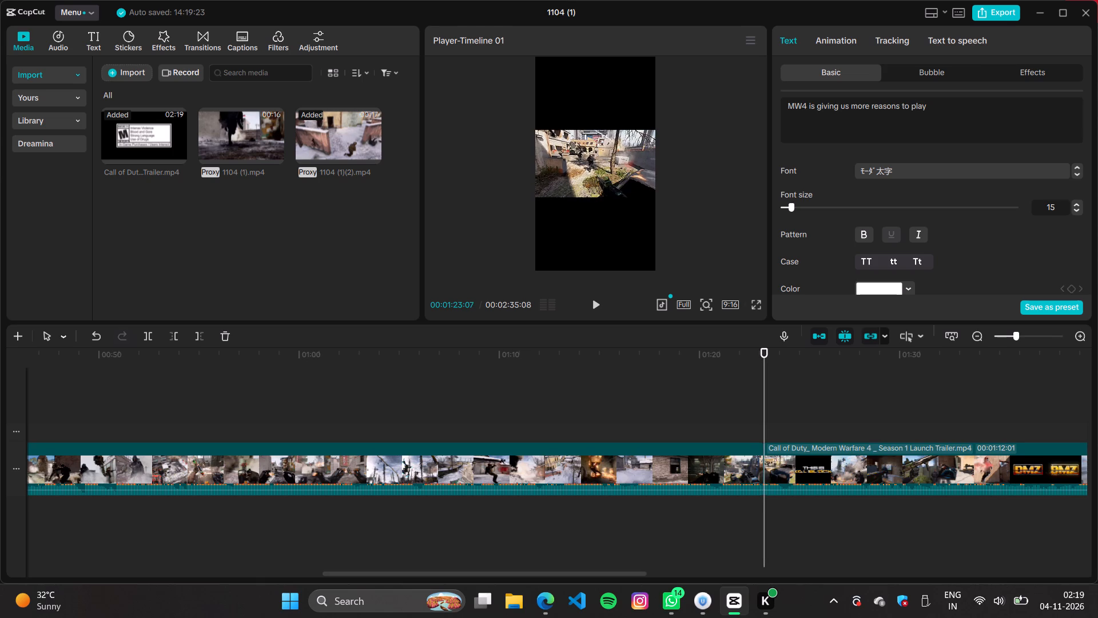
Delete the trailer portion that lies before the split, keeping the footage that leads into the "This is Kill Block" card.
{"action": "left_click", "coordinate": [681, 412]}
{"action": "left_click", "coordinate": [665, 455]}
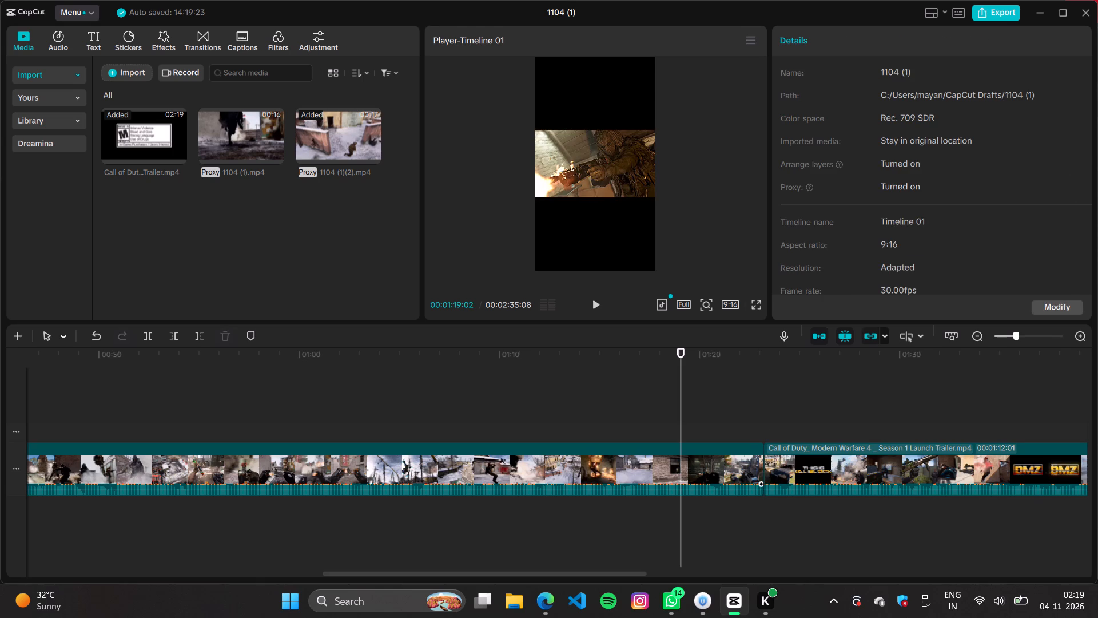
{"action": "key", "text": "BackSpace"}
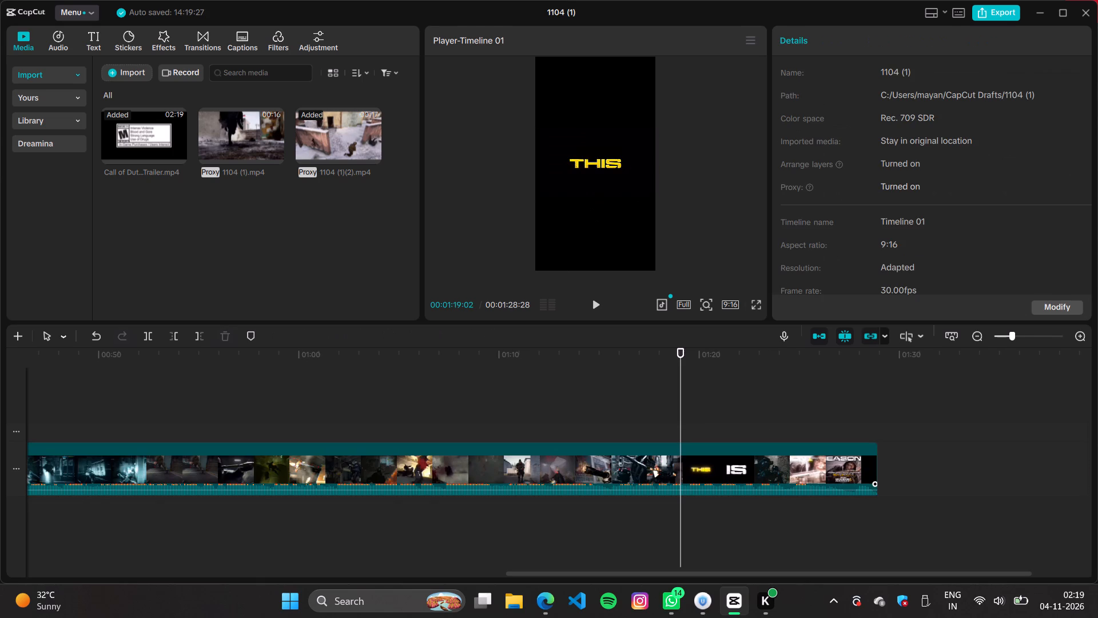
Move the "MW4 is giving us more reasons to play" title to the trailer's start at 00:00:16:27 and lengthen it to about 25 seconds.
{"action": "scroll", "coordinate": [650, 405], "scroll_direction": "down", "scroll_amount": 3}
{"action": "scroll", "coordinate": [650, 405], "scroll_direction": "down", "scroll_amount": 7, "text": "ctrl"}
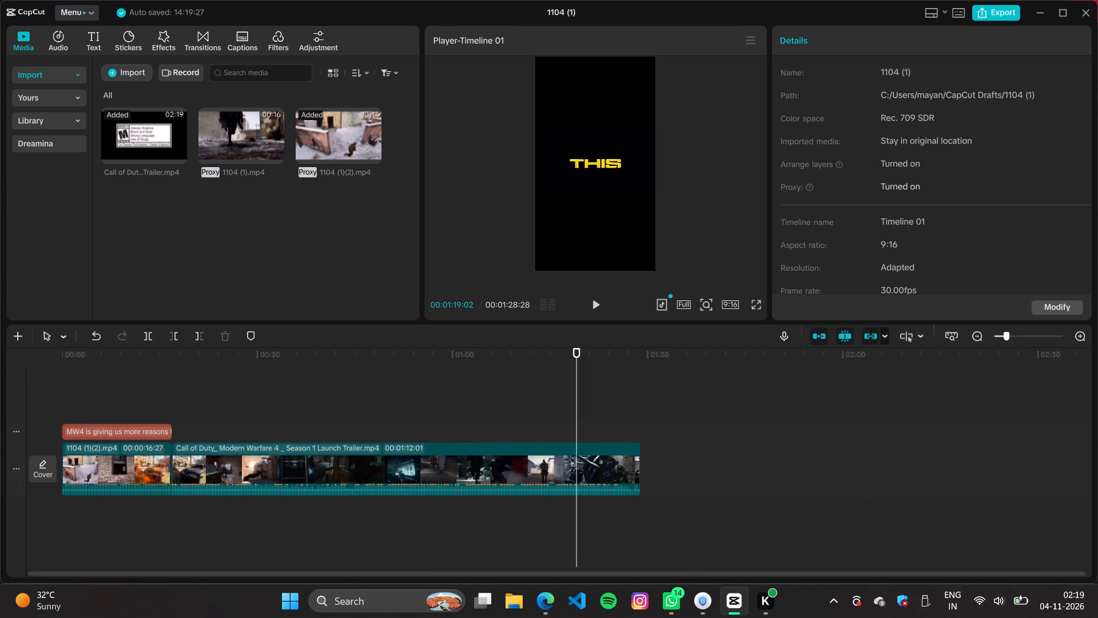
{"action": "scroll", "coordinate": [650, 405], "scroll_direction": "down", "scroll_amount": 4, "text": "ctrl"}
{"action": "left_click", "coordinate": [171, 395]}
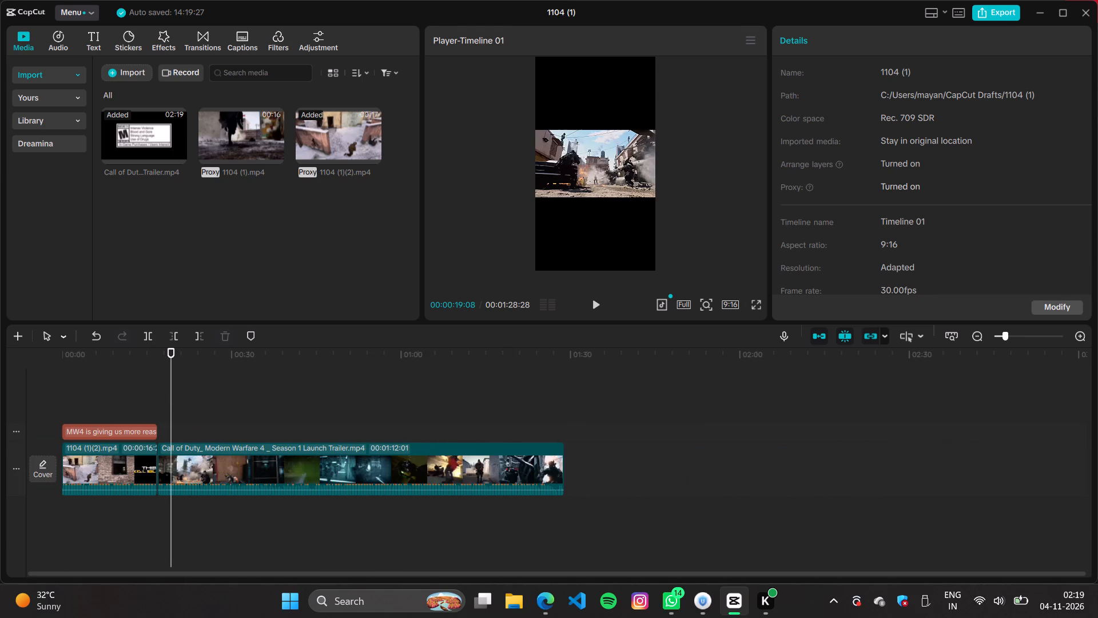
{"action": "left_click_drag", "start_coordinate": [168, 396], "coordinate": [150, 402]}
{"action": "left_click", "coordinate": [161, 406]}
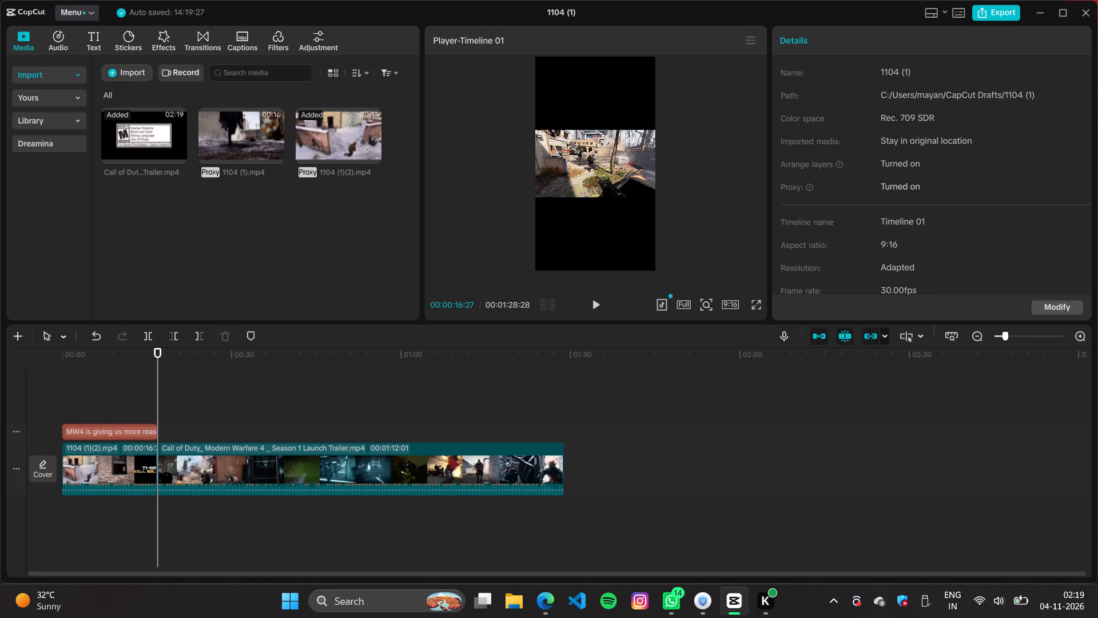
{"action": "left_click_drag", "start_coordinate": [141, 430], "coordinate": [239, 436]}
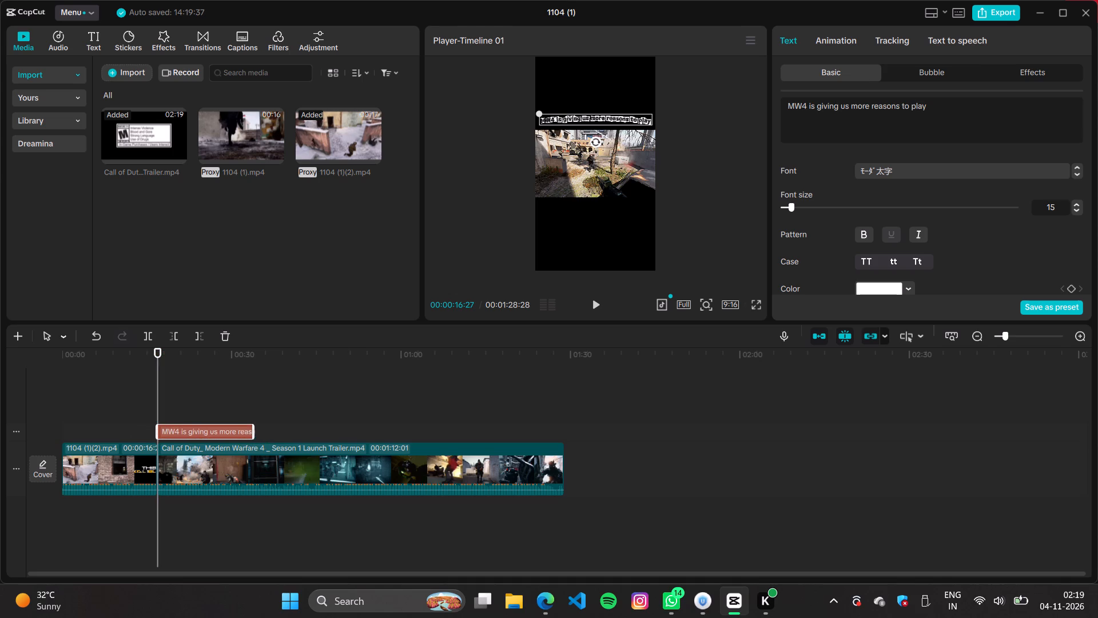
{"action": "left_click_drag", "start_coordinate": [250, 430], "coordinate": [295, 434]}
Delete the 1104 (1)(2).mp4 clip from the start of the timeline.
{"action": "left_click", "coordinate": [117, 463]}
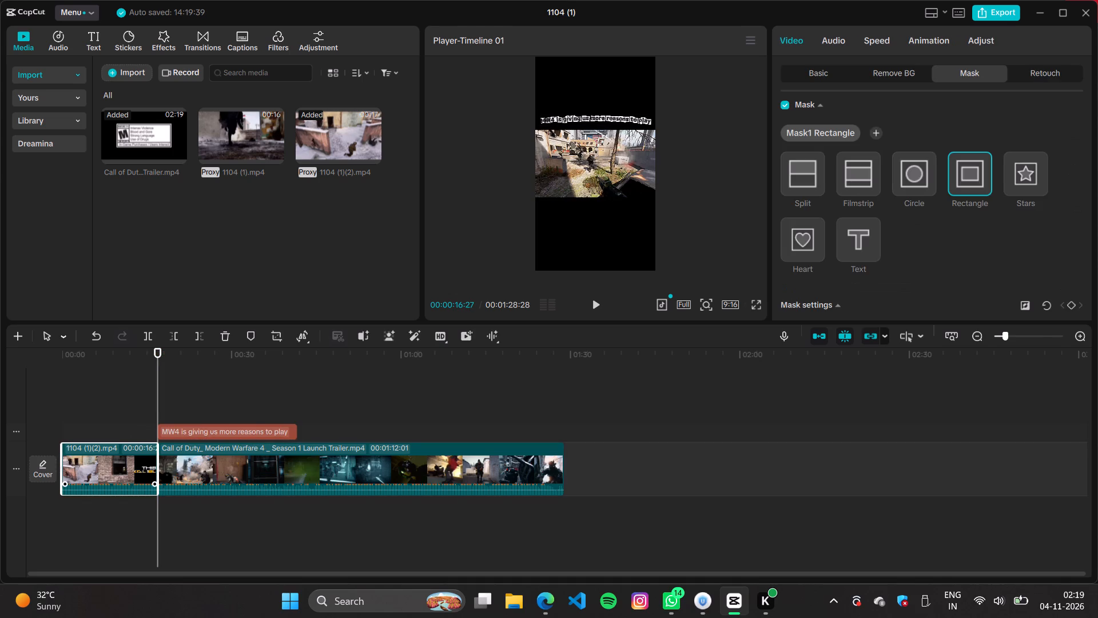
{"action": "key", "text": "BackSpace"}
Check the frame at the title's end and play the trimmed trailer's opening to review the footage under the title.
{"action": "left_click", "coordinate": [197, 403]}
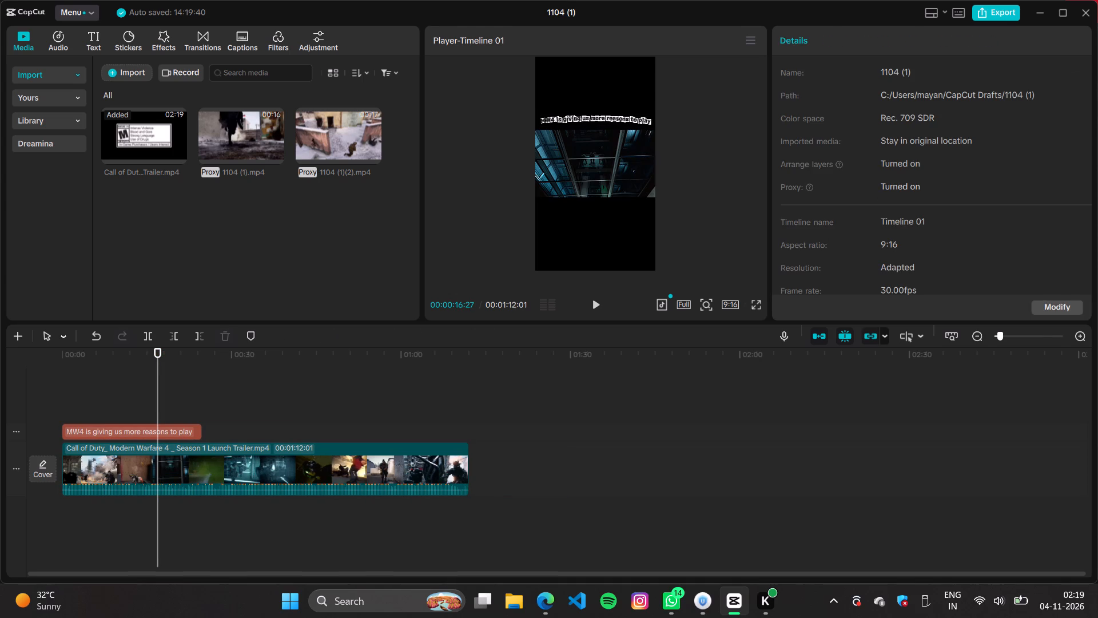
{"action": "left_click", "coordinate": [200, 398]}
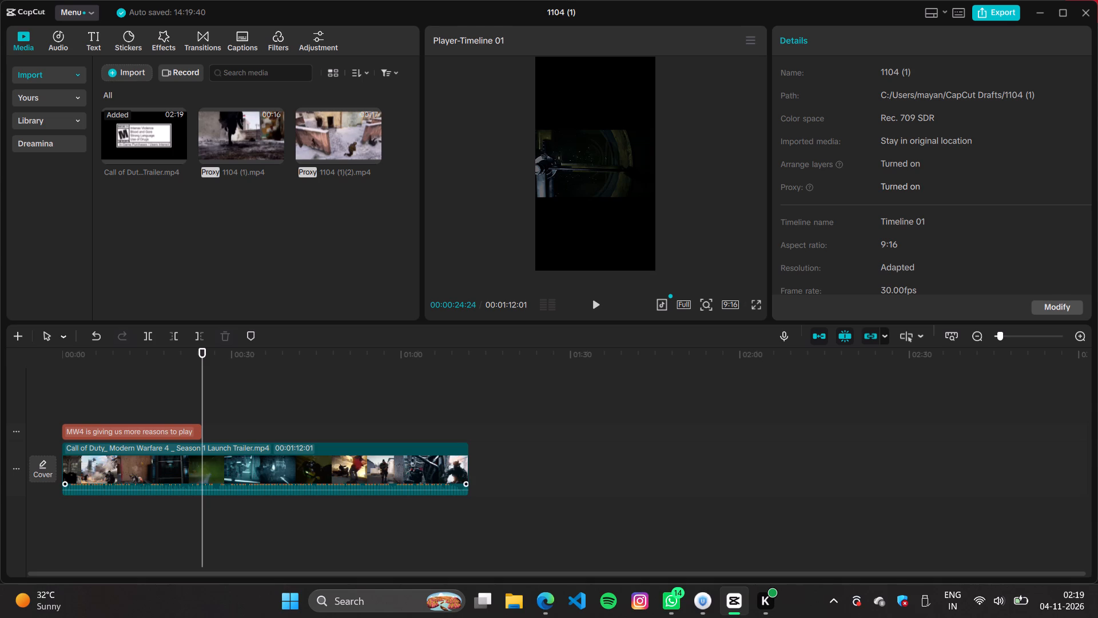
{"action": "scroll", "coordinate": [373, 475], "scroll_direction": "down", "scroll_amount": 4, "text": "ctrl"}
{"action": "scroll", "coordinate": [373, 475], "scroll_direction": "up", "scroll_amount": 12, "text": "ctrl"}
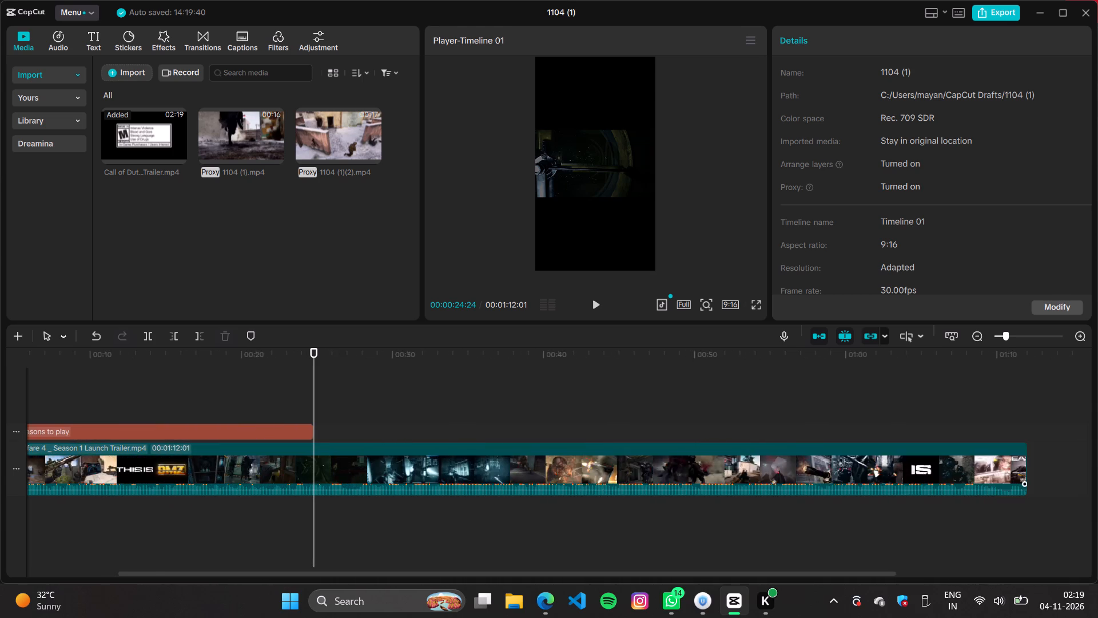
{"action": "scroll", "coordinate": [373, 475], "scroll_direction": "up", "scroll_amount": 3, "text": "ctrl"}
{"action": "left_click_drag", "start_coordinate": [316, 399], "coordinate": [0, 473]}
{"action": "left_click", "coordinate": [82, 394]}
{"action": "key", "text": "space"}
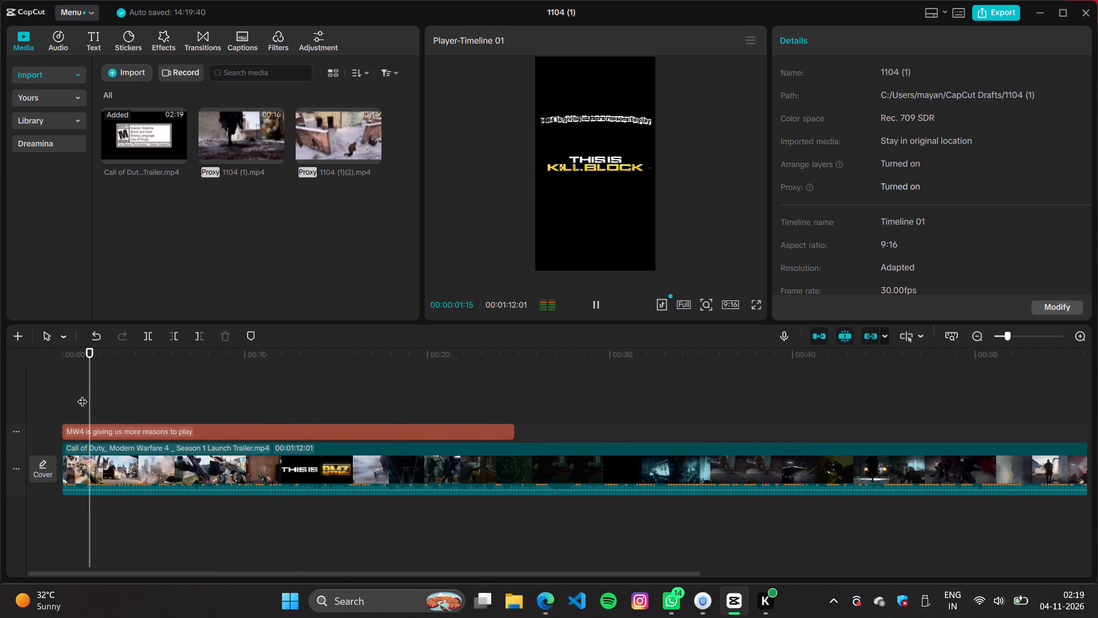
{"action": "key", "text": "space"}
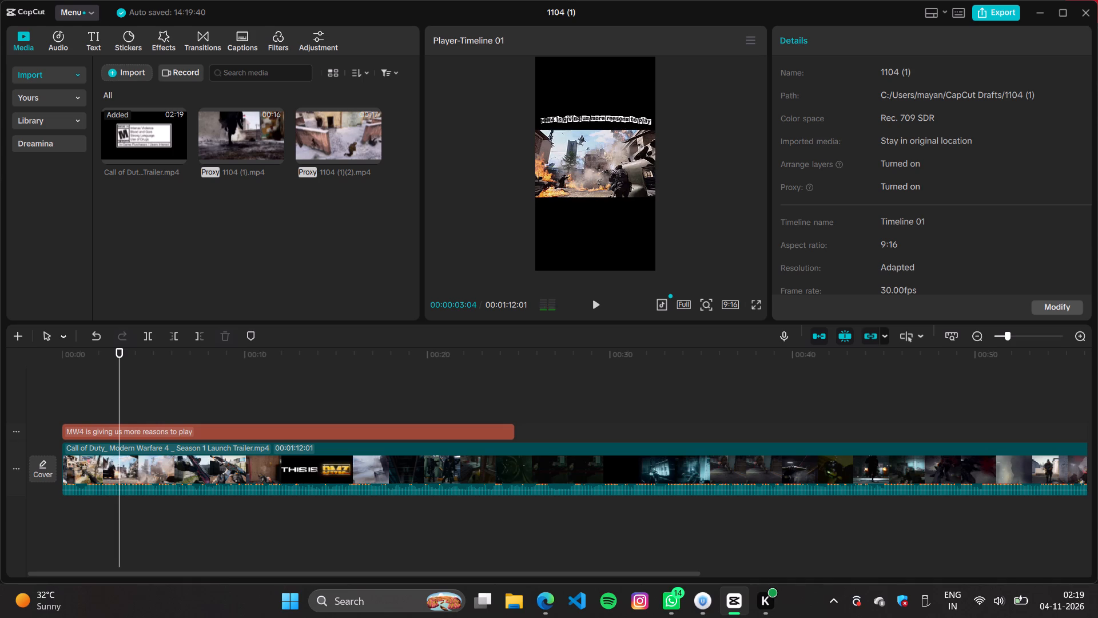
Browse the text effects for the "MW4 is giving us more reasons to play" title and apply the black-lettering-on-white-brush-background style.
{"action": "left_click", "coordinate": [165, 429]}
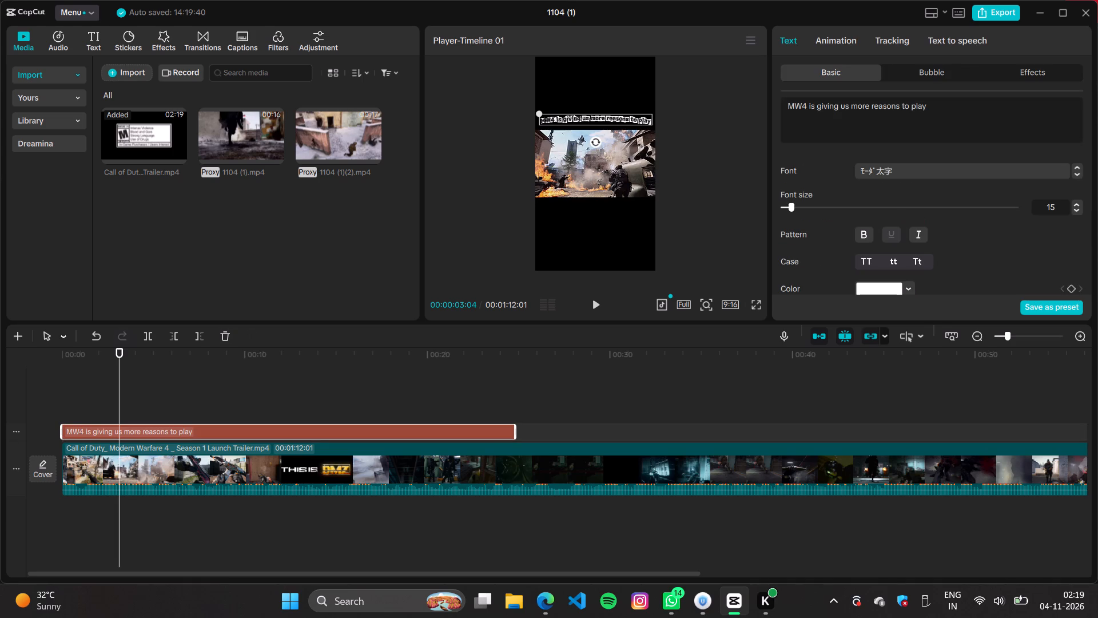
{"action": "left_click", "coordinate": [1029, 69]}
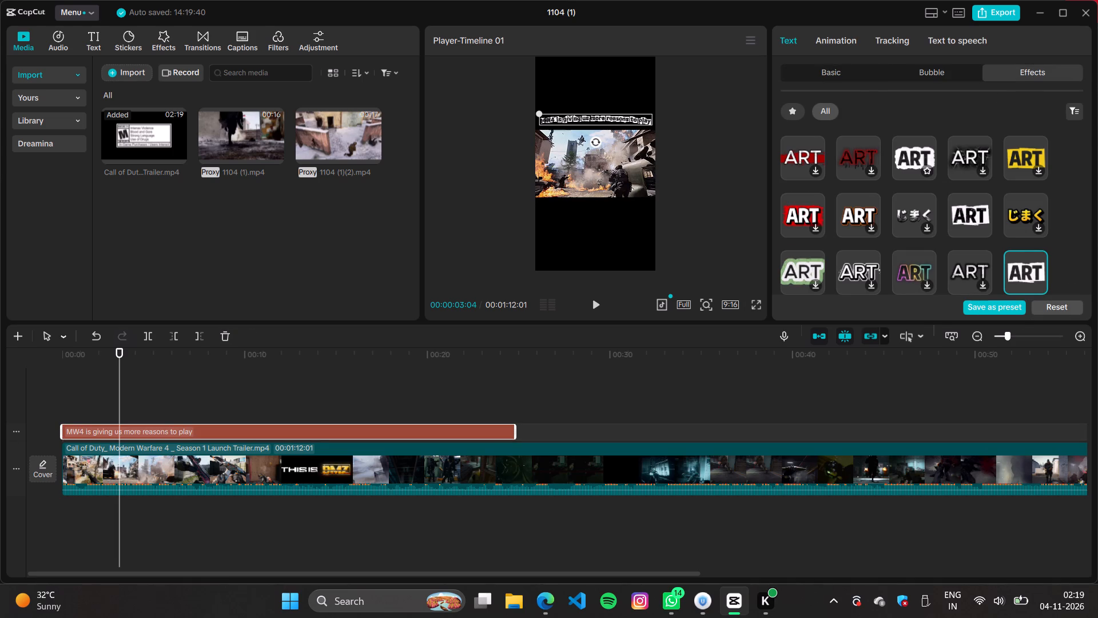
{"action": "scroll", "coordinate": [918, 162], "scroll_direction": "down", "scroll_amount": 7}
{"action": "scroll", "coordinate": [918, 164], "scroll_direction": "up", "scroll_amount": 7}
{"action": "scroll", "coordinate": [920, 217], "scroll_direction": "down", "scroll_amount": 5}
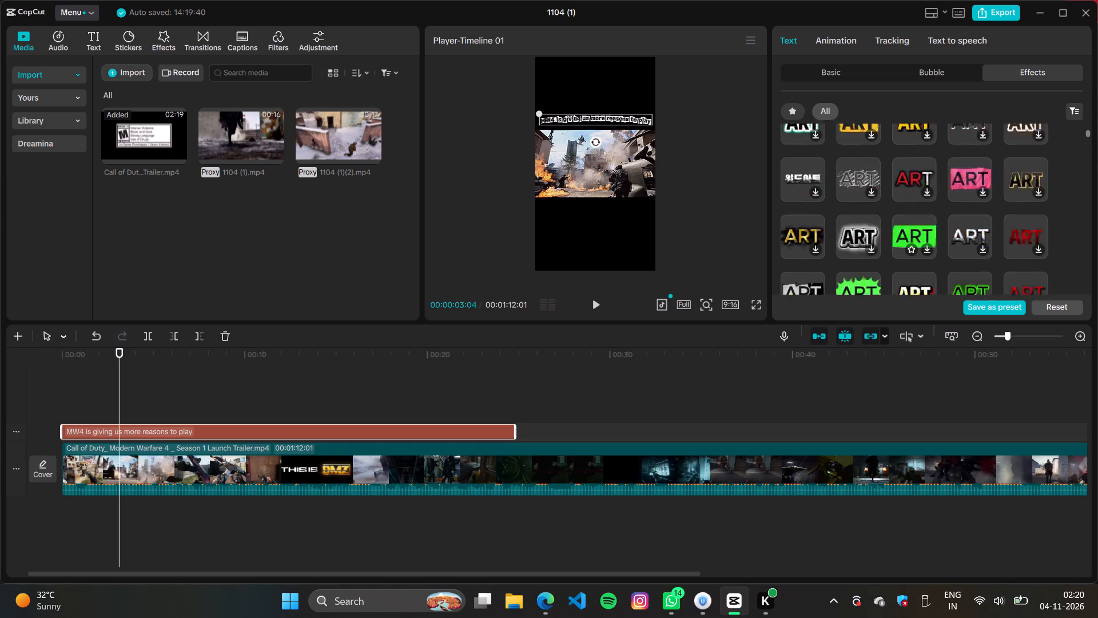
{"action": "scroll", "coordinate": [920, 218], "scroll_direction": "down", "scroll_amount": 4}
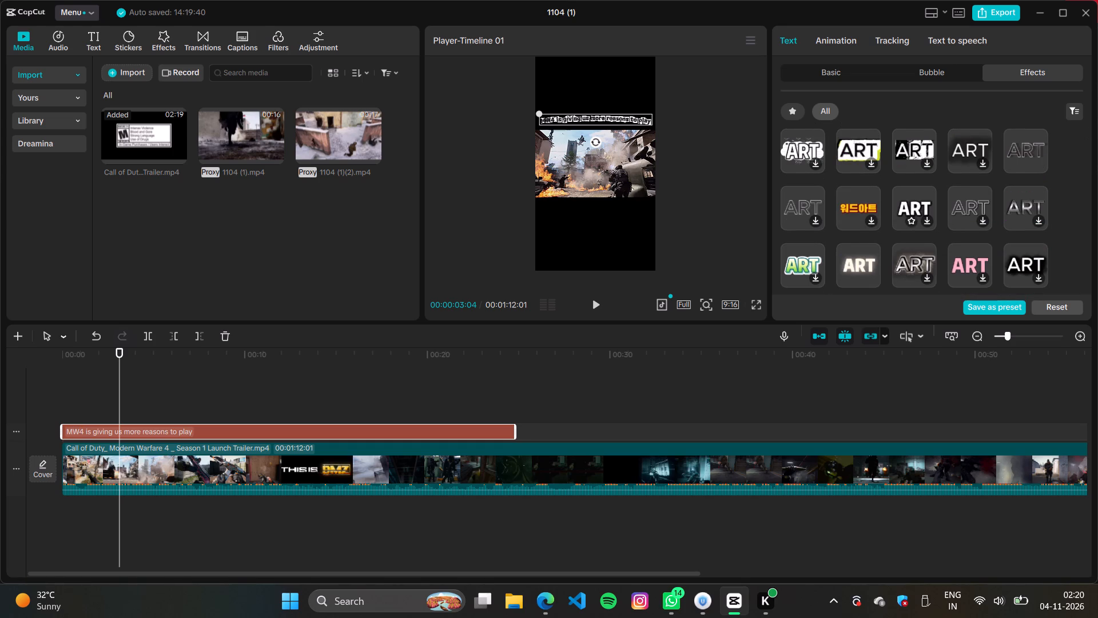
{"action": "scroll", "coordinate": [893, 212], "scroll_direction": "down", "scroll_amount": 7}
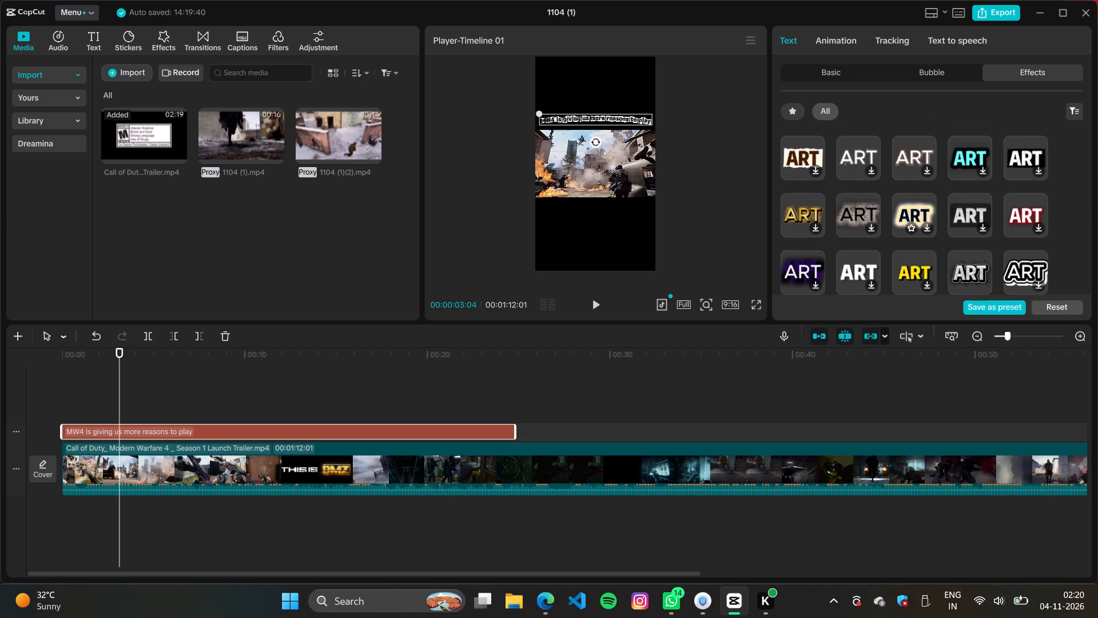
{"action": "scroll", "coordinate": [923, 215], "scroll_direction": "down", "scroll_amount": 9}
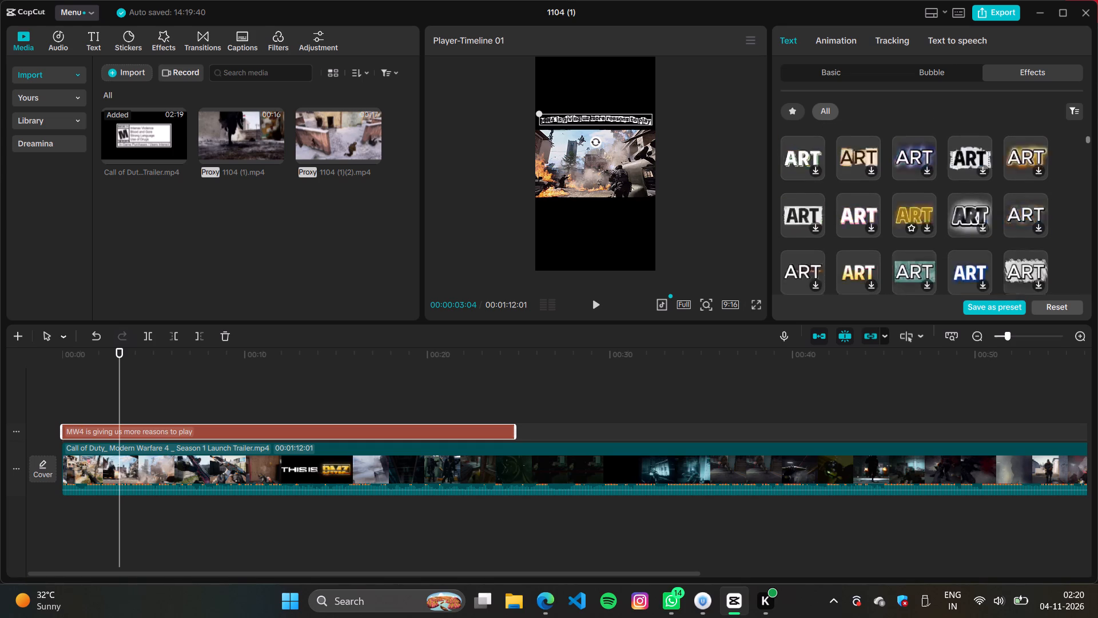
{"action": "scroll", "coordinate": [923, 215], "scroll_direction": "down", "scroll_amount": 7}
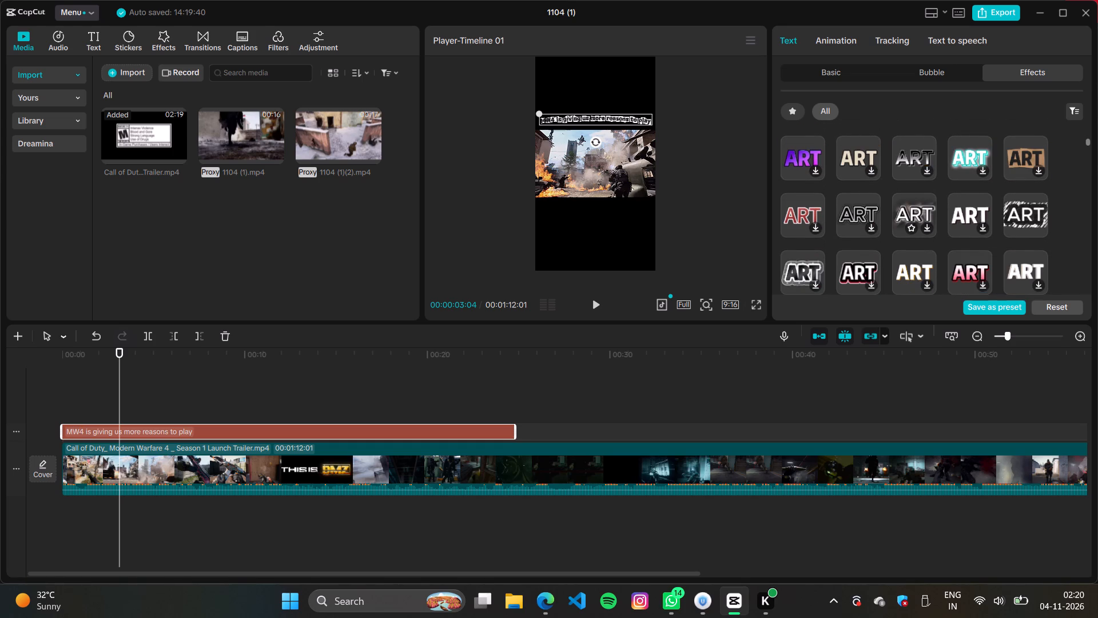
{"action": "scroll", "coordinate": [988, 250], "scroll_direction": "down", "scroll_amount": 6}
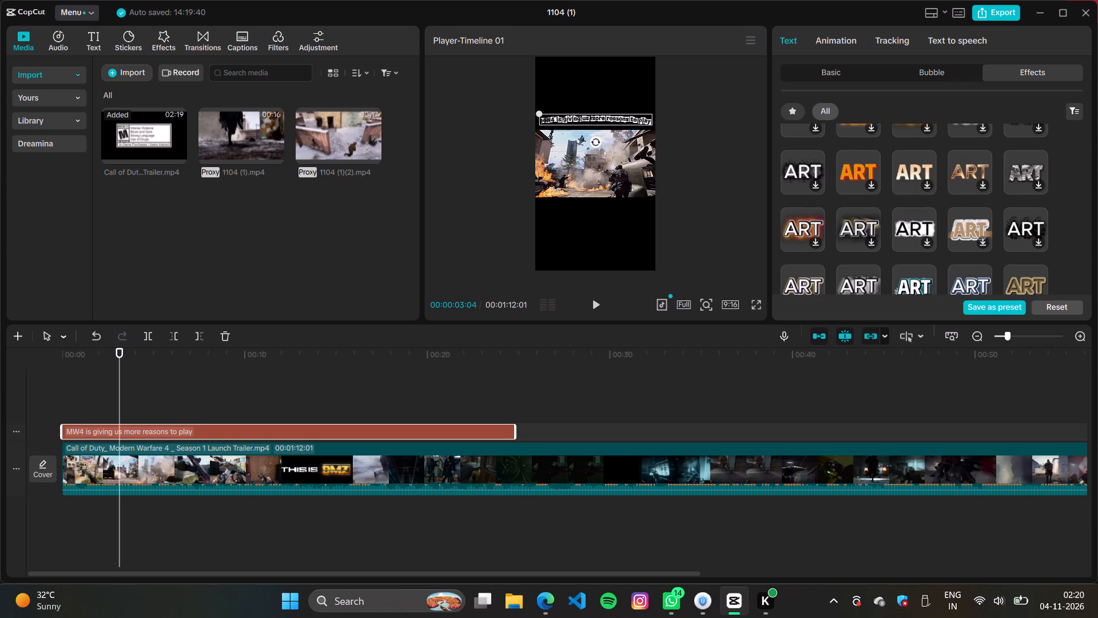
{"action": "scroll", "coordinate": [894, 208], "scroll_direction": "up", "scroll_amount": 13}
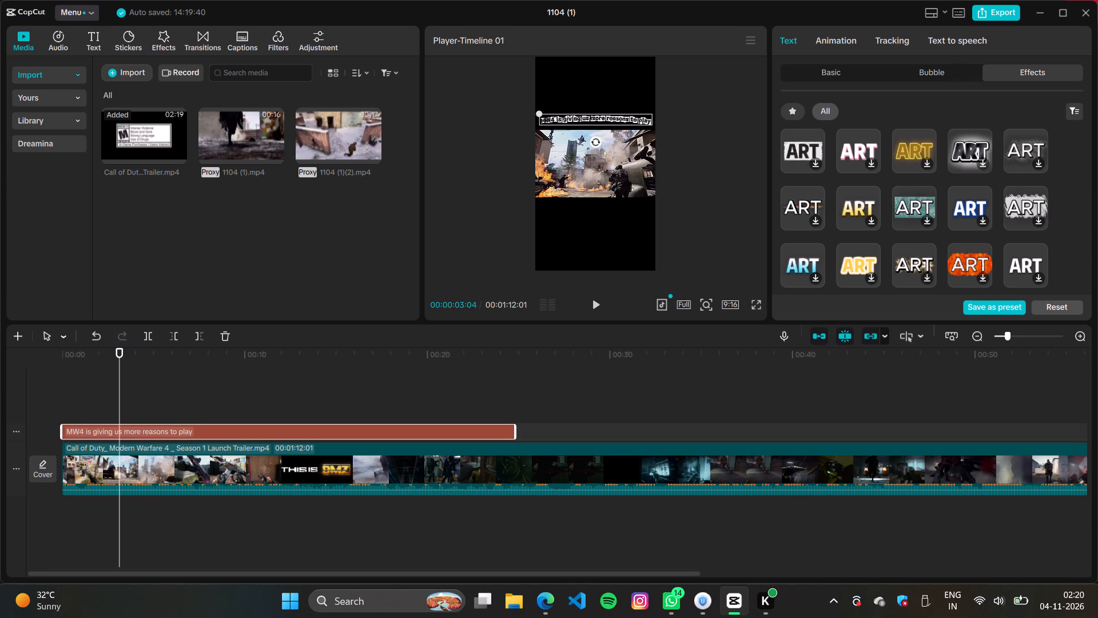
{"action": "scroll", "coordinate": [945, 204], "scroll_direction": "up", "scroll_amount": 13}
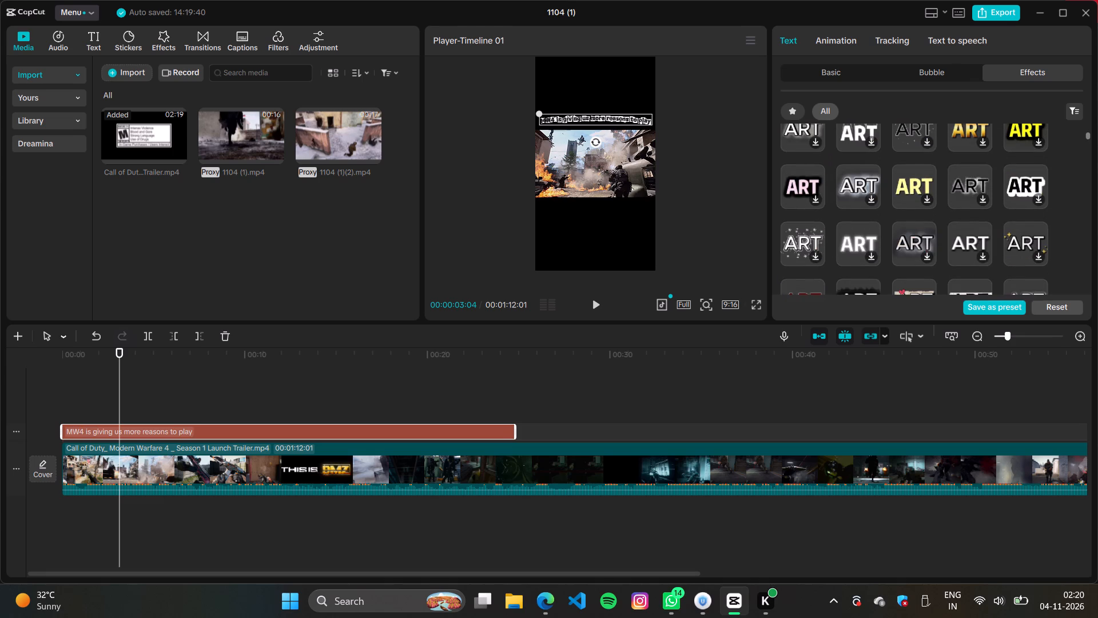
{"action": "scroll", "coordinate": [938, 204], "scroll_direction": "up", "scroll_amount": 10}
{"action": "scroll", "coordinate": [894, 220], "scroll_direction": "up", "scroll_amount": 3}
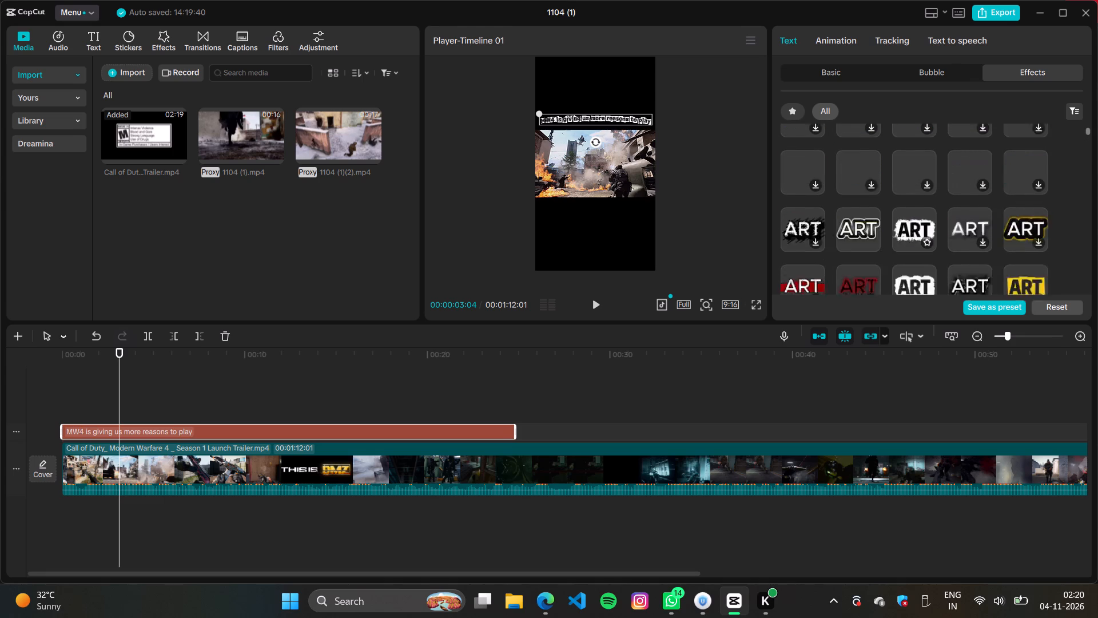
{"action": "scroll", "coordinate": [894, 220], "scroll_direction": "up", "scroll_amount": 14}
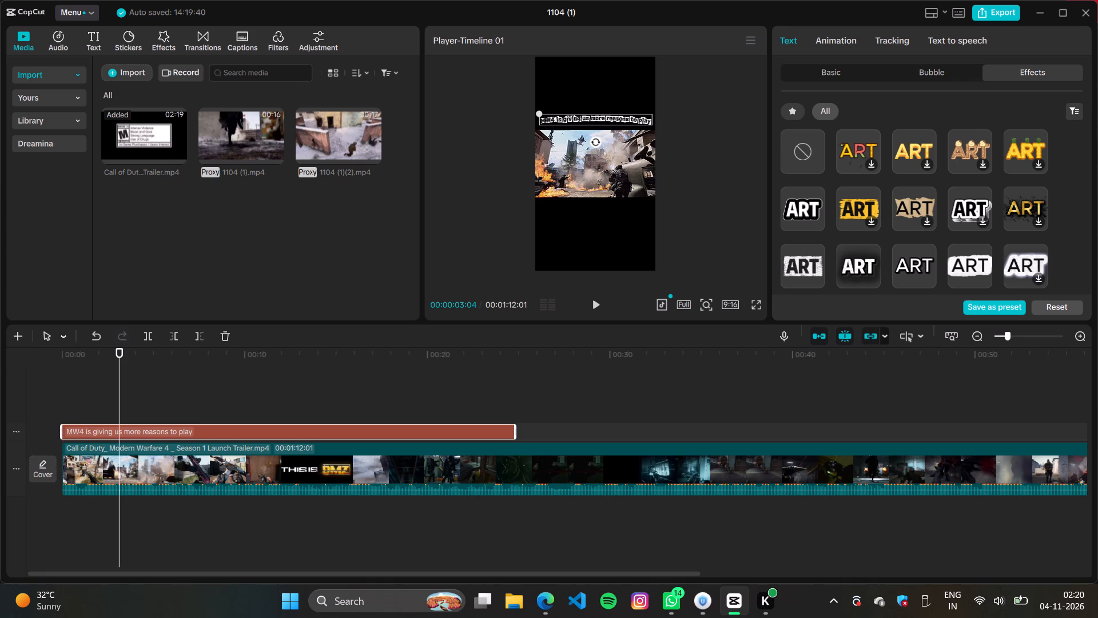
{"action": "scroll", "coordinate": [957, 224], "scroll_direction": "down", "scroll_amount": 1}
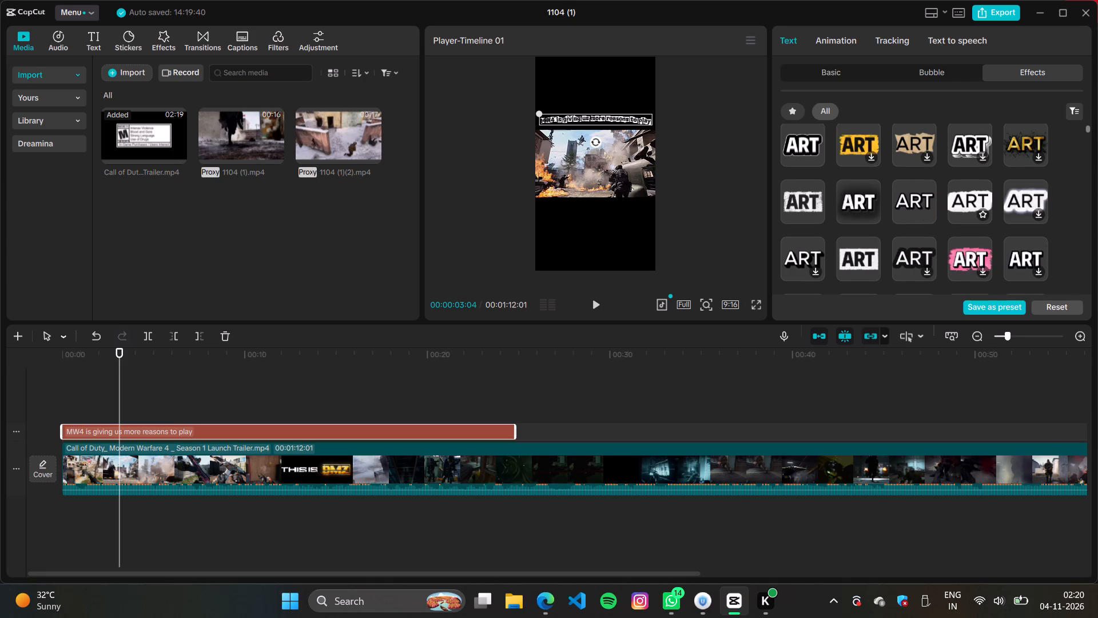
{"action": "left_click", "coordinate": [982, 187]}
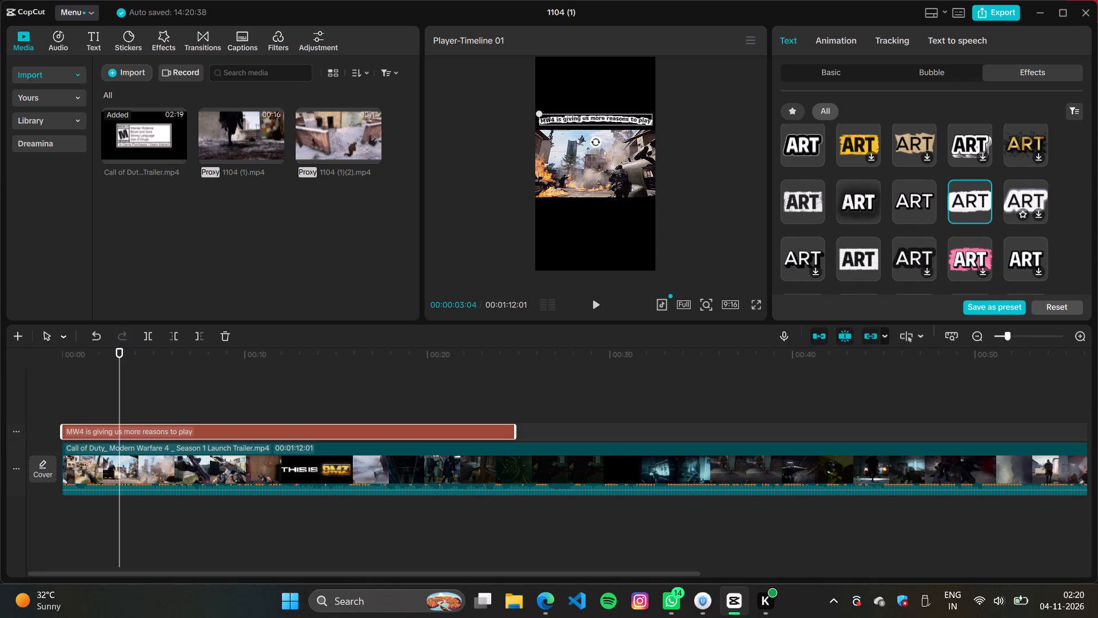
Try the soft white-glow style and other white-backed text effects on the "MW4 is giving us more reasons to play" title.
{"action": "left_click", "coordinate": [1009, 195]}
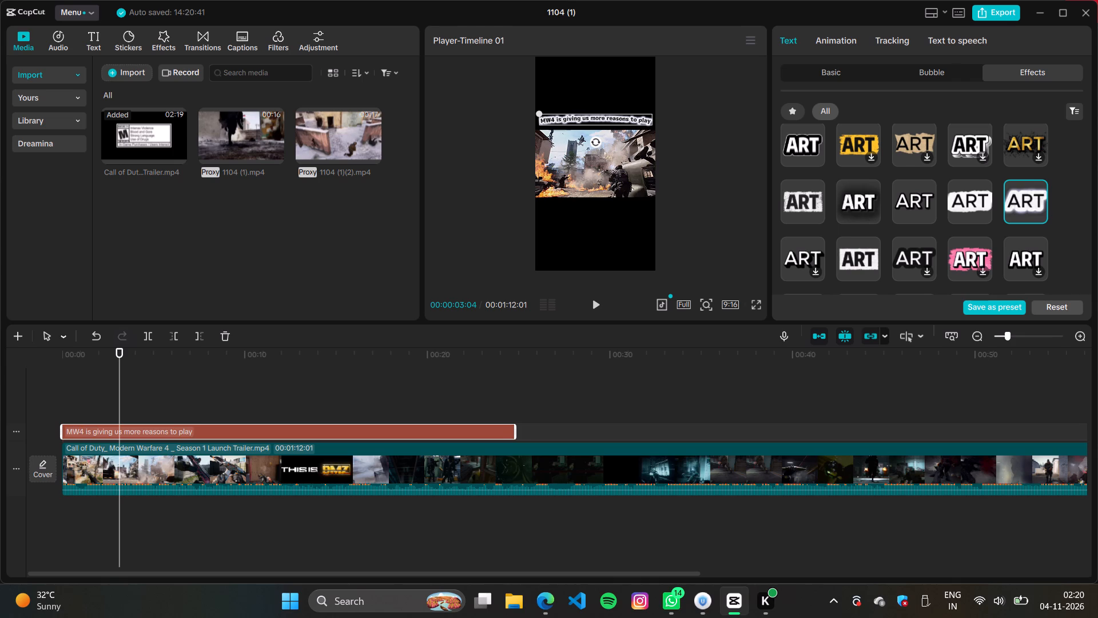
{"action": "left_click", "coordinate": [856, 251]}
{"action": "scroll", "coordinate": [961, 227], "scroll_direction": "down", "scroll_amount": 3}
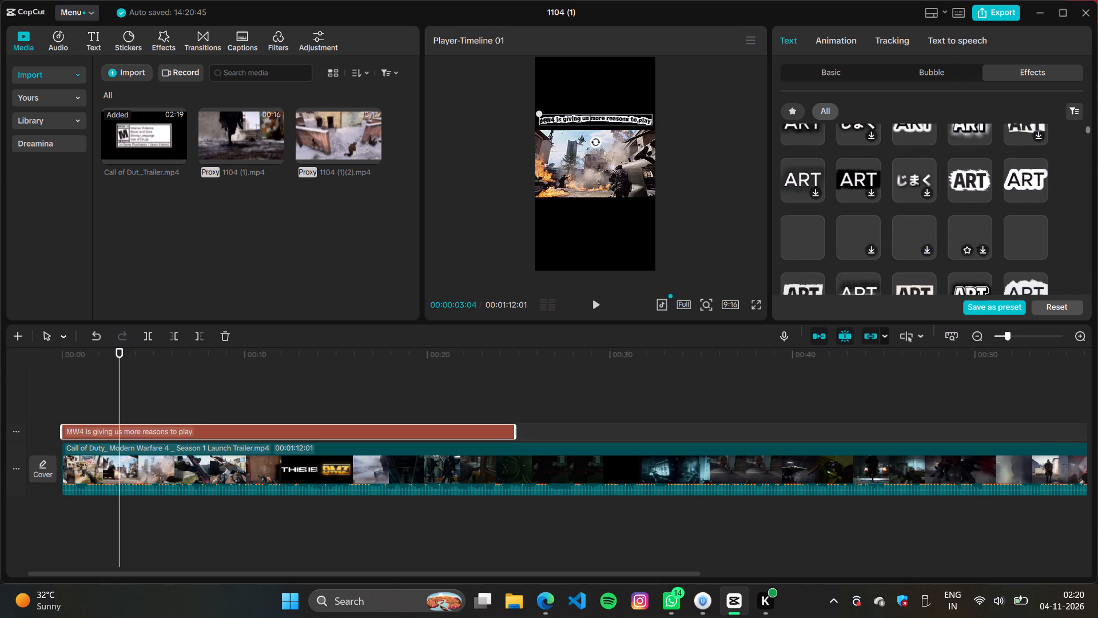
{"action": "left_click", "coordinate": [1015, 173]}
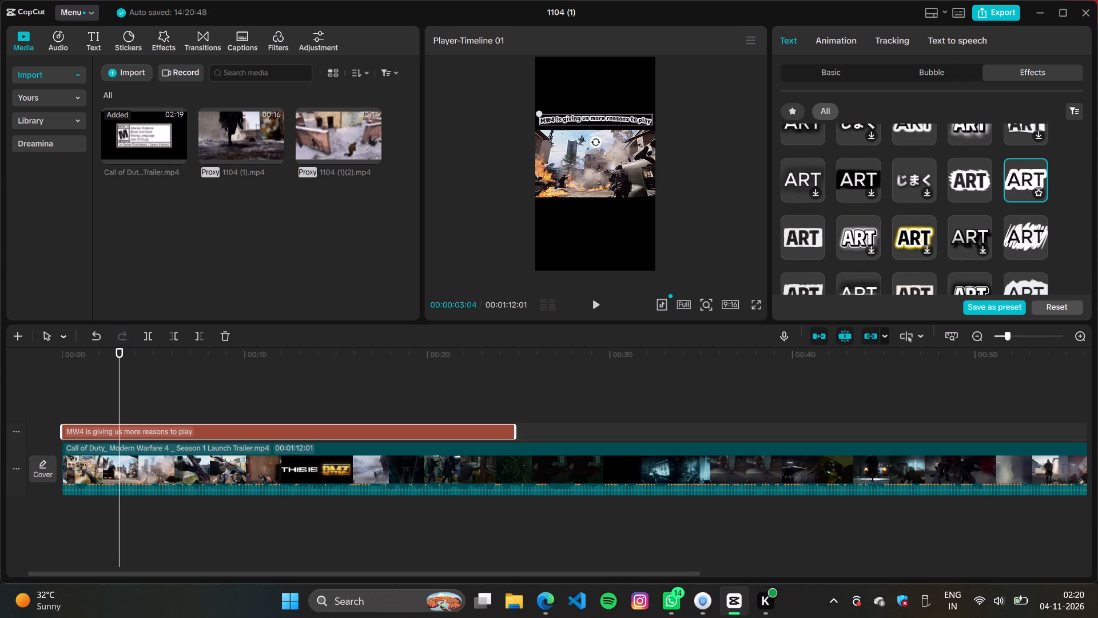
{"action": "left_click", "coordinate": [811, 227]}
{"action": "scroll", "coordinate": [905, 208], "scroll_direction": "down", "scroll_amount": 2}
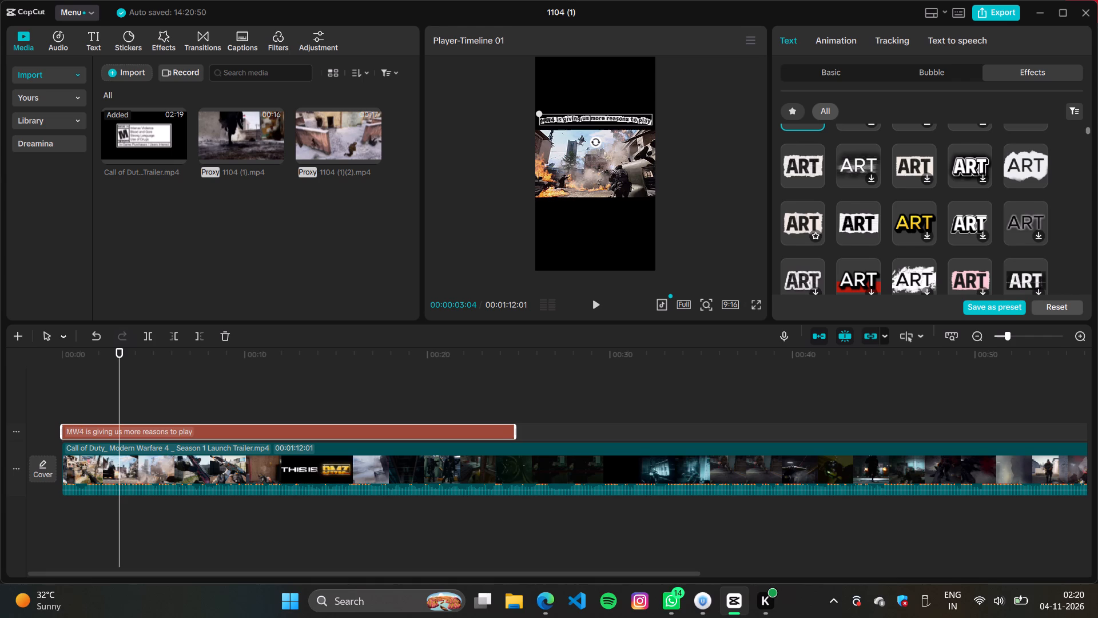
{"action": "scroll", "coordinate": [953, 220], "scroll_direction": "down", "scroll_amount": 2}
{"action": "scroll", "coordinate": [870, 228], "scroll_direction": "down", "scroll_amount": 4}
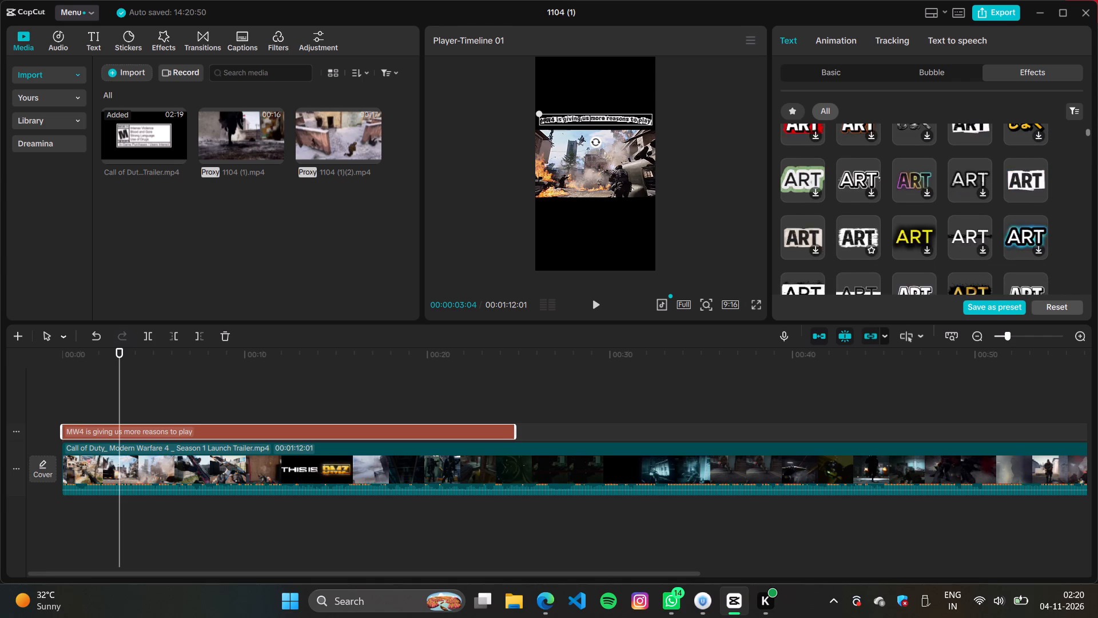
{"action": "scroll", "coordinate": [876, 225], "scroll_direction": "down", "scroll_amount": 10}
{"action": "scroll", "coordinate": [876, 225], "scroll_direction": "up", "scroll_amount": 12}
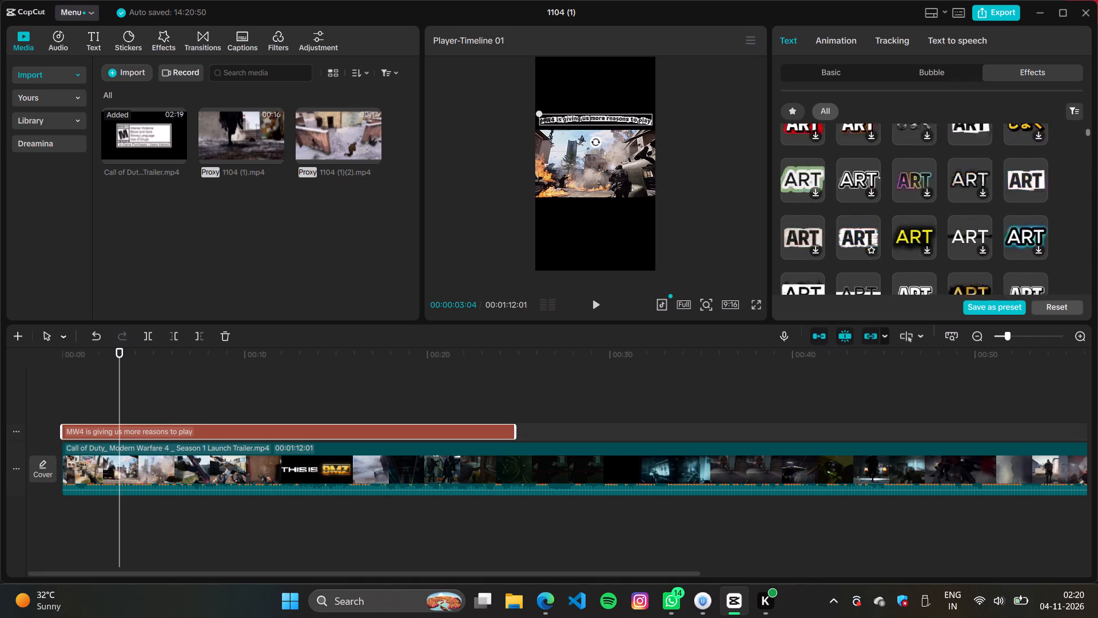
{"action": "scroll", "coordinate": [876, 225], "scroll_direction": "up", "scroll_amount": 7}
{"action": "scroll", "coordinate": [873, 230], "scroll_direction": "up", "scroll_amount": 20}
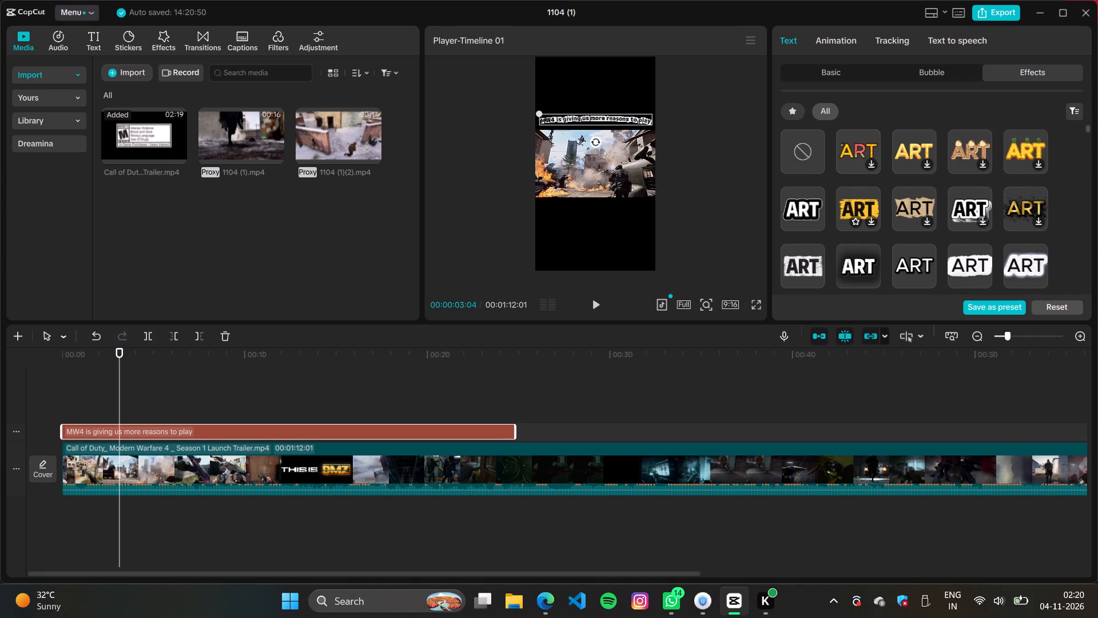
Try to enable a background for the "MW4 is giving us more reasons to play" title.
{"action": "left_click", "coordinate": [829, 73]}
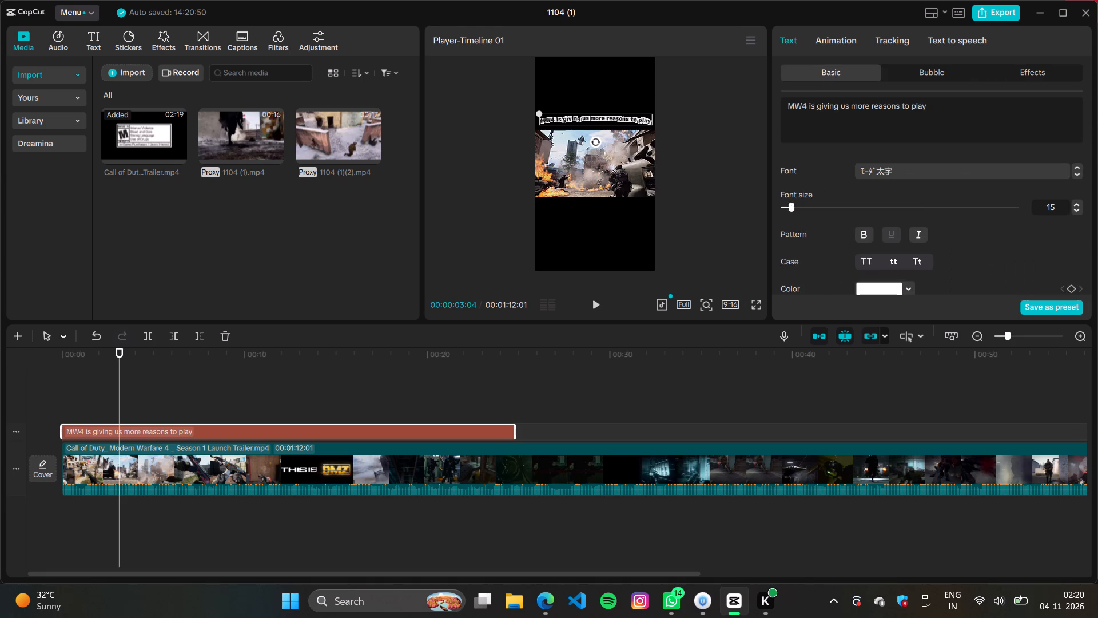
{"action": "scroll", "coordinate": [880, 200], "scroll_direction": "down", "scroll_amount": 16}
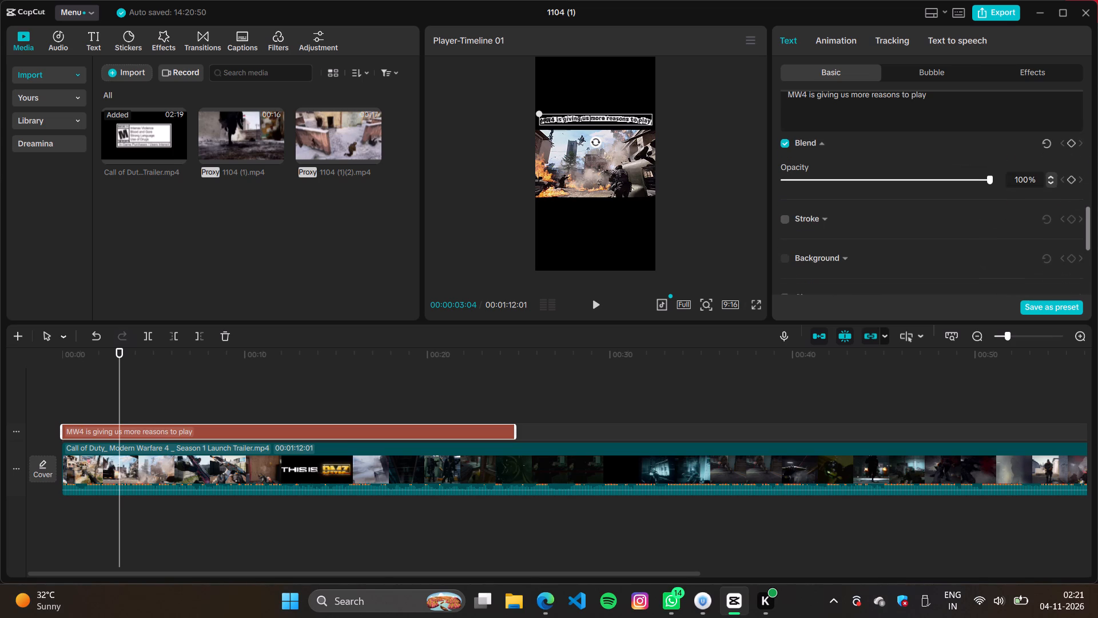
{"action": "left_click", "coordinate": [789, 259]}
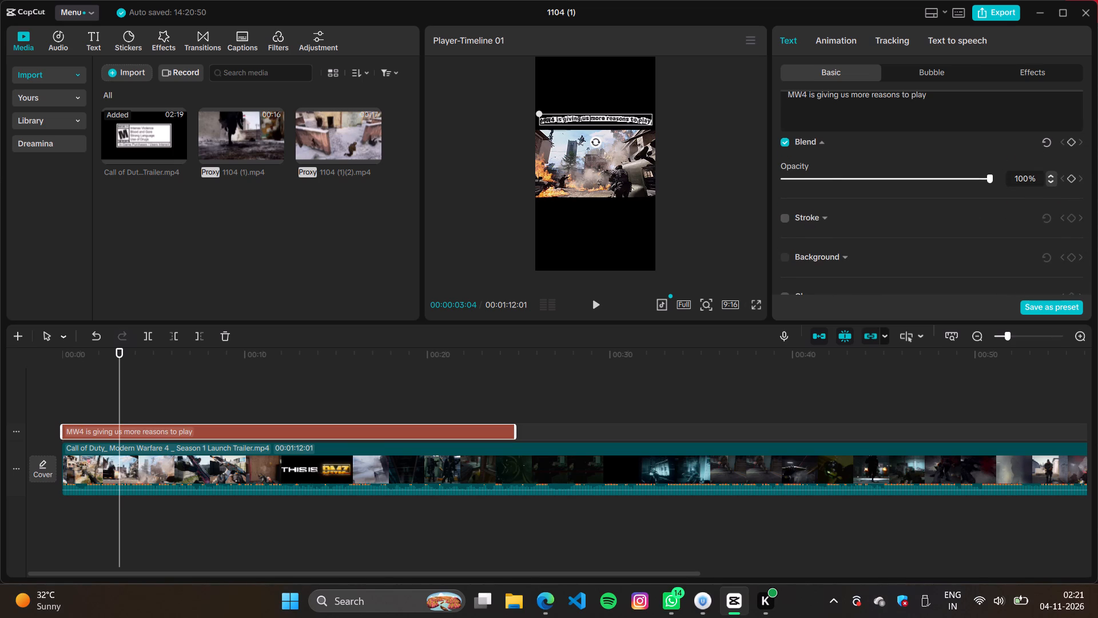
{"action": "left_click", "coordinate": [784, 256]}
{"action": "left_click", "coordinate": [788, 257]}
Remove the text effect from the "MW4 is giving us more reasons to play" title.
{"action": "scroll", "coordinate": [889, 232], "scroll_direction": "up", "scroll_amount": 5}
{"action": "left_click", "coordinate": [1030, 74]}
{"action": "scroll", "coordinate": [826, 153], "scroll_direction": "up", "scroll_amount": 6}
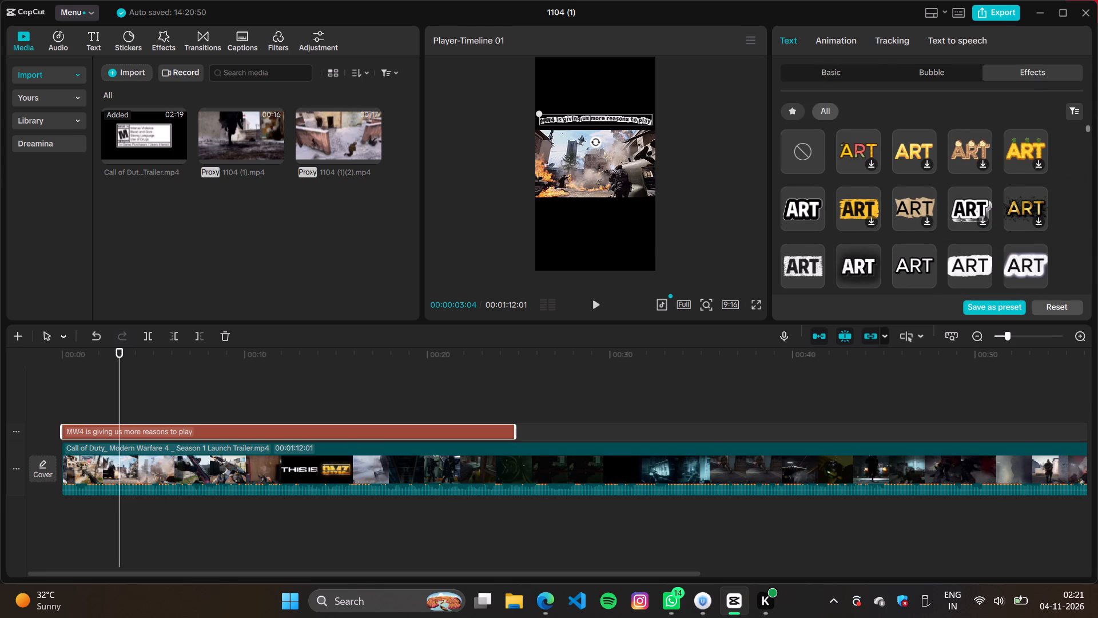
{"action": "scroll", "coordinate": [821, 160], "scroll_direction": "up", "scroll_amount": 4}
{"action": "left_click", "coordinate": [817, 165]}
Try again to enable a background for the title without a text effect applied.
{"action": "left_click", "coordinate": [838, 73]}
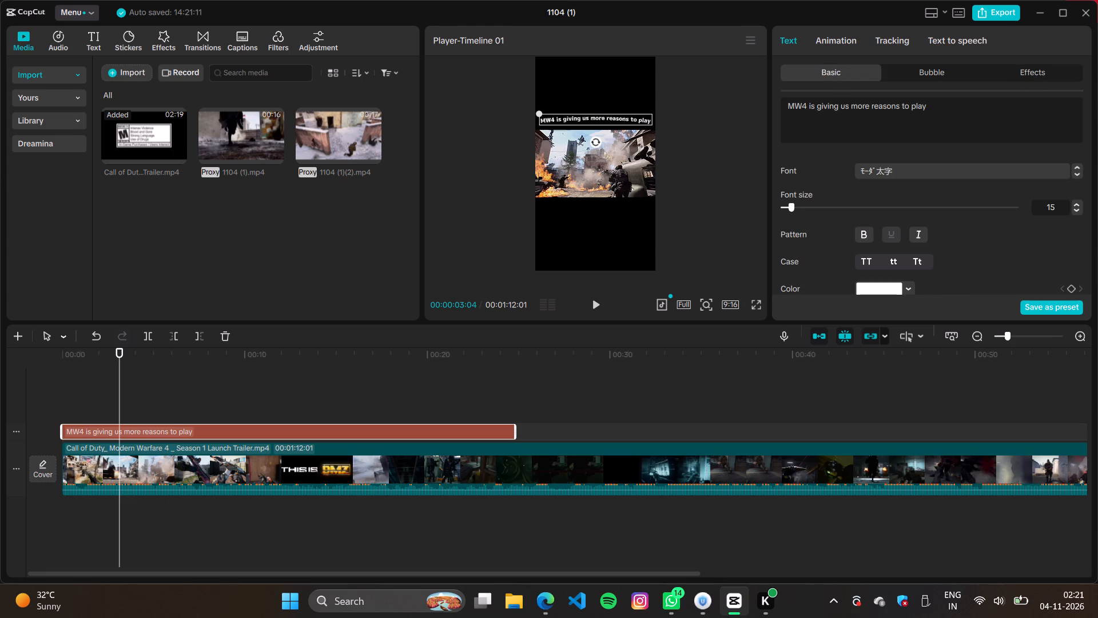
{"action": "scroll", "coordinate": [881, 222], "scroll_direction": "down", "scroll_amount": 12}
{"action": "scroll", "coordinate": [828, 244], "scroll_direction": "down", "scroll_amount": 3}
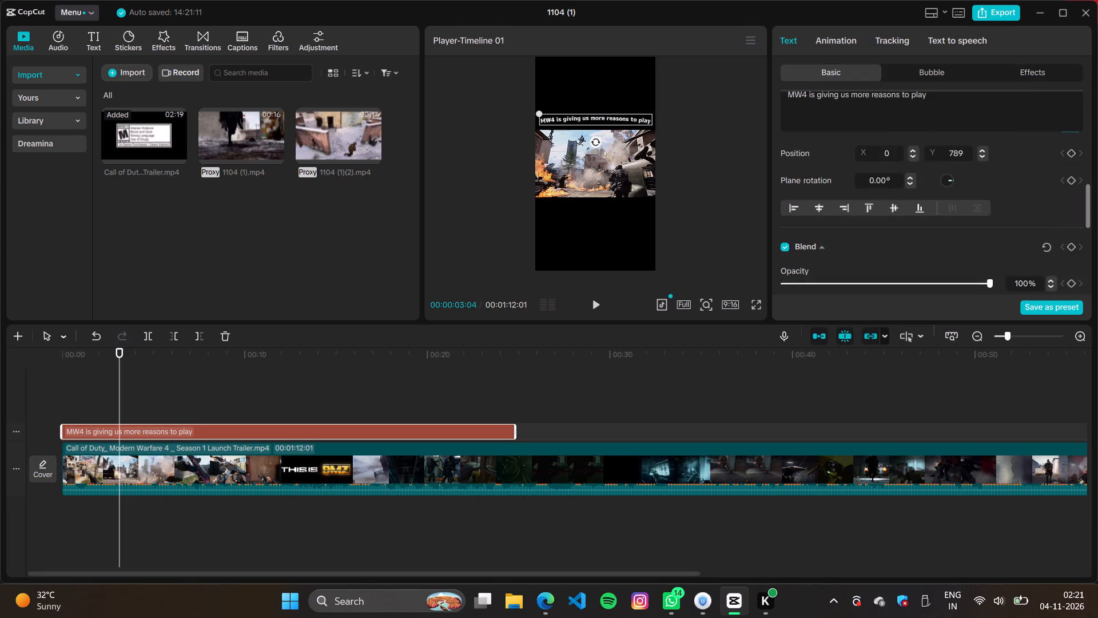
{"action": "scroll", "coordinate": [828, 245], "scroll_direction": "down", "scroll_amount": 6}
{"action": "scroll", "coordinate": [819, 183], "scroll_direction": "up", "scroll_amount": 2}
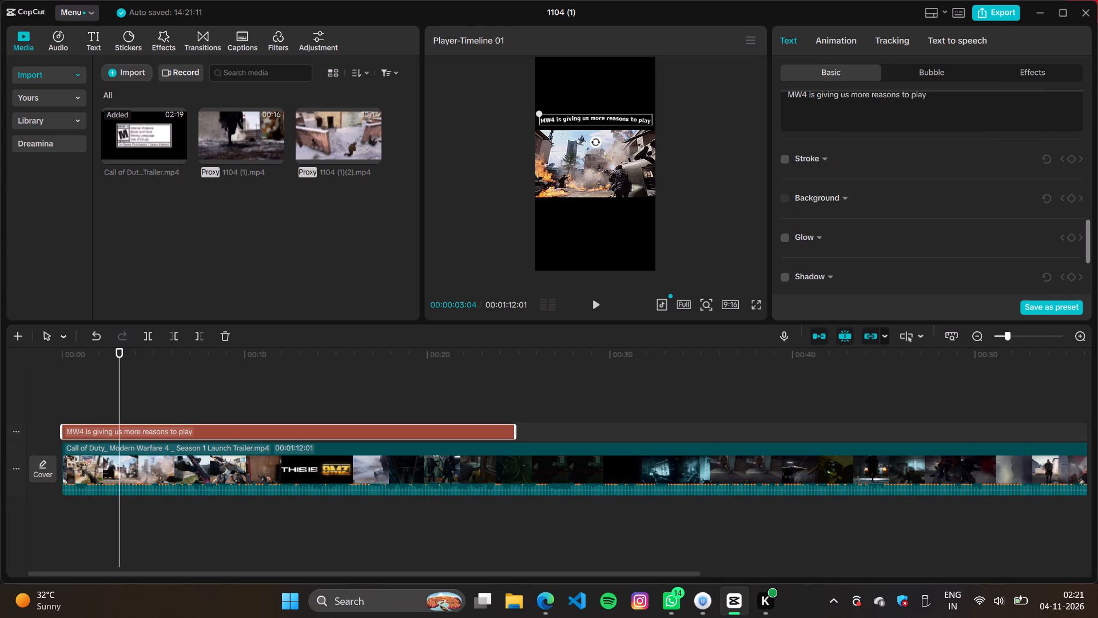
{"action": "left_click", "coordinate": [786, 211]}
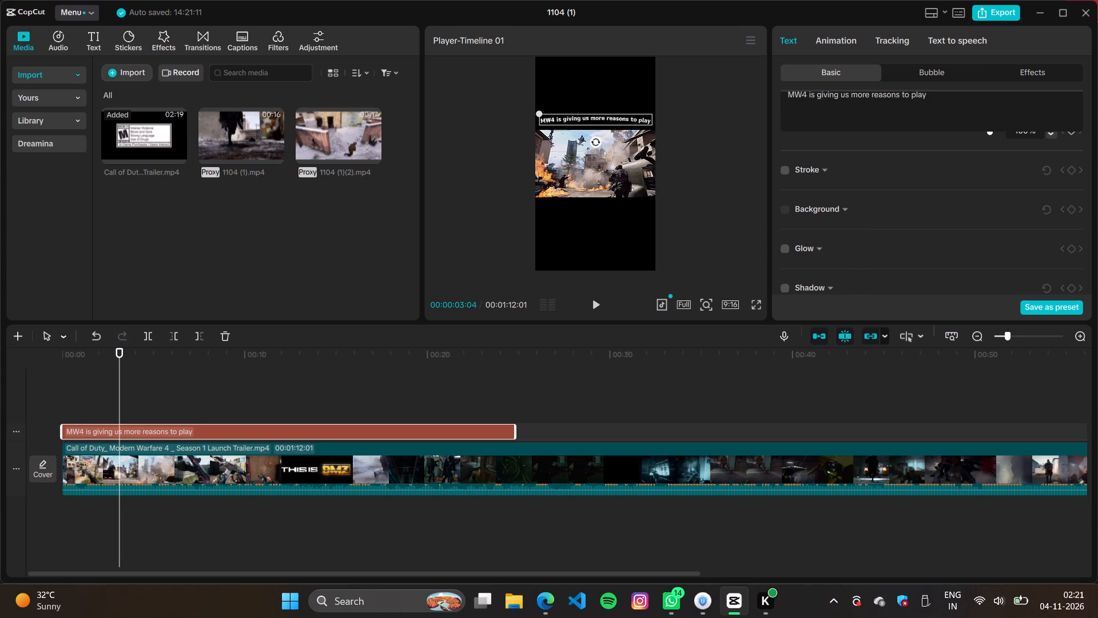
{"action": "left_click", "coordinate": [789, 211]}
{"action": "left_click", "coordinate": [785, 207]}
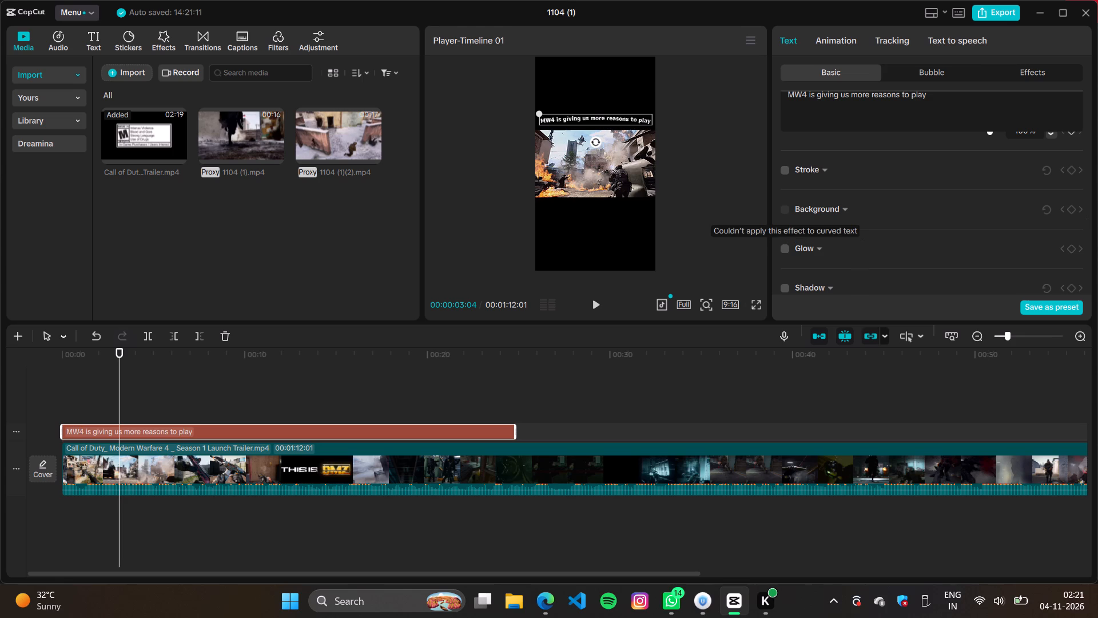
Turn off the Curve setting of the "MW4 is giving us more reasons to play" title.
{"action": "scroll", "coordinate": [822, 216], "scroll_direction": "down", "scroll_amount": 6}
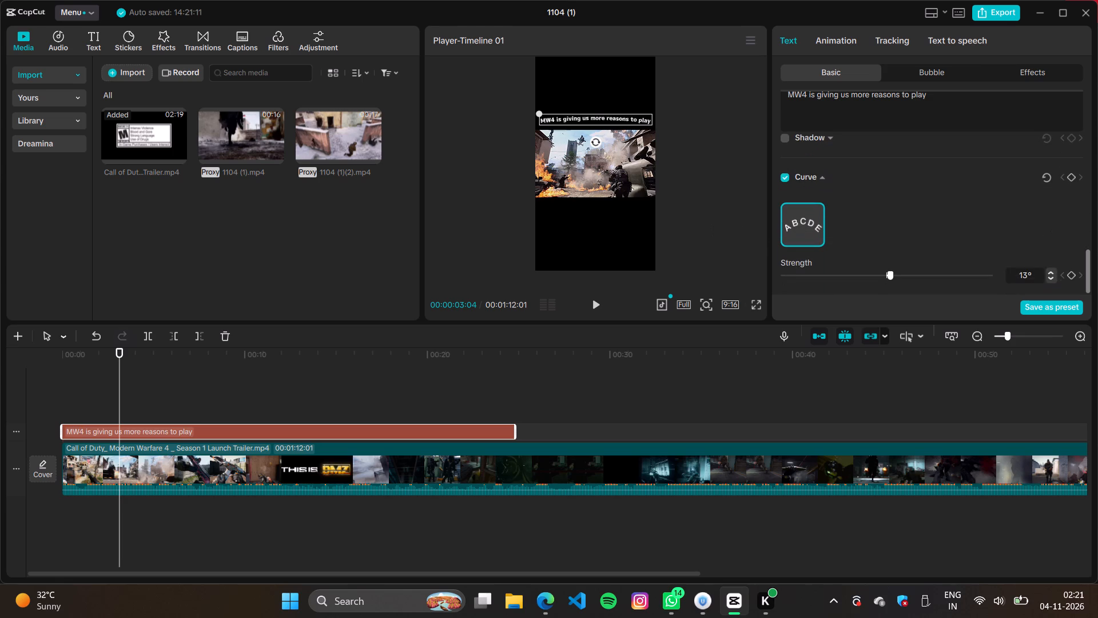
{"action": "scroll", "coordinate": [806, 257], "scroll_direction": "down", "scroll_amount": 1}
{"action": "left_click", "coordinate": [785, 175]}
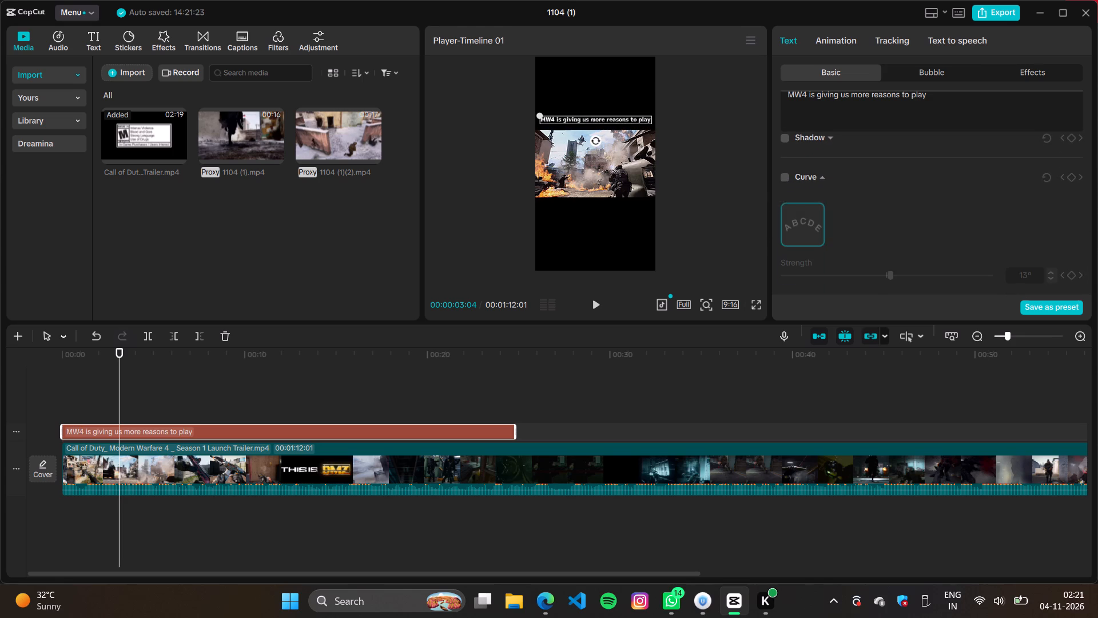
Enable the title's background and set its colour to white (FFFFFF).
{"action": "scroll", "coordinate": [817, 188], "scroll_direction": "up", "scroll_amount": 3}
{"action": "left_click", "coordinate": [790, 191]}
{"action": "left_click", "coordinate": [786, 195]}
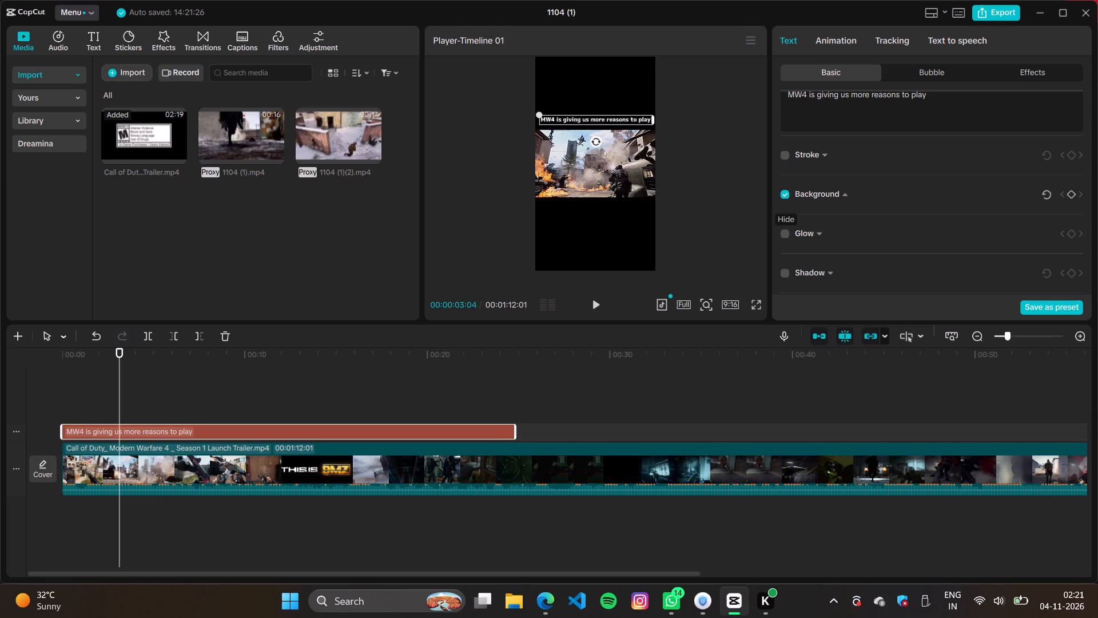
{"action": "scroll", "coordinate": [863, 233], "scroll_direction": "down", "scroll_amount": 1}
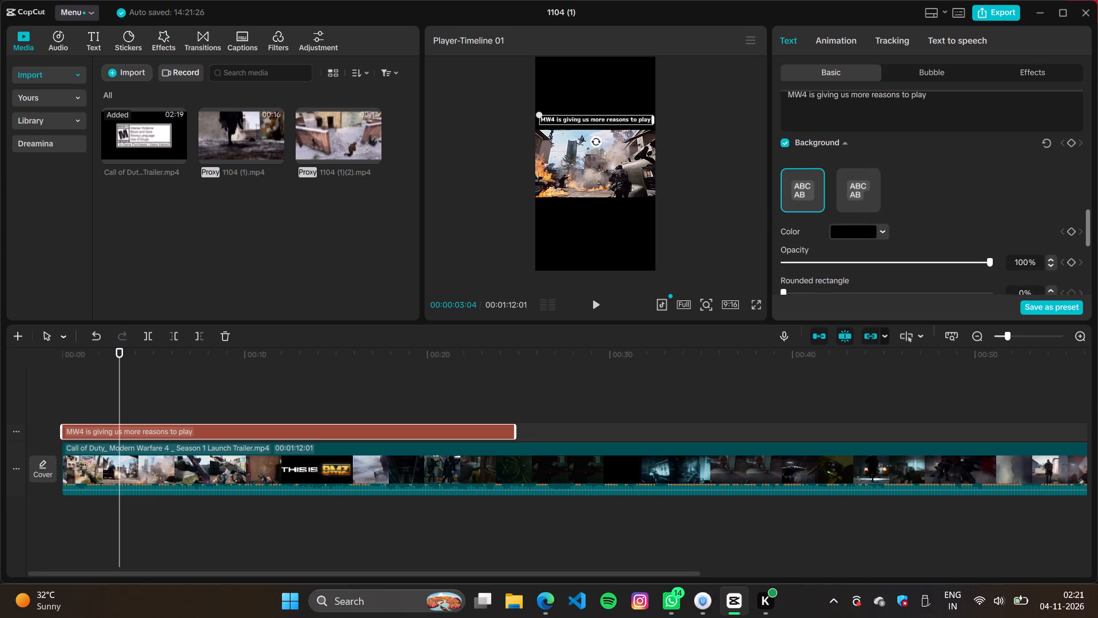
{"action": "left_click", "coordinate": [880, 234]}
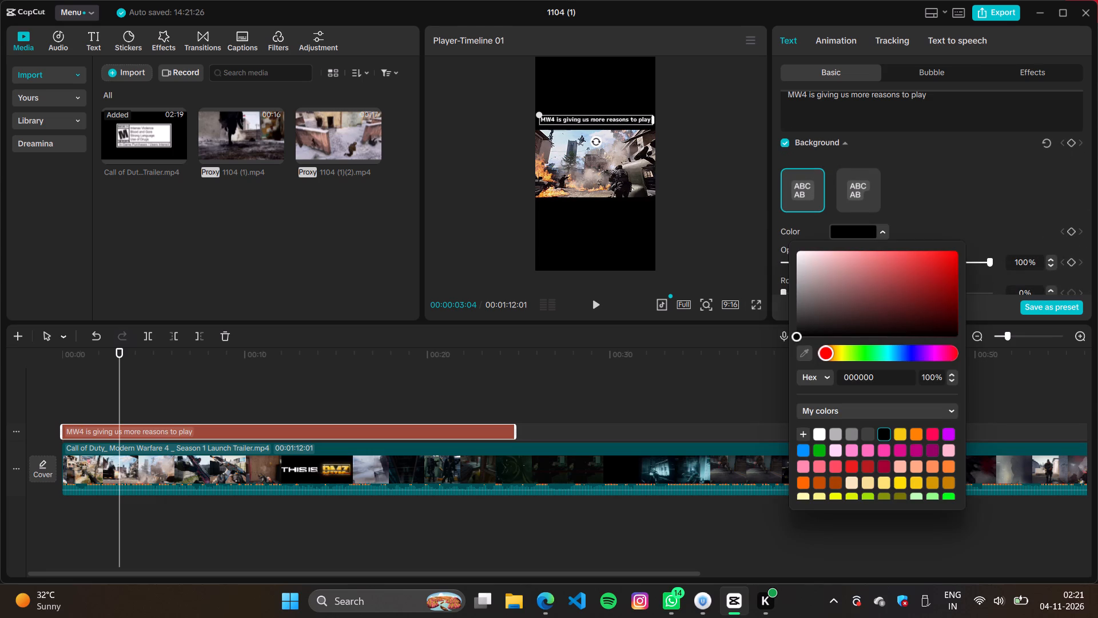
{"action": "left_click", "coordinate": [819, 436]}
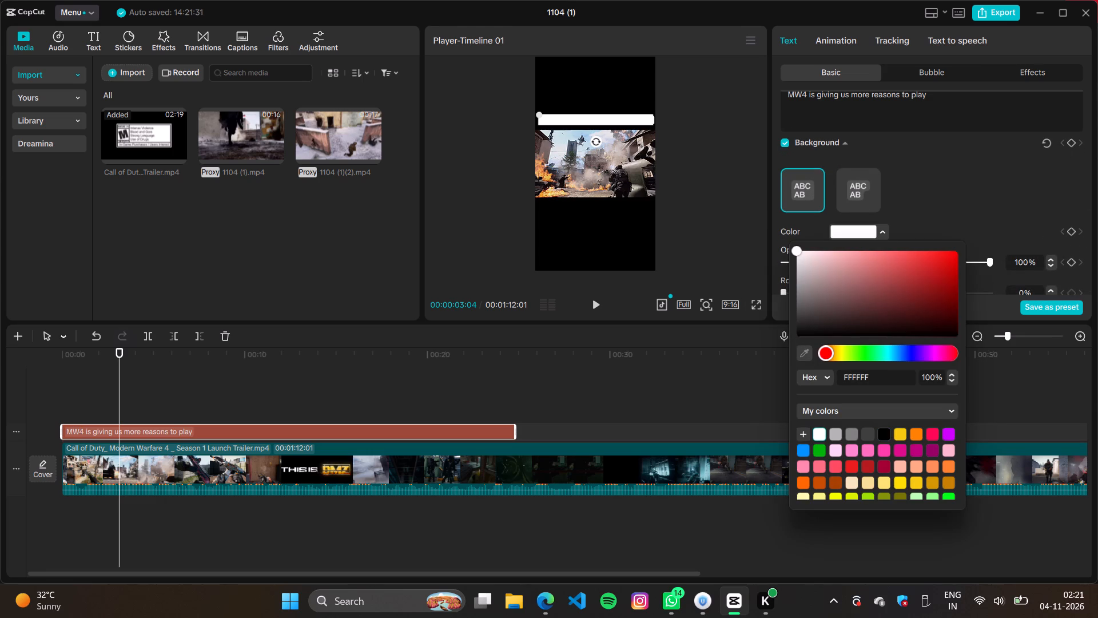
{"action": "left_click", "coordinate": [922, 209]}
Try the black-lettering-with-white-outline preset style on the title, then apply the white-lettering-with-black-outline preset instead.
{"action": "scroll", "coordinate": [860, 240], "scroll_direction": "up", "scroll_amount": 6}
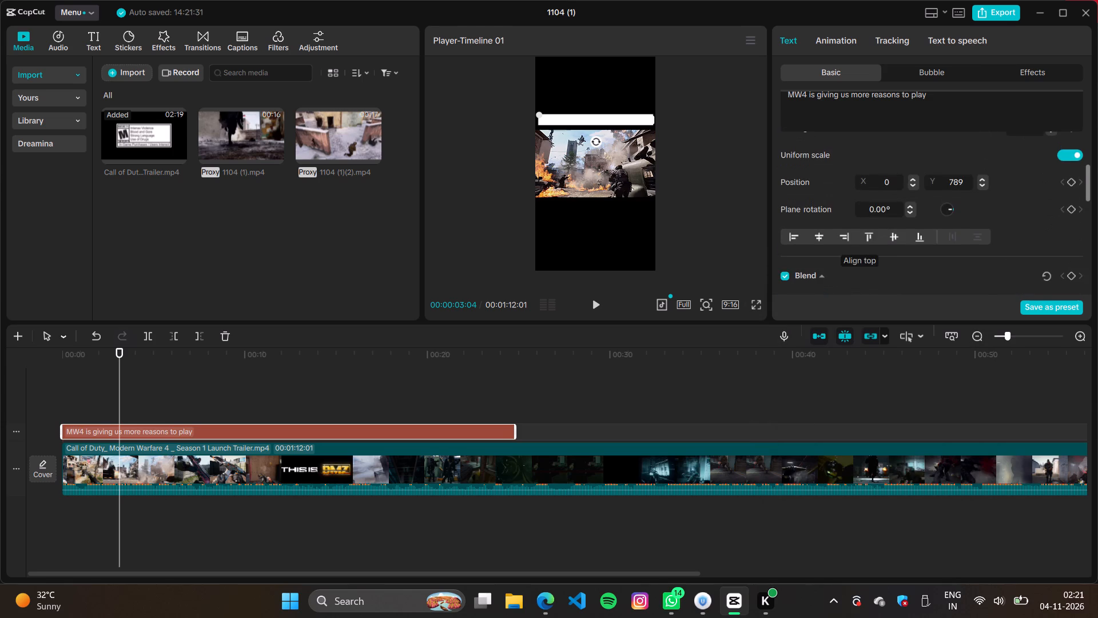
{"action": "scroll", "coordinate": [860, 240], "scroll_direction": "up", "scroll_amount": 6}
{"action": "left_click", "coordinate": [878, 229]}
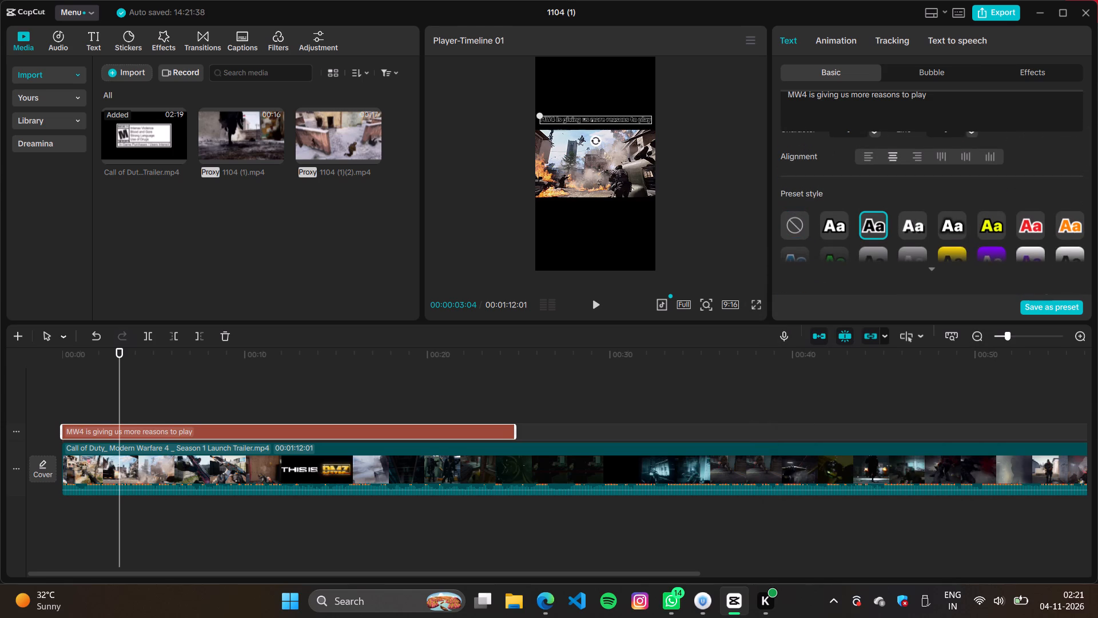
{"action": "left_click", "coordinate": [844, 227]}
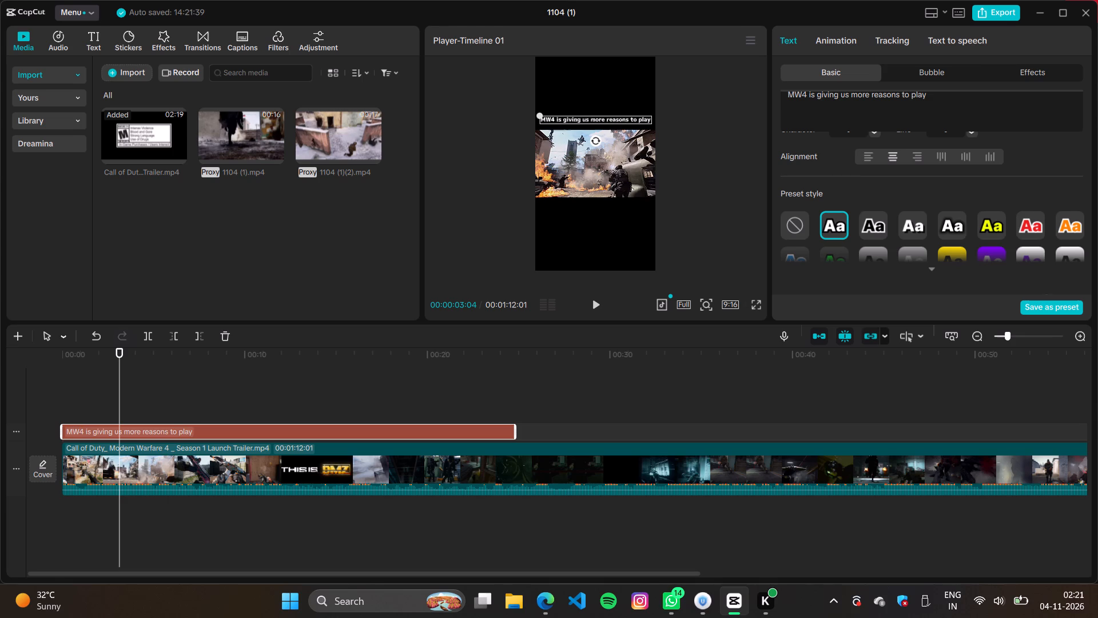
Try the white brush-background text effect on the straight title, then apply the black-lettering effect with a soft white glow.
{"action": "left_click", "coordinate": [1036, 76]}
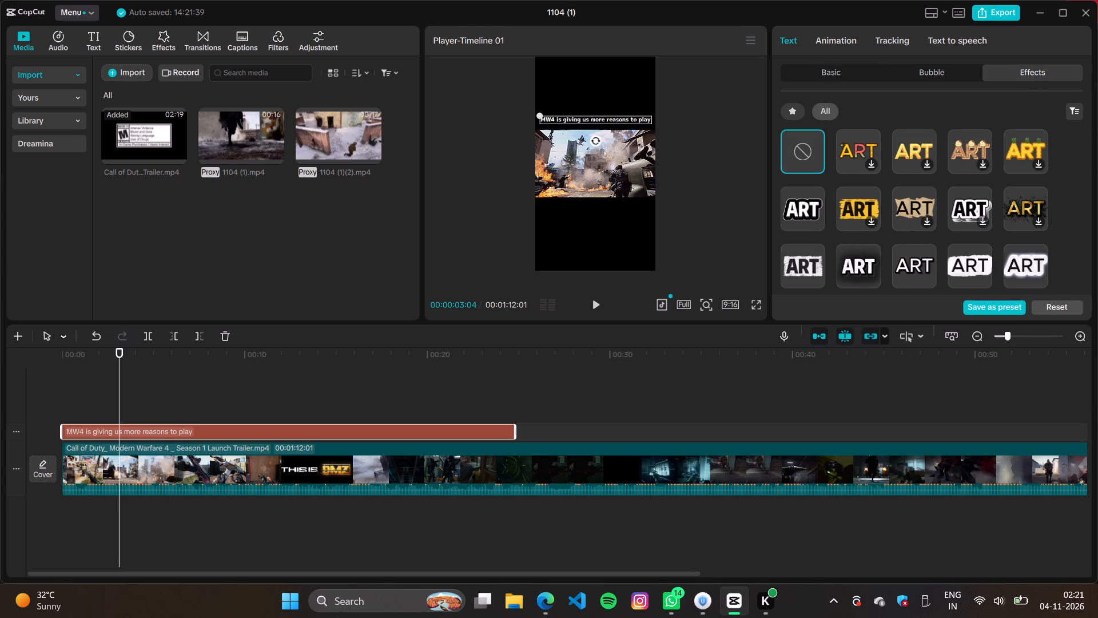
{"action": "left_click", "coordinate": [973, 252]}
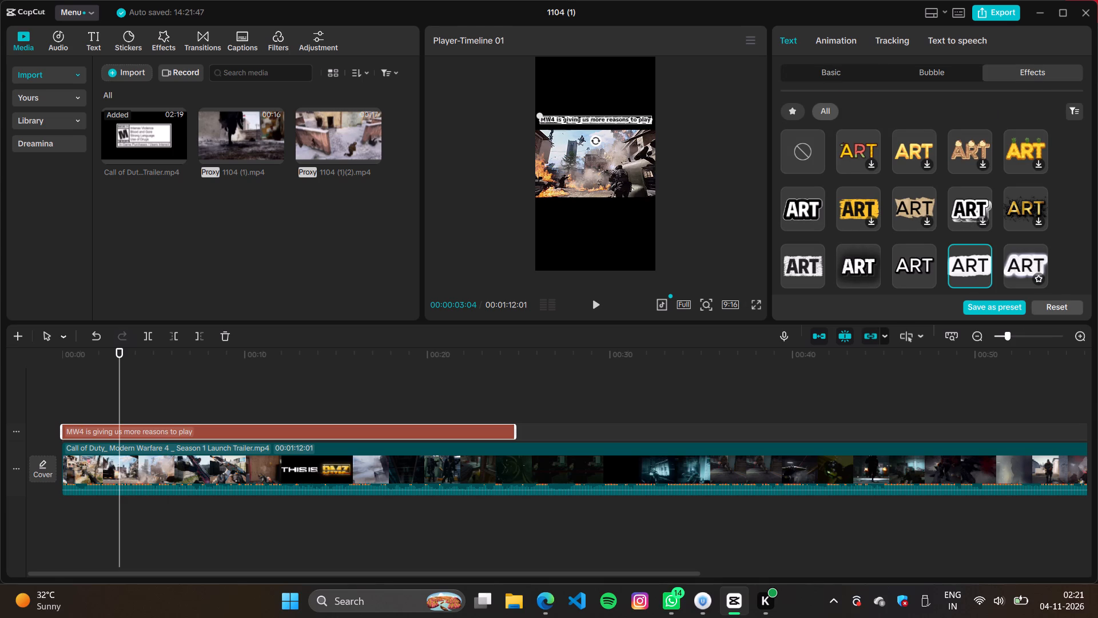
{"action": "left_click", "coordinate": [1017, 256]}
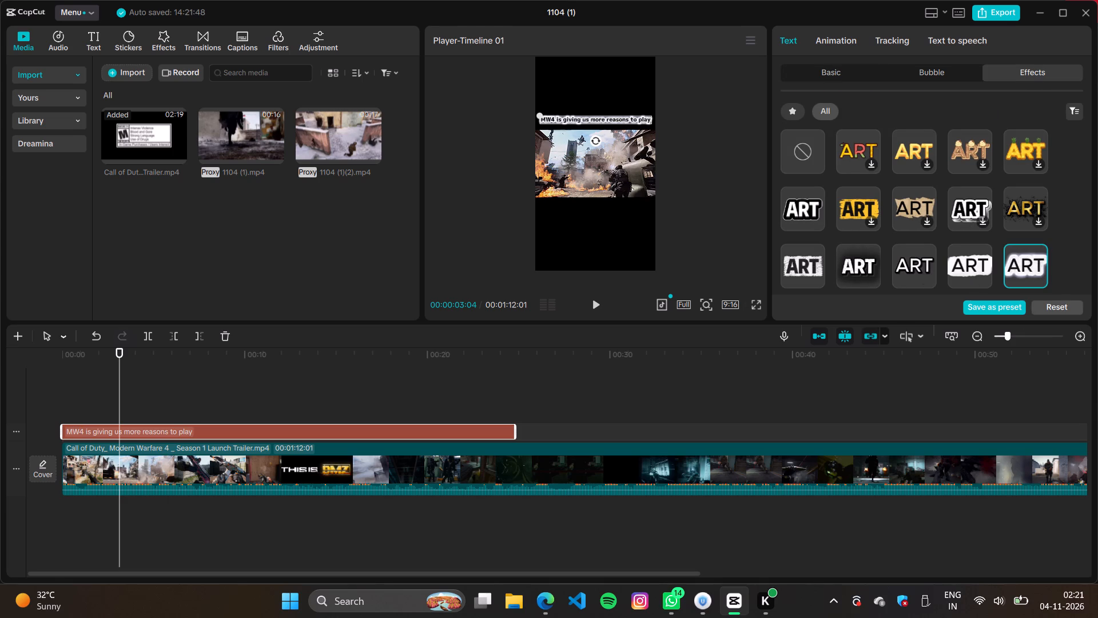
{"action": "left_click", "coordinate": [725, 255]}
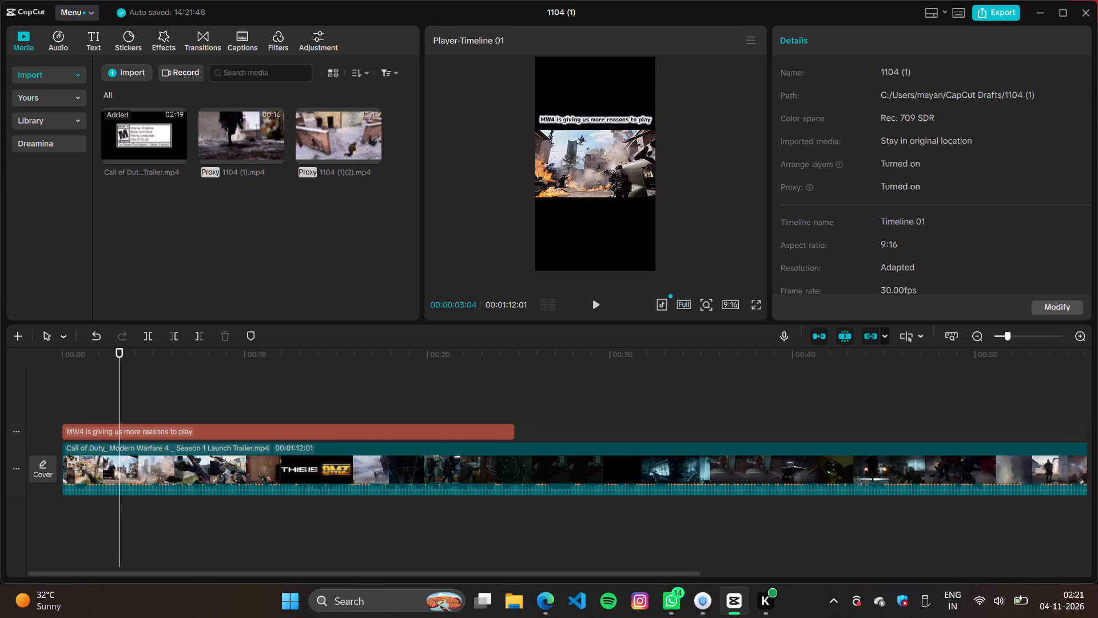
Shorten the "MW4 is giving us more reasons to play" title from its end to about 17 seconds.
{"action": "left_click", "coordinate": [509, 399]}
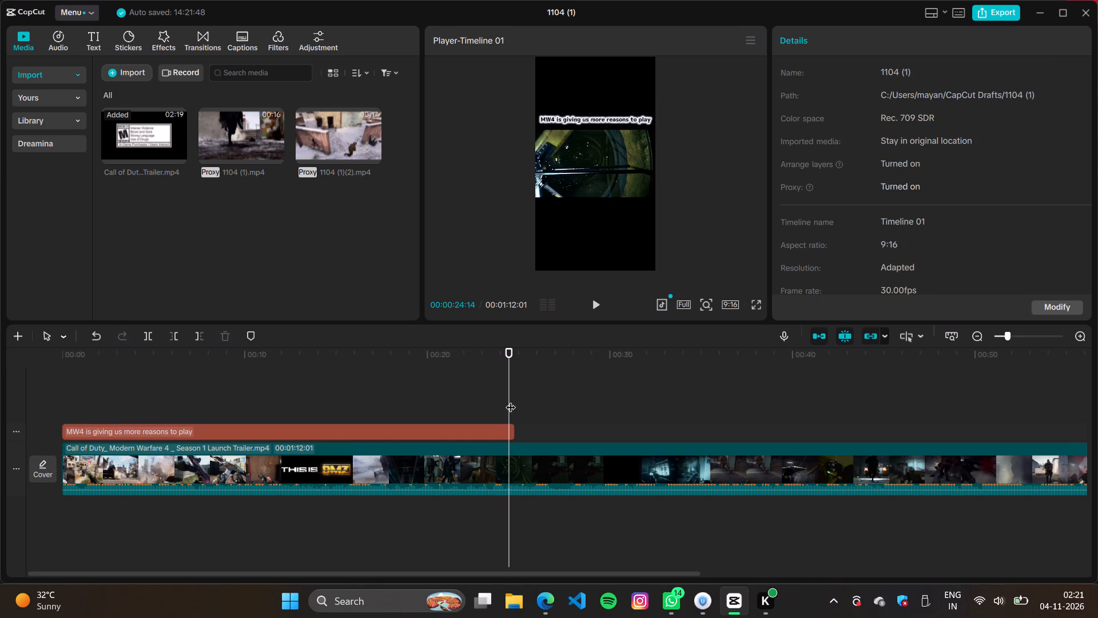
{"action": "left_click", "coordinate": [511, 400]}
{"action": "left_click", "coordinate": [508, 428]}
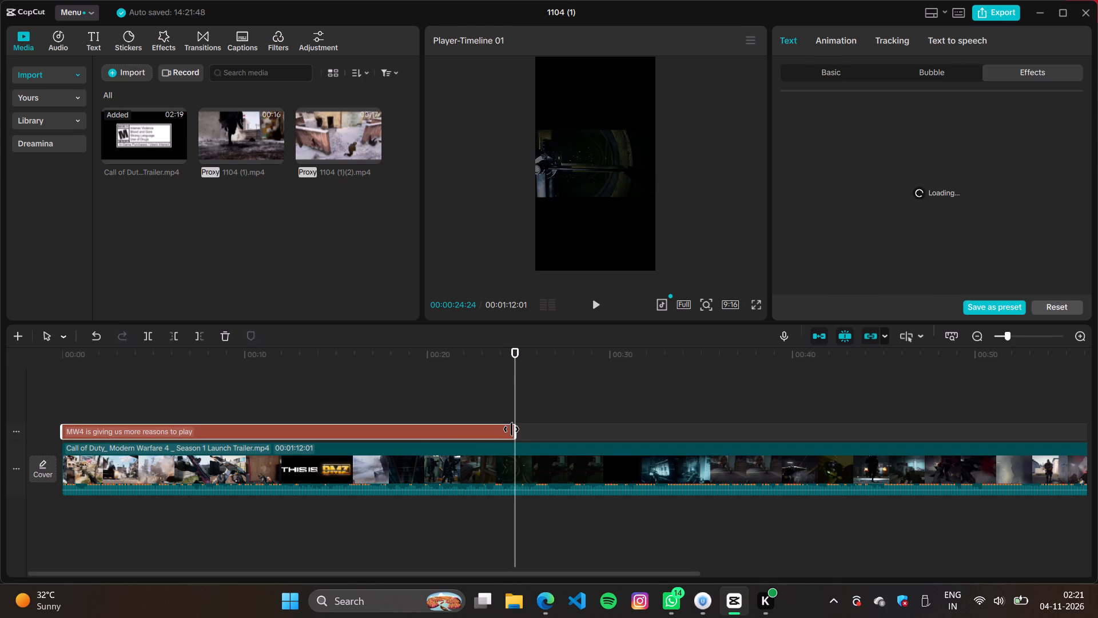
{"action": "left_click_drag", "start_coordinate": [512, 430], "coordinate": [372, 449]}
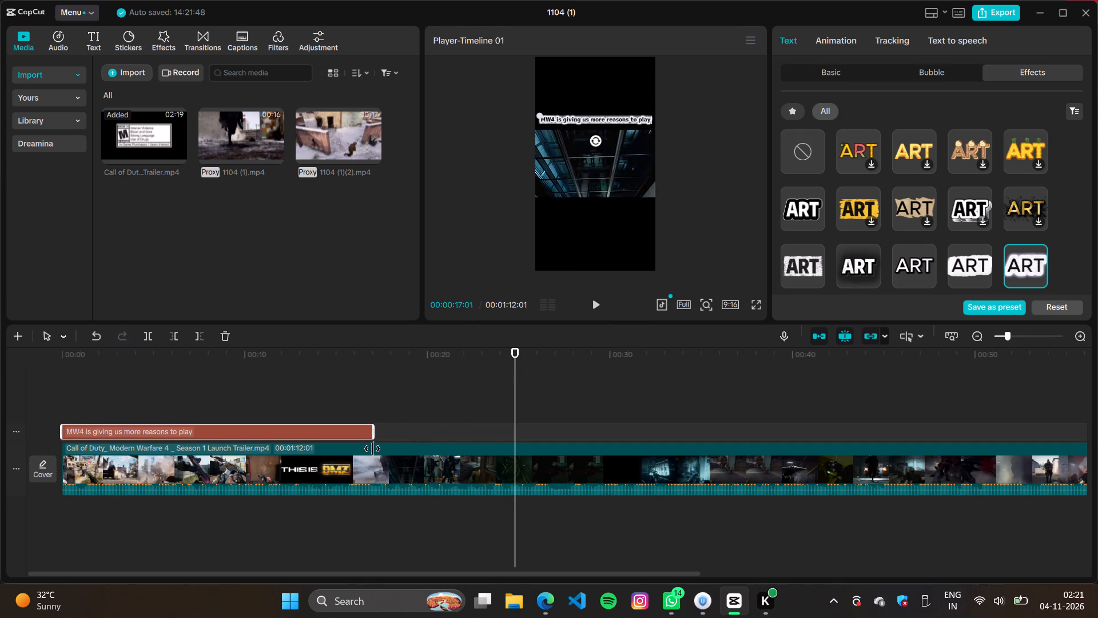
{"action": "left_click_drag", "start_coordinate": [372, 449], "coordinate": [376, 447]}
Split the trailer clip at the title's end, 00:00:17:10, and delete the remainder after it.
{"action": "left_click", "coordinate": [375, 478]}
{"action": "left_click", "coordinate": [374, 401]}
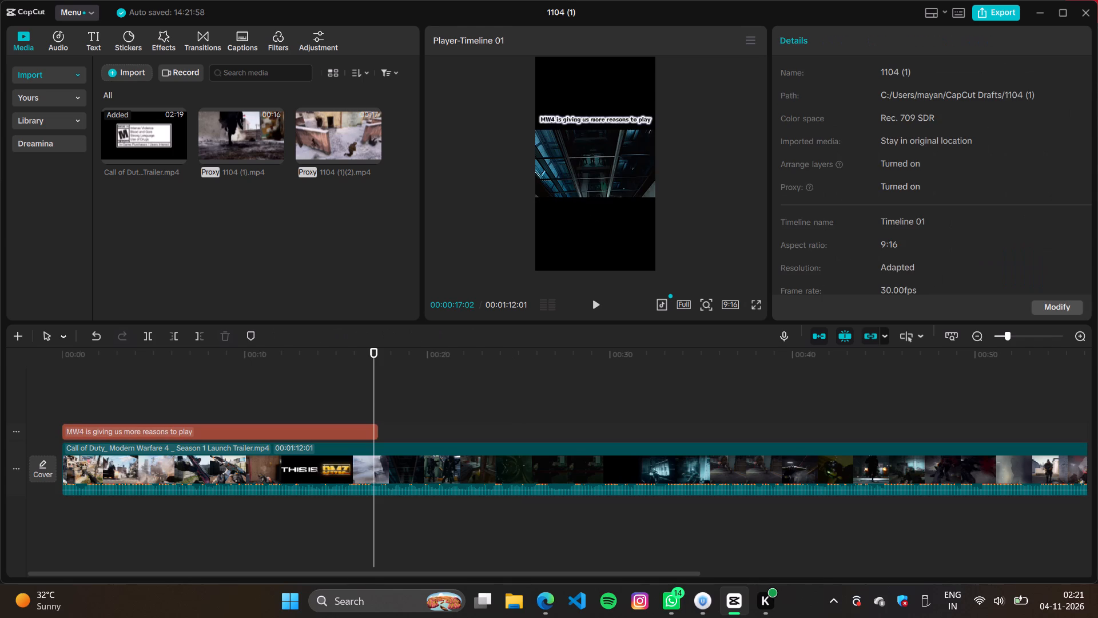
{"action": "left_click", "coordinate": [376, 401]}
{"action": "left_click", "coordinate": [385, 470]}
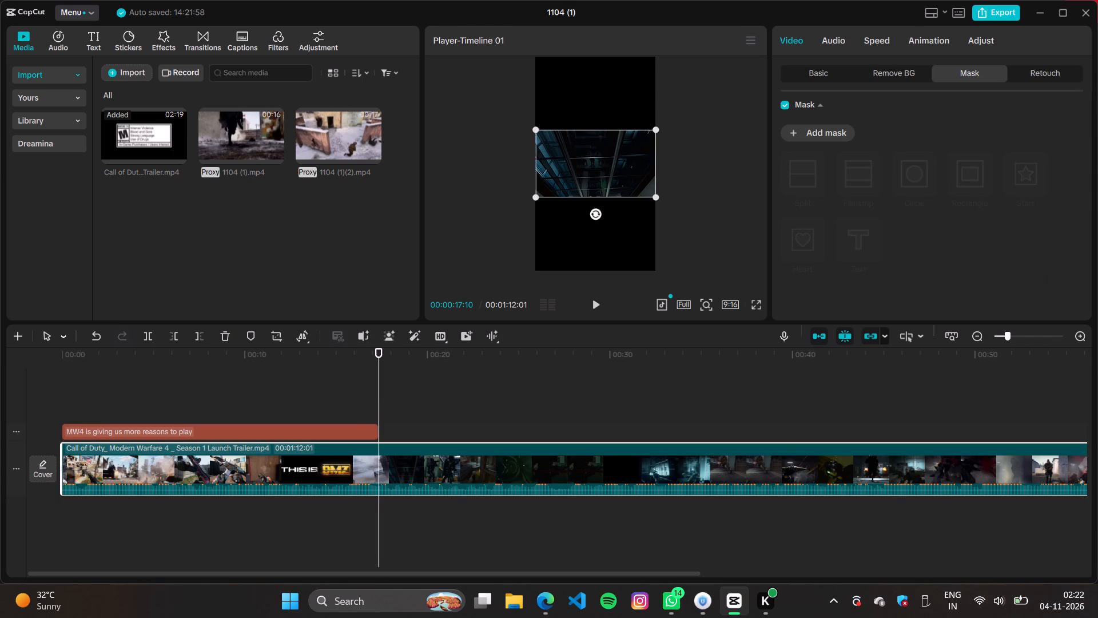
{"action": "key", "text": "ctrl+b"}
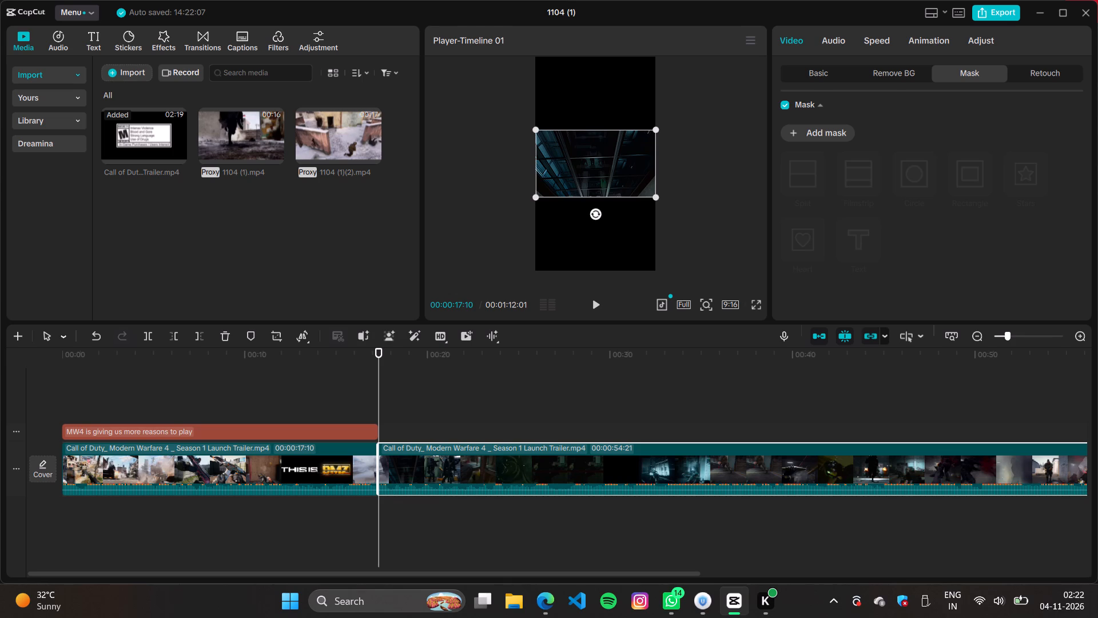
{"action": "key", "text": "BackSpace"}
Set the timeline's aspect ratio to Original.
{"action": "left_click", "coordinate": [95, 461]}
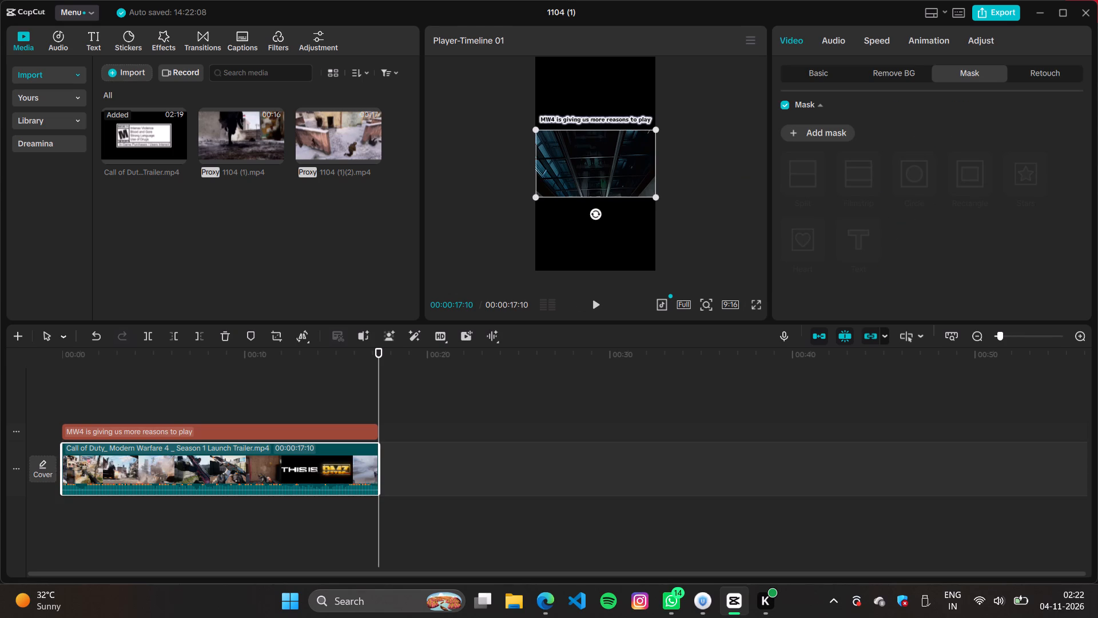
{"action": "left_click", "coordinate": [733, 305]}
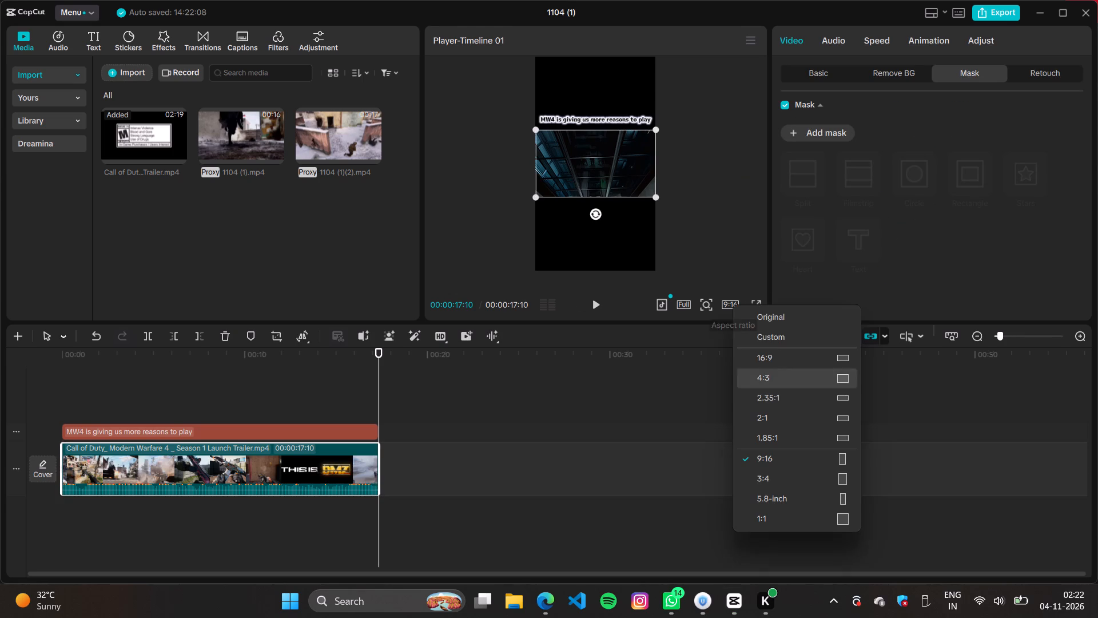
{"action": "left_click", "coordinate": [784, 322]}
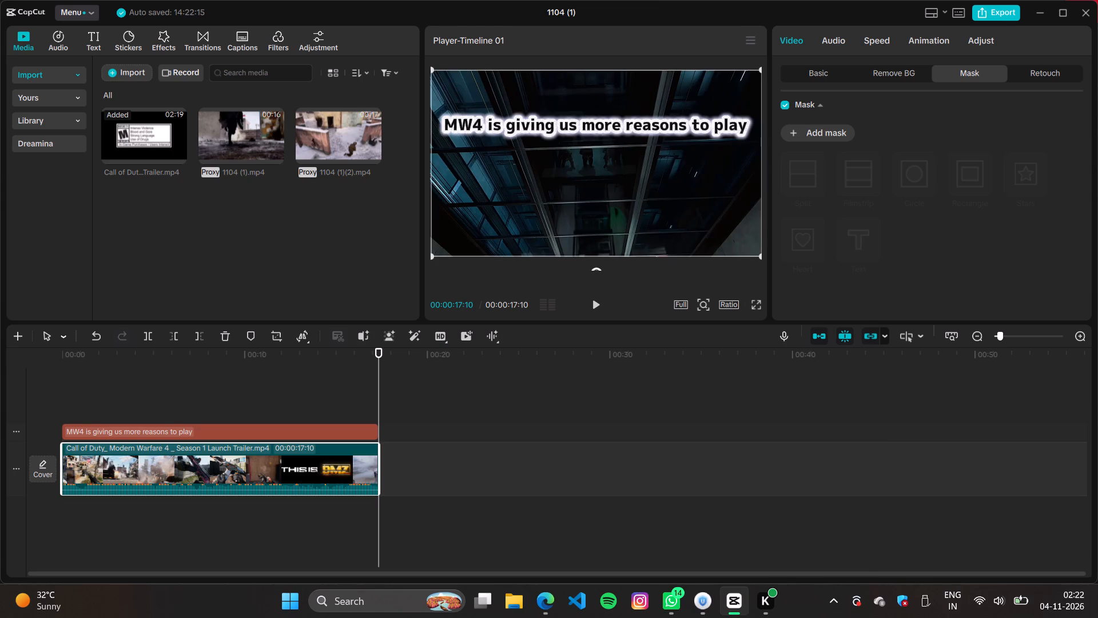
Copy the "MW4 is giving us more reasons to play" title and delete it from the timeline.
{"action": "left_click", "coordinate": [350, 430]}
{"action": "key", "text": "ctrl+c"}
{"action": "key", "text": "BackSpace"}
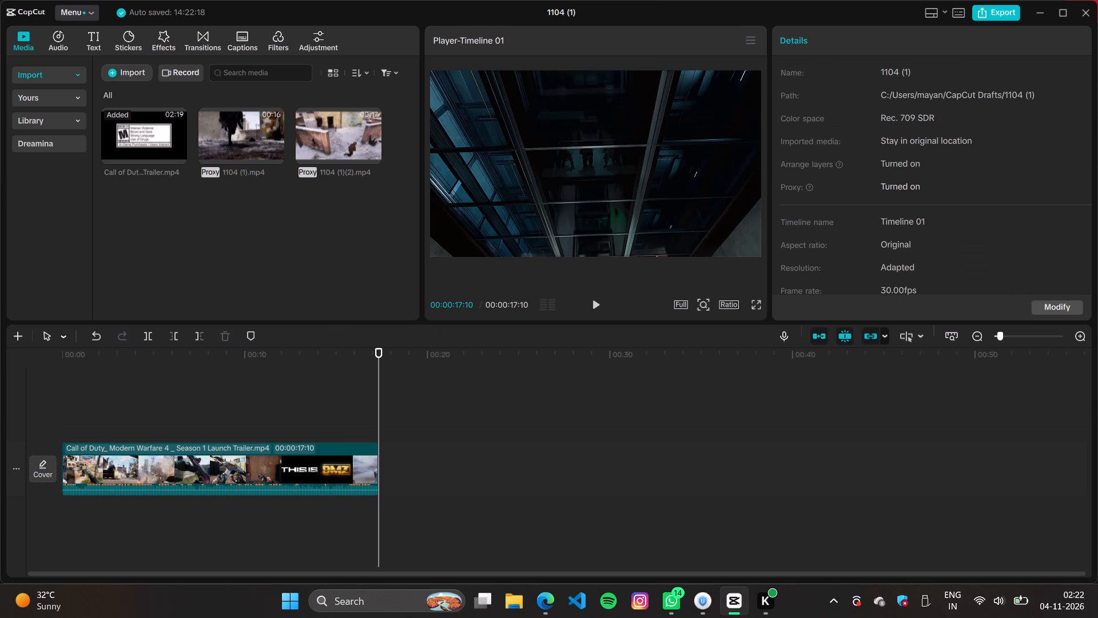
Split the trailer at 00:00:02:05, where the "THIS IS KILL BLOCK" card changes to the street battle.
{"action": "left_click", "coordinate": [323, 475]}
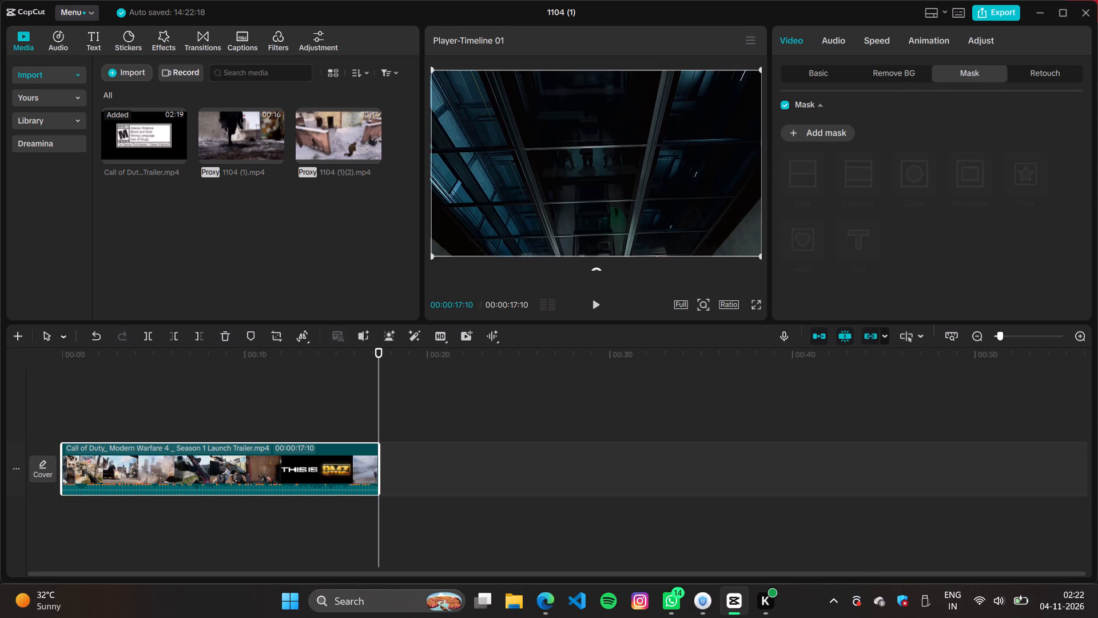
{"action": "left_click", "coordinate": [101, 401]}
{"action": "key", "text": "space"}
{"action": "key", "text": "space"}
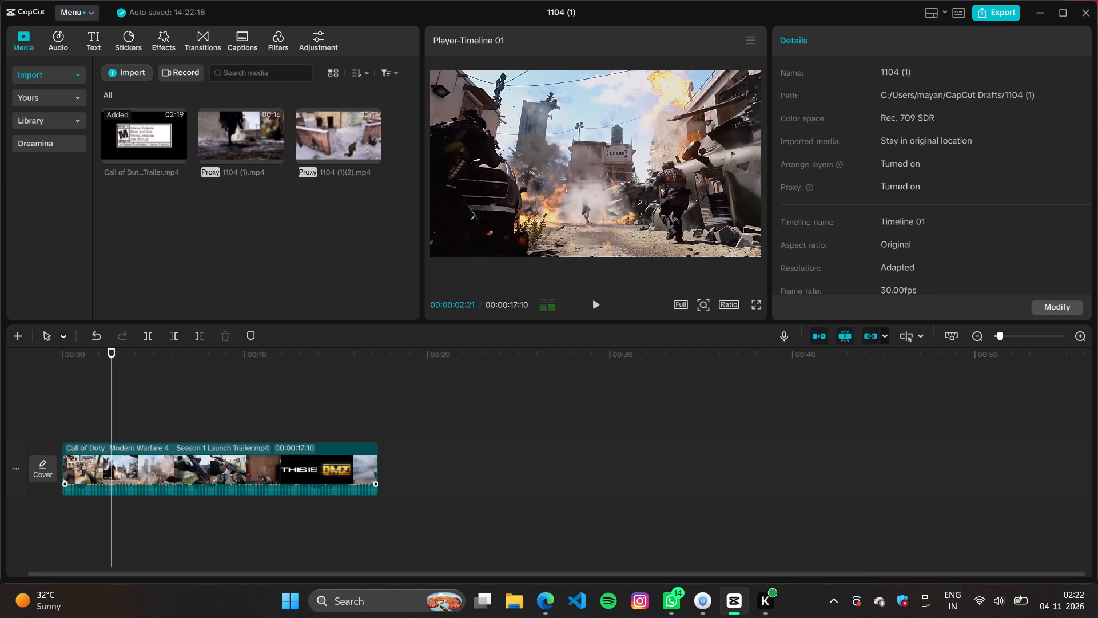
{"action": "key", "text": "Left"}
{"action": "key", "text": "Left"}
{"action": "key", "text": "Left"}
{"action": "key", "text": "Left"}
{"action": "key", "text": "Left"}
{"action": "key", "text": "Left"}
{"action": "key", "text": "Left"}
{"action": "key", "text": "Left"}
{"action": "key", "text": "Left"}
{"action": "key", "text": "Left"}
{"action": "key", "text": "Left"}
{"action": "key", "text": "Left"}
{"action": "key", "text": "Left"}
{"action": "key", "text": "Left"}
{"action": "key", "text": "Left"}
{"action": "key", "text": "Left"}
{"action": "key", "text": "Left"}
{"action": "key", "text": "Left"}
{"action": "key", "text": "Left"}
{"action": "key", "text": "Left"}
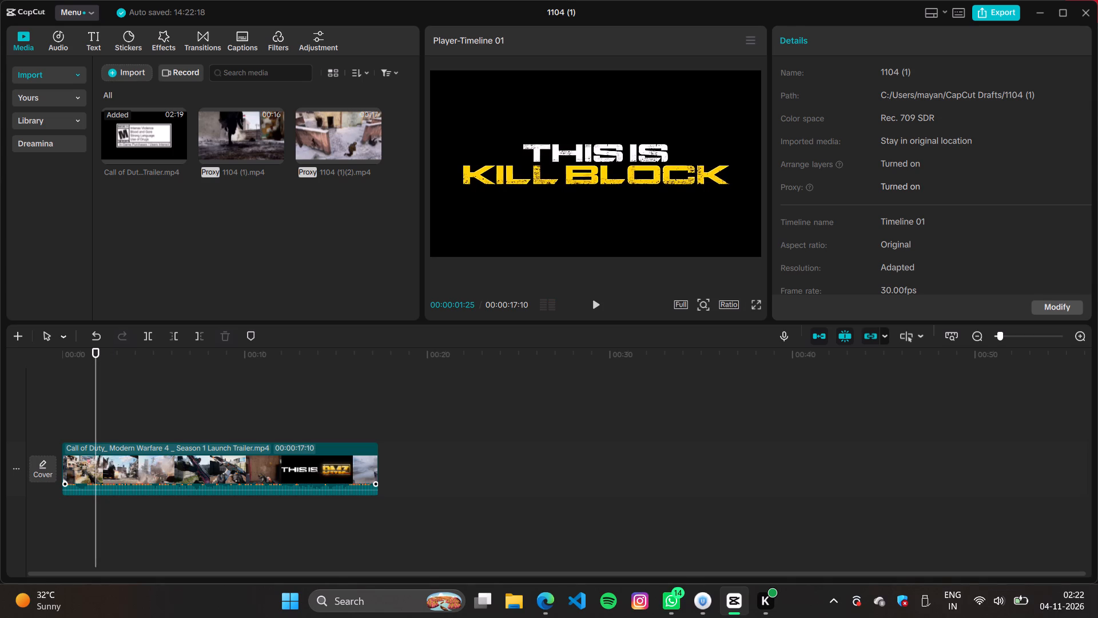
{"action": "key", "text": "Right"}
{"action": "key", "text": "Right"}
{"action": "key", "text": "Right"}
{"action": "key", "text": "Right"}
{"action": "key", "text": "Right"}
{"action": "key", "text": "Right"}
{"action": "key", "text": "Right"}
{"action": "key", "text": "Right"}
{"action": "key", "text": "Right"}
{"action": "key", "text": "Right"}
{"action": "key", "text": "Right"}
{"action": "key", "text": "Left"}
{"action": "key", "text": "Left"}
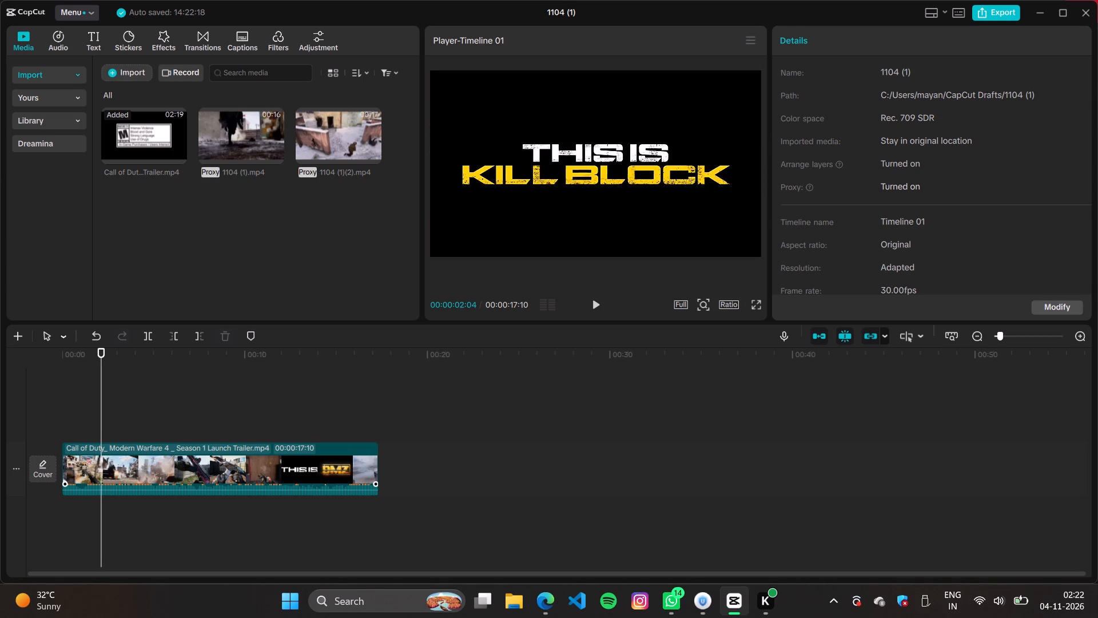
{"action": "key", "text": "ctrl+Right"}
{"action": "key", "text": "Right"}
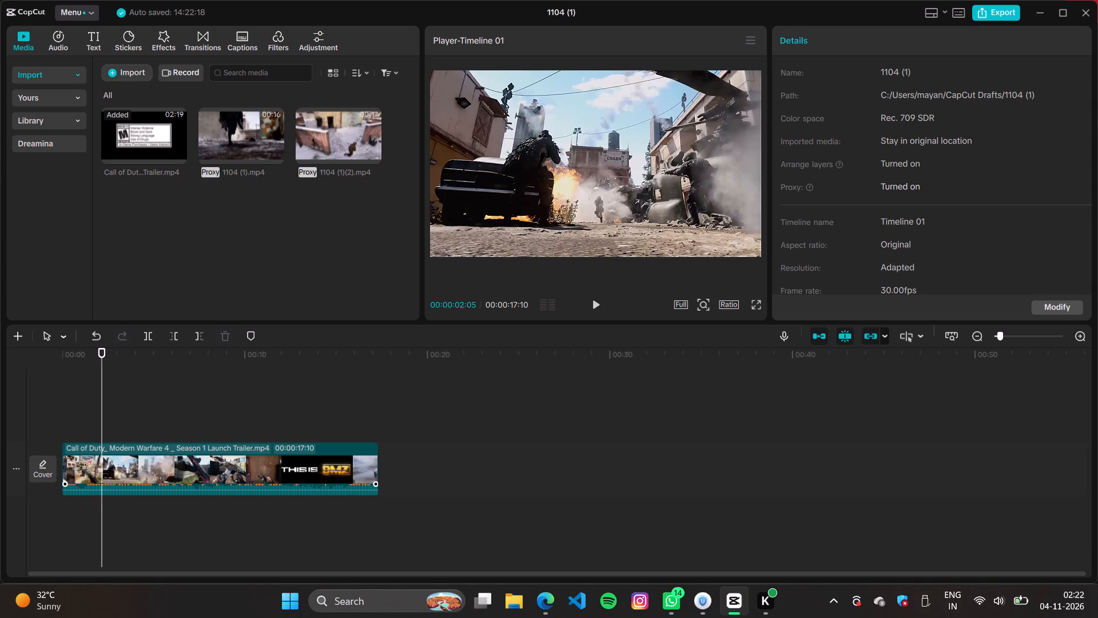
{"action": "key", "text": "ctrl+b"}
Split the trailer at about 00:00:05:27, at the end of the shot of the soldier with the open case.
{"action": "key", "text": "Right"}
{"action": "key", "text": "Right"}
{"action": "key", "text": "Right"}
{"action": "key", "text": "Right"}
{"action": "key", "text": "Right"}
{"action": "key", "text": "Right"}
{"action": "key", "text": "Right"}
{"action": "key", "text": "Right"}
{"action": "key", "text": "Right"}
{"action": "key", "text": "Right"}
{"action": "key", "text": "Right"}
{"action": "key", "text": "Right"}
{"action": "key", "text": "Right"}
{"action": "key", "text": "Right"}
{"action": "key", "text": "Right"}
{"action": "key", "text": "Right"}
{"action": "key", "text": "Right"}
{"action": "key", "text": "Right"}
{"action": "key", "text": "Right"}
{"action": "key", "text": "Right"}
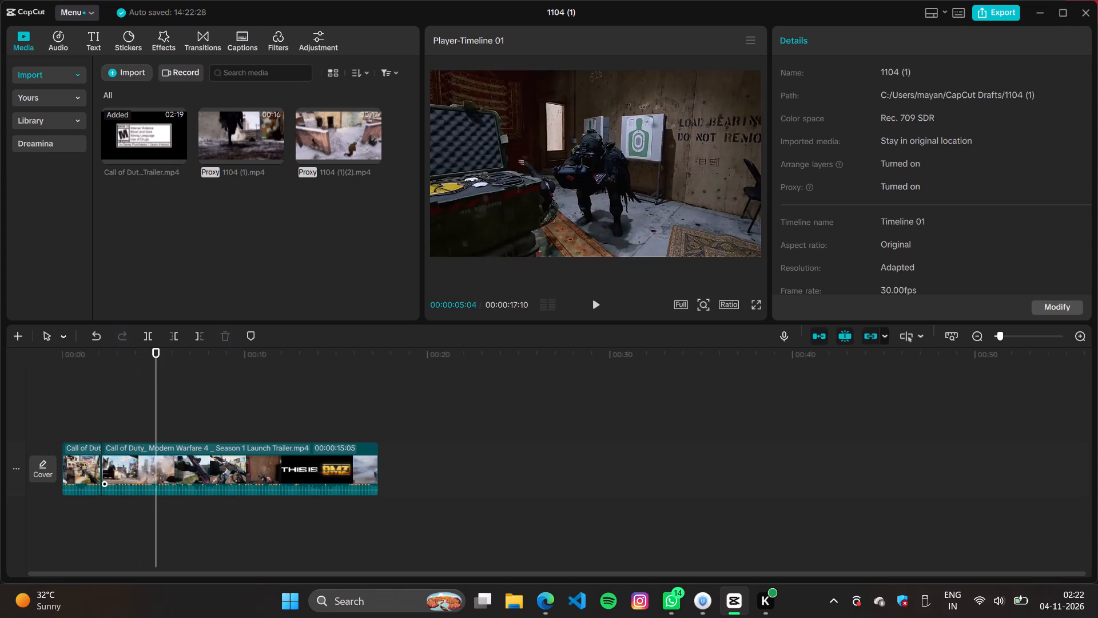
{"action": "key", "text": "Left"}
{"action": "key", "text": "Left"}
{"action": "key", "text": "Left"}
{"action": "key", "text": "Left"}
{"action": "key", "text": "Left"}
{"action": "key", "text": "Left"}
{"action": "key", "text": "Left"}
{"action": "key", "text": "Left"}
{"action": "key", "text": "Left"}
{"action": "key", "text": "Left"}
{"action": "key", "text": "Left"}
{"action": "key", "text": "Left"}
{"action": "key", "text": "Left"}
{"action": "key", "text": "Left"}
{"action": "key", "text": "Left"}
{"action": "key", "text": "Left"}
{"action": "key", "text": "Left"}
{"action": "key", "text": "Left"}
{"action": "key", "text": "Left"}
{"action": "key", "text": "Left"}
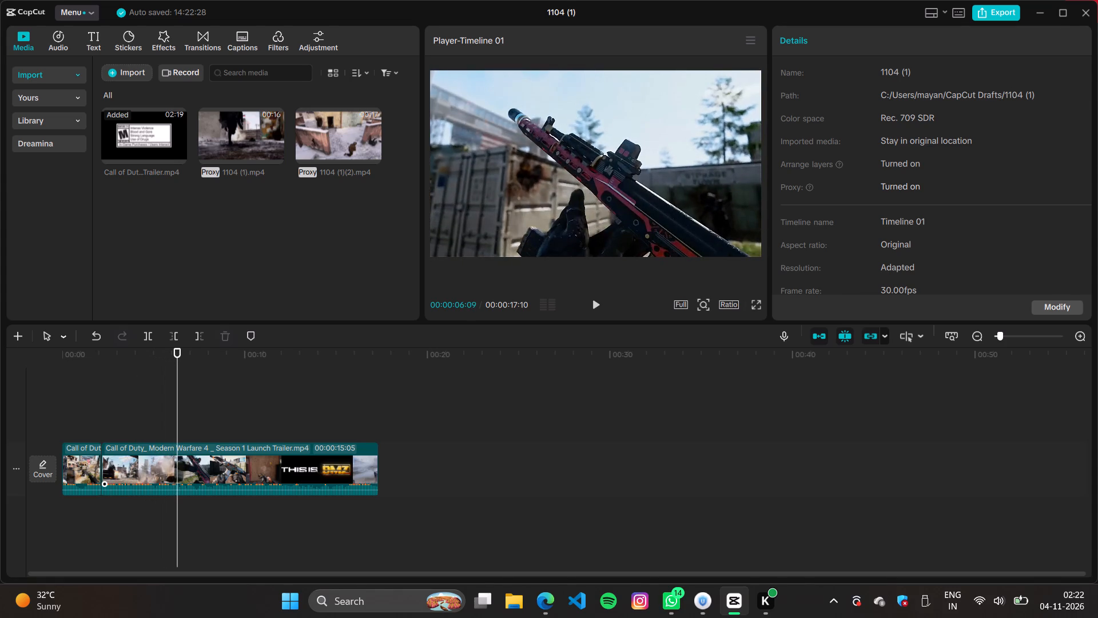
{"action": "key", "text": "Right"}
{"action": "key", "text": "Right"}
{"action": "key", "text": "Right"}
{"action": "key", "text": "Right"}
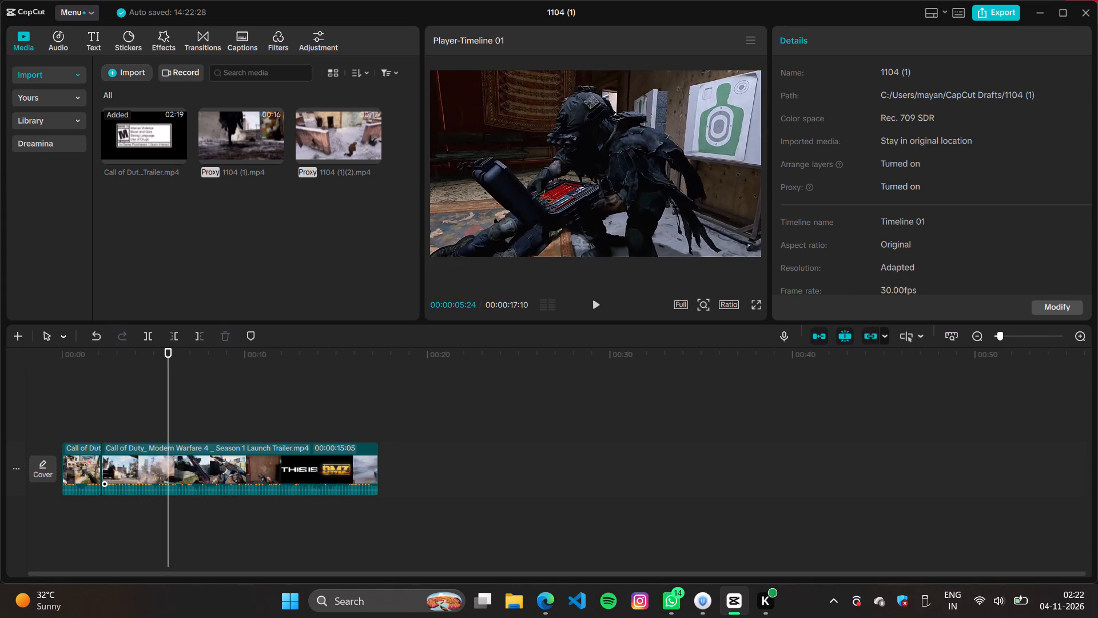
{"action": "key", "text": "Right"}
{"action": "key", "text": "Right"}
{"action": "key", "text": "Right"}
{"action": "key", "text": "Right"}
{"action": "key", "text": "Left"}
{"action": "key", "text": "Left"}
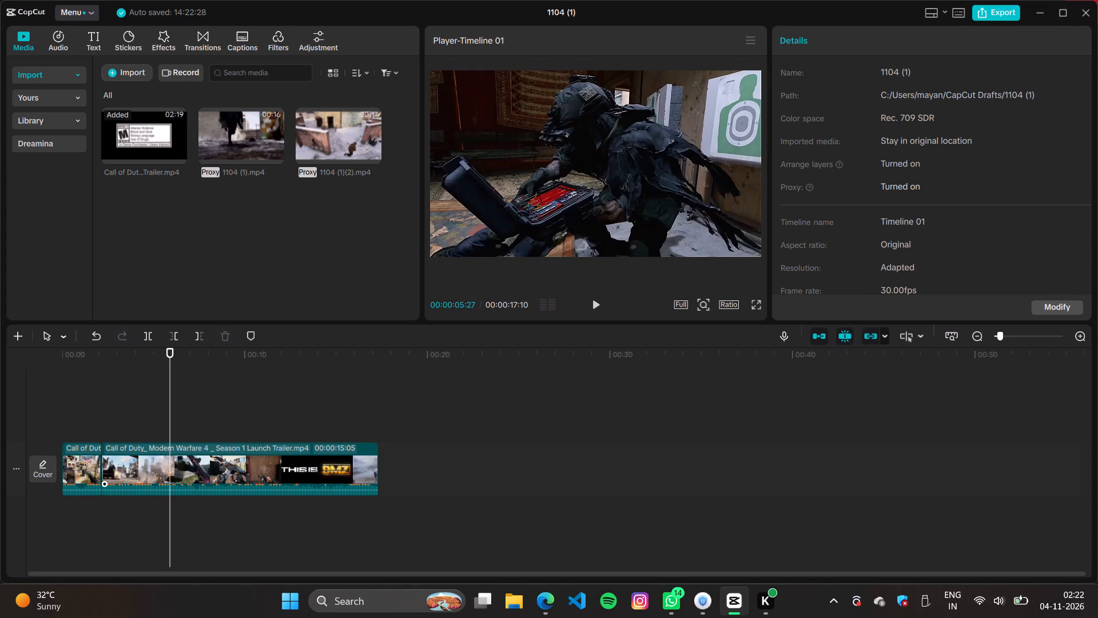
{"action": "key", "text": "ctrl+b"}
Split the trailer at 00:00:06:10, at the end of the red rifle shot.
{"action": "key", "text": "Right"}
{"action": "key", "text": "Right"}
{"action": "key", "text": "Right"}
{"action": "key", "text": "Right"}
{"action": "key", "text": "Right"}
{"action": "key", "text": "Right"}
{"action": "key", "text": "Right"}
{"action": "key", "text": "Right"}
{"action": "key", "text": "Right"}
{"action": "key", "text": "Right"}
{"action": "key", "text": "Right"}
{"action": "key", "text": "Right"}
{"action": "key", "text": "Right"}
{"action": "key", "text": "Right"}
{"action": "key", "text": "Right"}
{"action": "key", "text": "Right"}
{"action": "key", "text": "Right"}
{"action": "key", "text": "Right"}
{"action": "key", "text": "Right"}
{"action": "key", "text": "Right"}
{"action": "key", "text": "Right"}
{"action": "key", "text": "Right"}
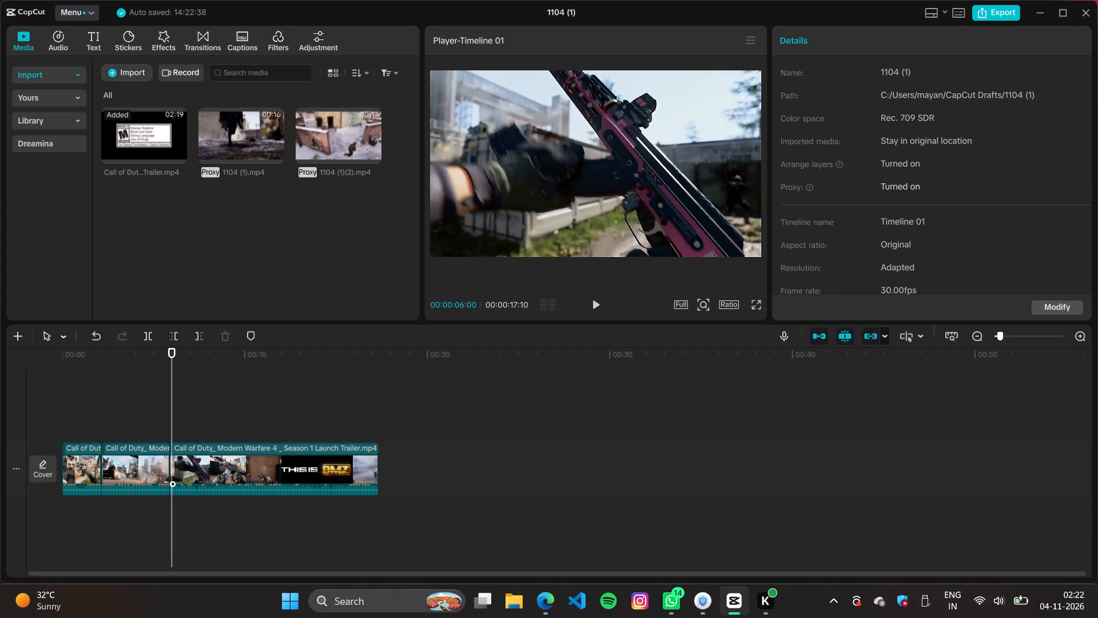
{"action": "key", "text": "Left"}
{"action": "key", "text": "Left"}
{"action": "key", "text": "Left"}
{"action": "key", "text": "Left"}
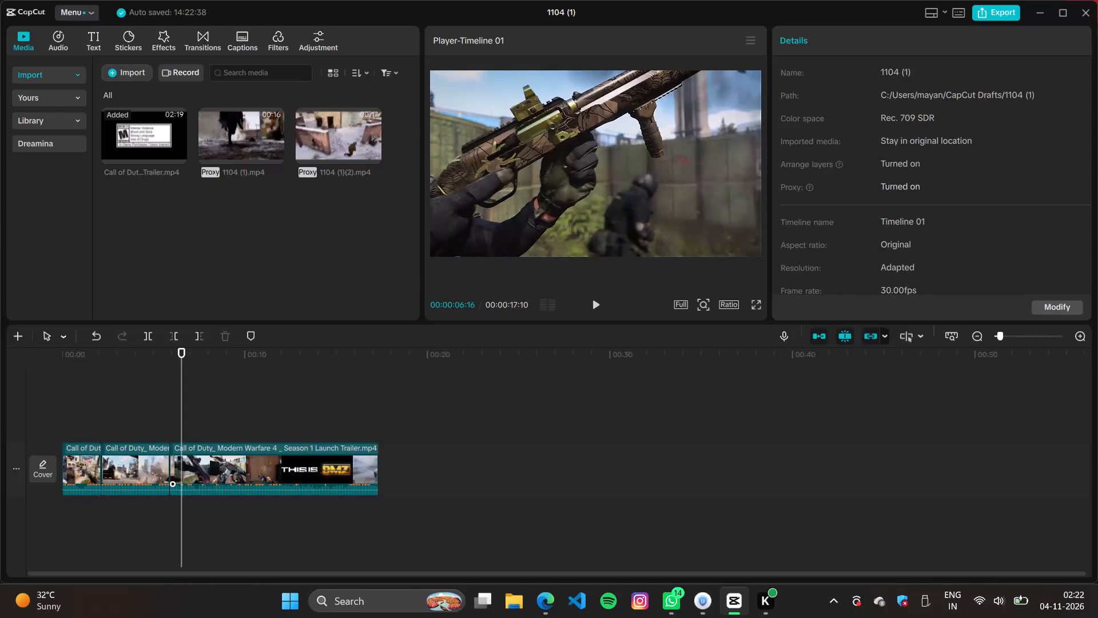
{"action": "key", "text": "Left"}
{"action": "key", "text": "Left"}
{"action": "key", "text": "Left"}
{"action": "key", "text": "Left"}
{"action": "key", "text": "Left"}
{"action": "key", "text": "Left"}
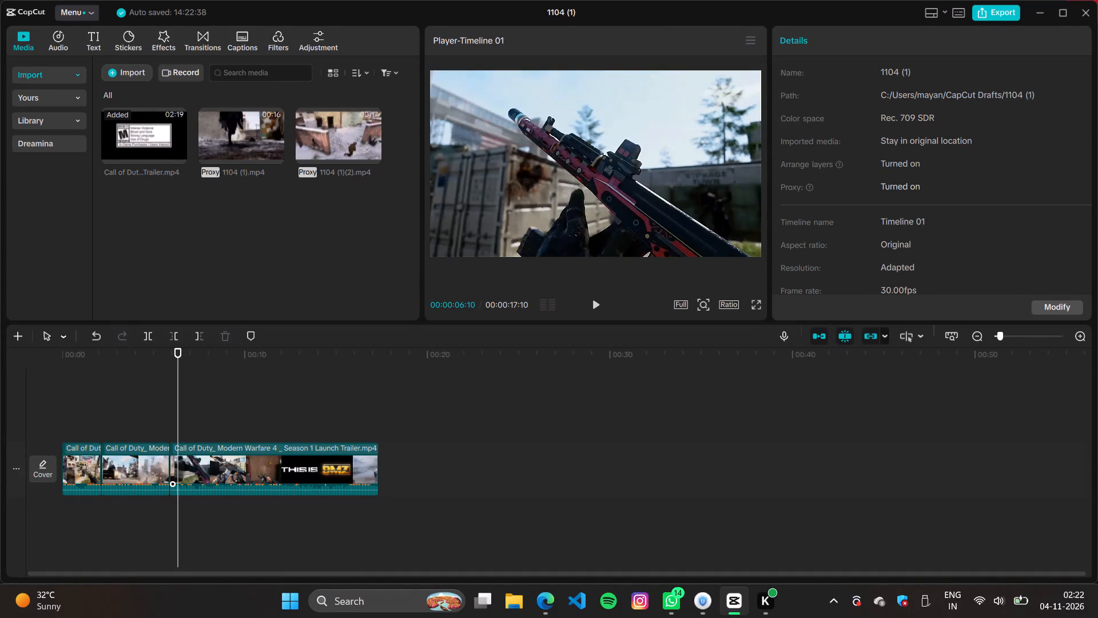
{"action": "key", "text": "ctrl+b"}
Split the trailer at about 00:00:06:22, at the end of the camouflage rifle shot with the running soldier.
{"action": "key", "text": "Right"}
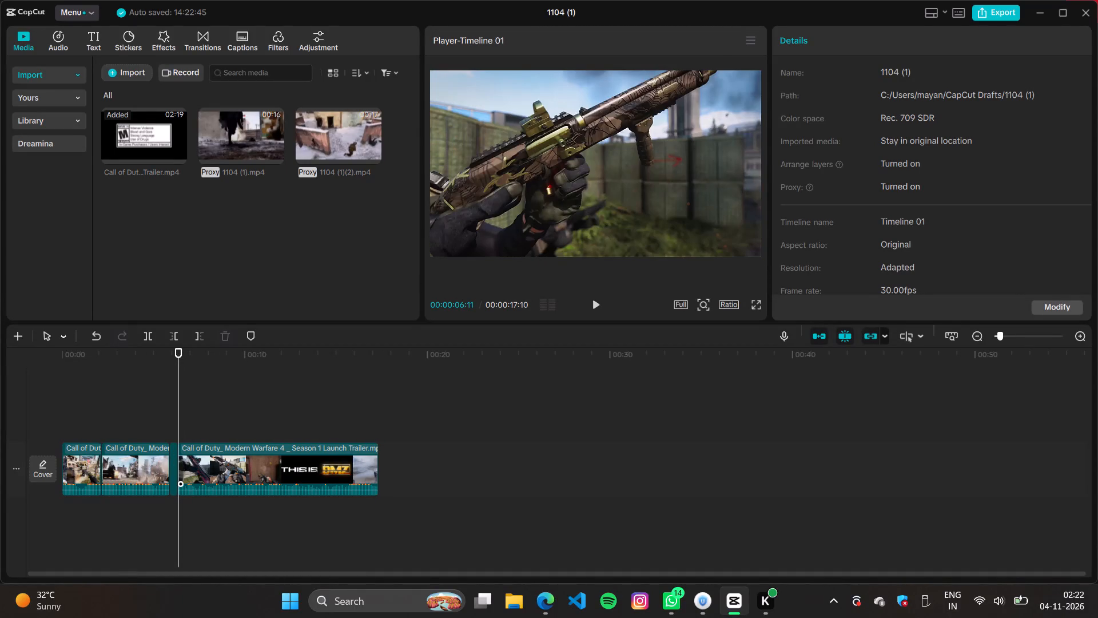
{"action": "key", "text": "ctrl+Right"}
{"action": "key", "text": "ctrl+Right"}
{"action": "key", "text": "ctrl+Right"}
{"action": "key", "text": "ctrl+Right"}
{"action": "key", "text": "ctrl+Right"}
{"action": "key", "text": "ctrl+Right"}
{"action": "key", "text": "ctrl+Right"}
{"action": "key", "text": "Right"}
{"action": "key", "text": "Right"}
{"action": "key", "text": "Right"}
{"action": "key", "text": "Right"}
{"action": "key", "text": "Right"}
{"action": "key", "text": "Right"}
{"action": "key", "text": "Right"}
{"action": "key", "text": "Right"}
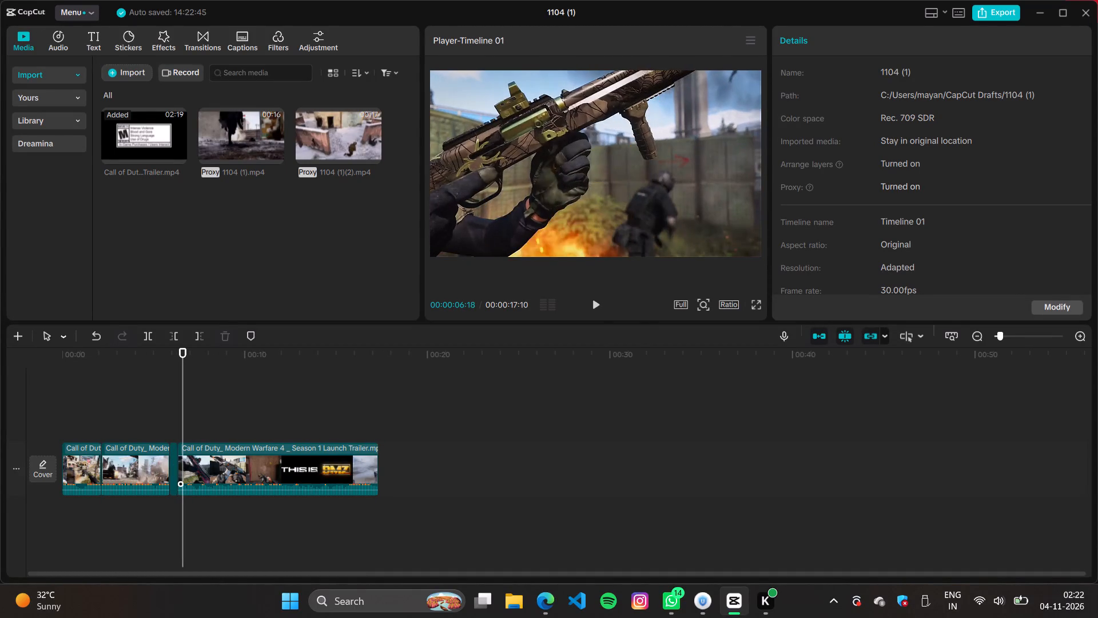
{"action": "key", "text": "Left"}
{"action": "key", "text": "Left"}
{"action": "key", "text": "Left"}
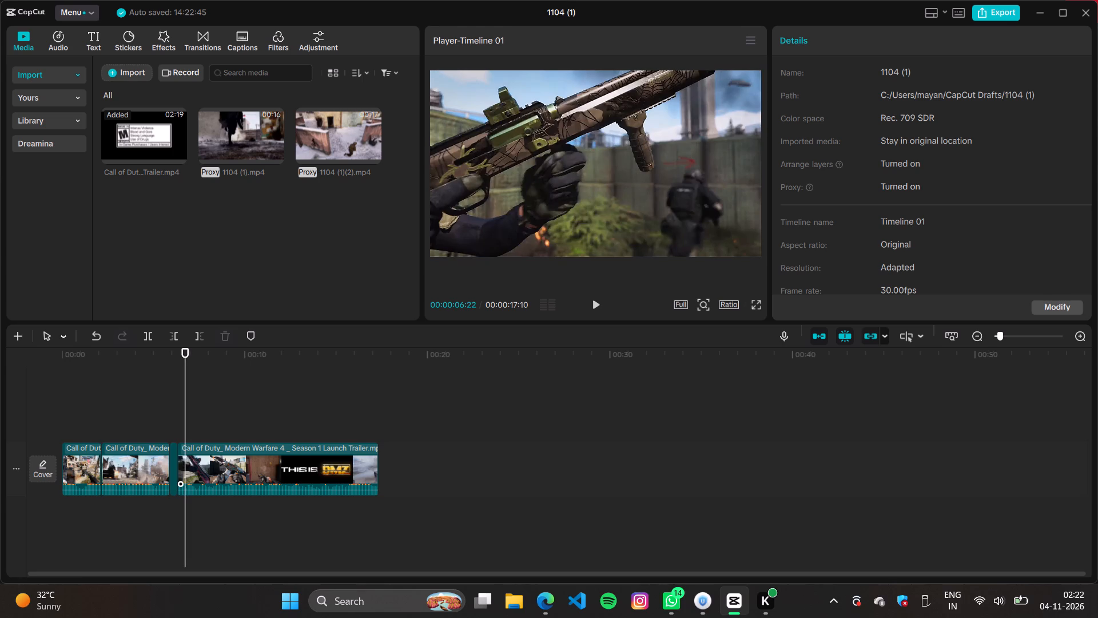
{"action": "key", "text": "ctrl+b"}
Split the trailer at 00:00:07:09, at the end of the shot of the gun raised against the sky with the helicopter.
{"action": "key", "text": "Right"}
{"action": "key", "text": "Right"}
{"action": "key", "text": "Right"}
{"action": "key", "text": "Right"}
{"action": "key", "text": "Right"}
{"action": "key", "text": "Right"}
{"action": "key", "text": "Right"}
{"action": "key", "text": "Right"}
{"action": "key", "text": "Right"}
{"action": "key", "text": "Right"}
{"action": "key", "text": "Right"}
{"action": "key", "text": "Right"}
{"action": "key", "text": "Right"}
{"action": "key", "text": "Right"}
{"action": "key", "text": "Right"}
{"action": "key", "text": "Right"}
{"action": "key", "text": "Right"}
{"action": "key", "text": "Right"}
{"action": "key", "text": "Right"}
{"action": "key", "text": "Right"}
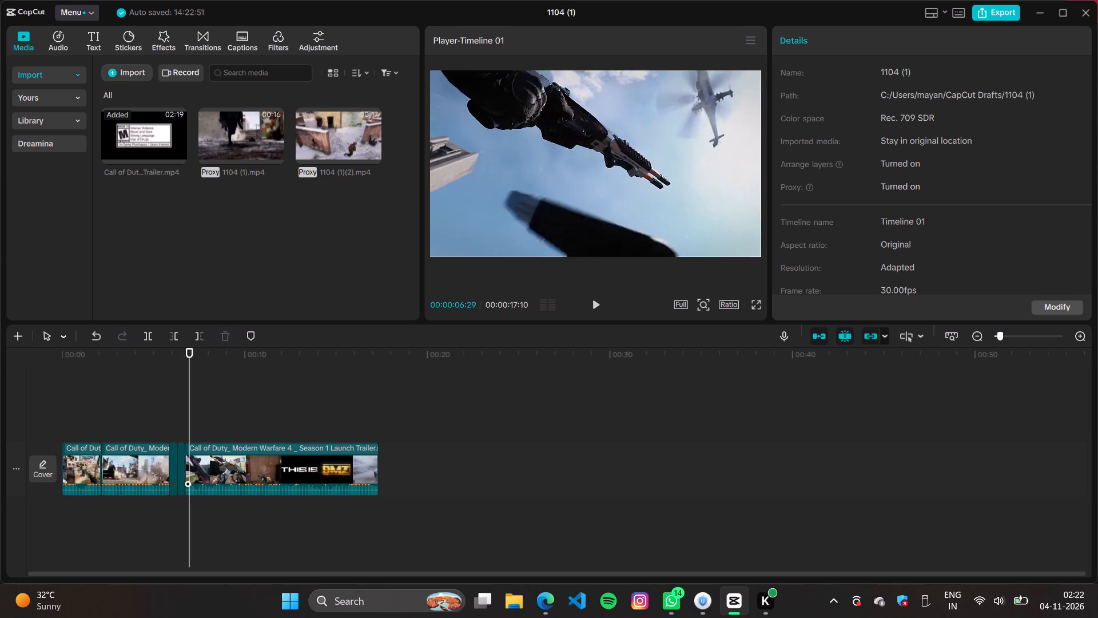
{"action": "key", "text": "Left"}
{"action": "key", "text": "Left"}
{"action": "key", "text": "Left"}
{"action": "key", "text": "Left"}
{"action": "key", "text": "Left"}
{"action": "key", "text": "Left"}
{"action": "key", "text": "Left"}
{"action": "key", "text": "Left"}
{"action": "key", "text": "Left"}
{"action": "key", "text": "Left"}
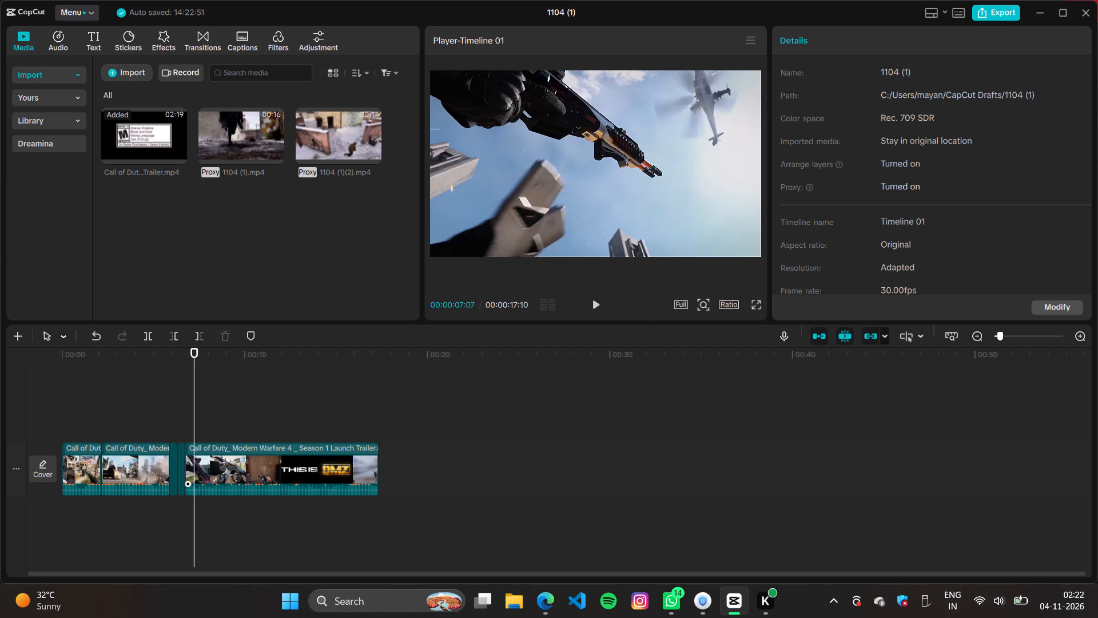
{"action": "key", "text": "Right"}
{"action": "key", "text": "Right"}
{"action": "key", "text": "ctrl+b"}
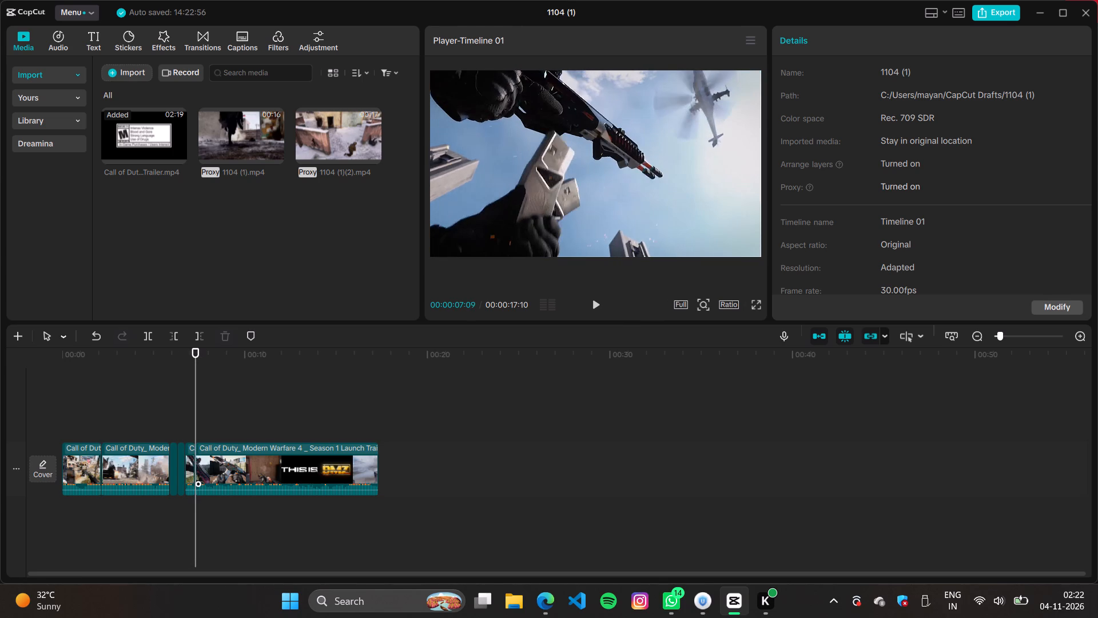
Split the trailer at about 00:00:09:05, where the radar tablet shot changes to the gunfire beside the green lockers.
{"action": "key", "text": "ctrl+Right"}
{"action": "key", "text": "Right"}
{"action": "key", "text": "Right"}
{"action": "key", "text": "Right"}
{"action": "key", "text": "Right"}
{"action": "key", "text": "Right"}
{"action": "key", "text": "Right"}
{"action": "key", "text": "Right"}
{"action": "key", "text": "Right"}
{"action": "key", "text": "Right"}
{"action": "key", "text": "Right"}
{"action": "key", "text": "Right"}
{"action": "key", "text": "Right"}
{"action": "key", "text": "Right"}
{"action": "key", "text": "Right"}
{"action": "key", "text": "Right"}
{"action": "key", "text": "Right"}
{"action": "key", "text": "Right"}
{"action": "key", "text": "Right"}
{"action": "key", "text": "Right"}
{"action": "key", "text": "Right"}
{"action": "key", "text": "Right"}
{"action": "key", "text": "Right"}
{"action": "key", "text": "Right"}
{"action": "key", "text": "Right"}
{"action": "key", "text": "Right"}
{"action": "key", "text": "Right"}
{"action": "key", "text": "Right"}
{"action": "key", "text": "Right"}
{"action": "key", "text": "Right"}
{"action": "key", "text": "Right"}
{"action": "key", "text": "Right"}
{"action": "key", "text": "Right"}
{"action": "key", "text": "Right"}
{"action": "key", "text": "Right"}
{"action": "key", "text": "Right"}
{"action": "key", "text": "Right"}
{"action": "key", "text": "Right"}
{"action": "key", "text": "Right"}
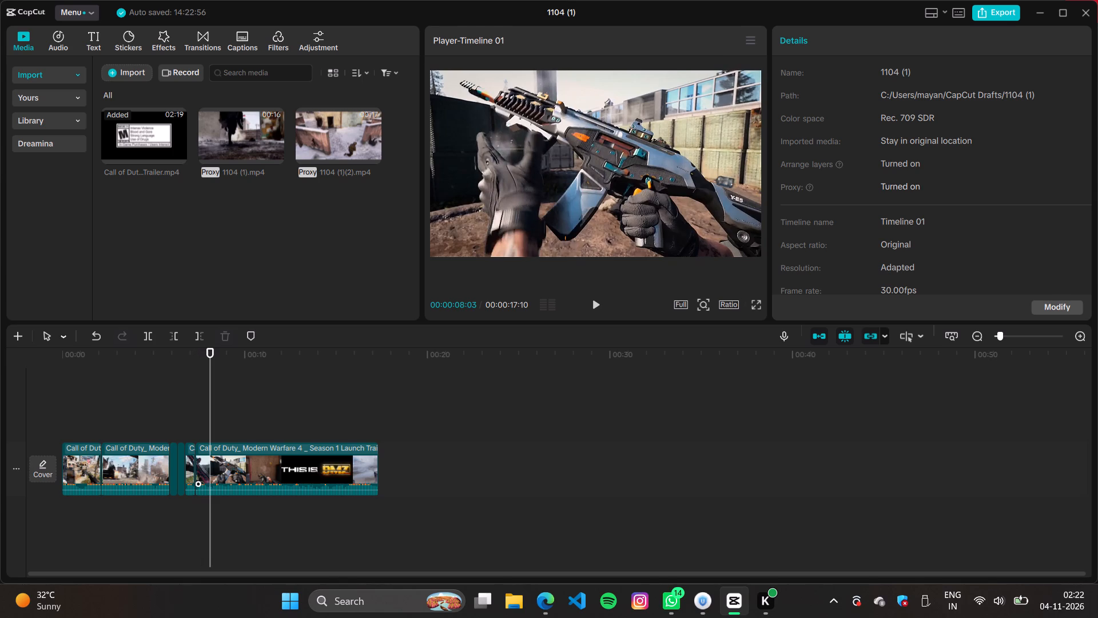
{"action": "key", "text": "Right"}
{"action": "key", "text": "Right"}
{"action": "key", "text": "Right"}
{"action": "key", "text": "Right"}
{"action": "key", "text": "Right"}
{"action": "key", "text": "Right"}
{"action": "key", "text": "Right"}
{"action": "key", "text": "Right"}
{"action": "key", "text": "Right"}
{"action": "key", "text": "Right"}
{"action": "key", "text": "Right"}
{"action": "key", "text": "Right"}
{"action": "key", "text": "Right"}
{"action": "key", "text": "Right"}
{"action": "key", "text": "Right"}
{"action": "key", "text": "Right"}
{"action": "key", "text": "Right"}
{"action": "key", "text": "Right"}
{"action": "key", "text": "Right"}
{"action": "key", "text": "Right"}
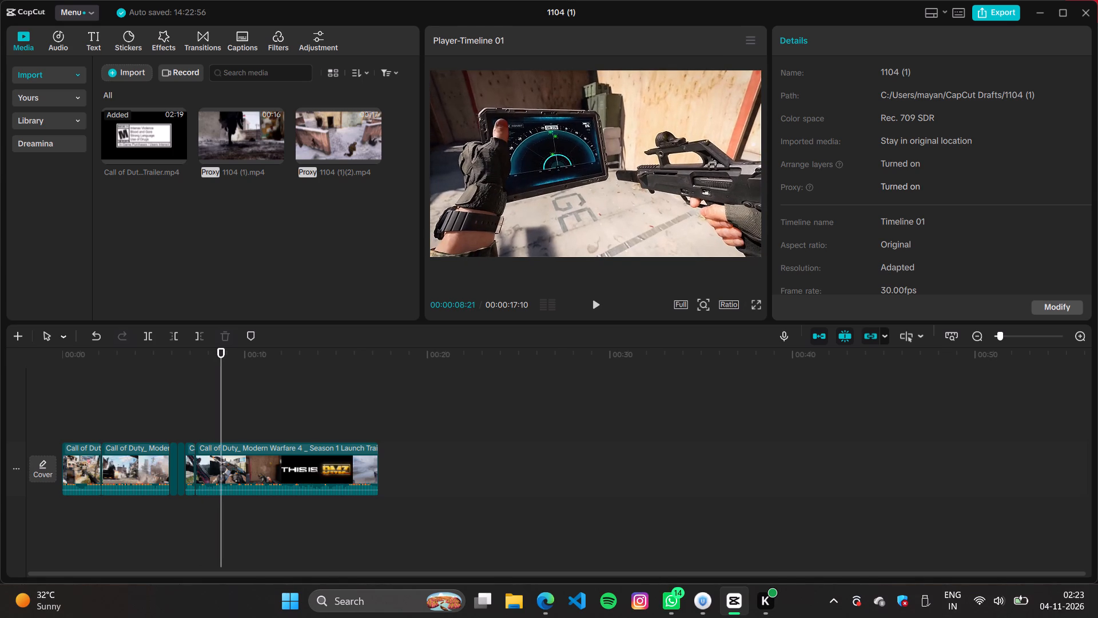
{"action": "key", "text": "Right"}
{"action": "key", "text": "Left"}
{"action": "key", "text": "Left"}
{"action": "key", "text": "Left"}
{"action": "key", "text": "Left"}
{"action": "key", "text": "Left"}
{"action": "key", "text": "Left"}
{"action": "key", "text": "Left"}
{"action": "key", "text": "Left"}
{"action": "key", "text": "Left"}
{"action": "key", "text": "Left"}
{"action": "key", "text": "Left"}
{"action": "key", "text": "Left"}
{"action": "key", "text": "Left"}
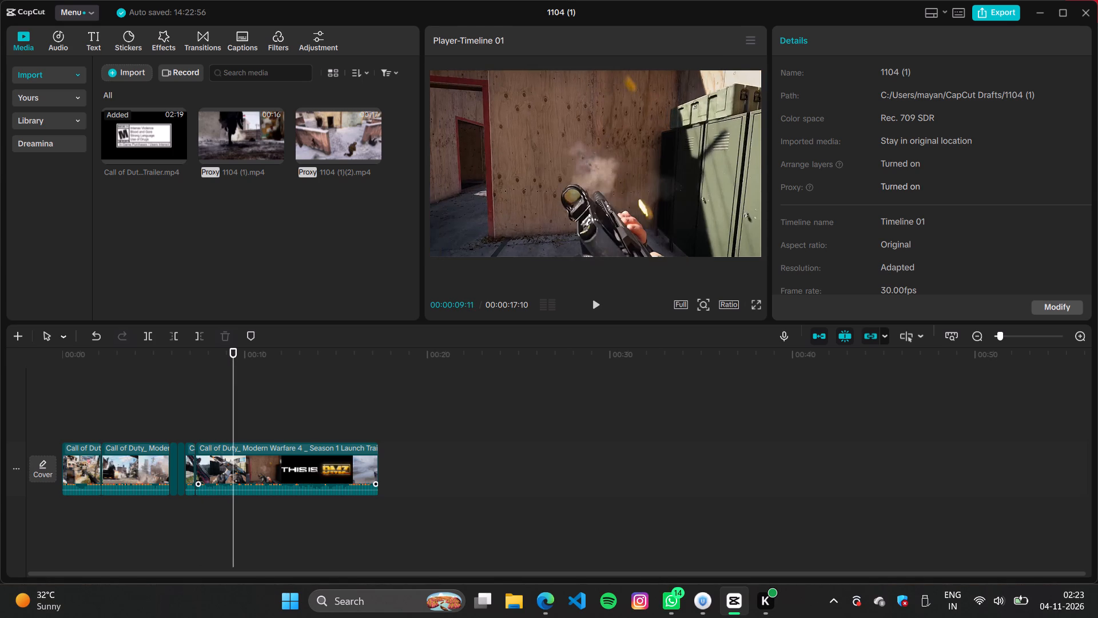
{"action": "key", "text": "Left"}
{"action": "key", "text": "Right"}
{"action": "key", "text": "Right"}
{"action": "key", "text": "Right"}
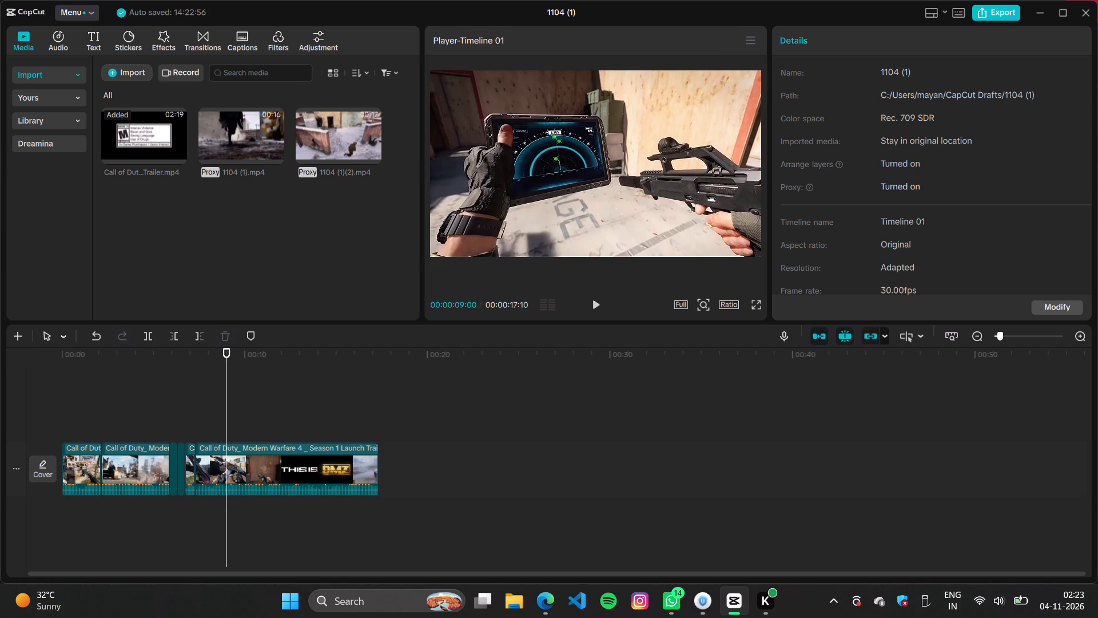
{"action": "key", "text": "Right"}
{"action": "key", "text": "Right"}
{"action": "key", "text": "Right"}
{"action": "key", "text": "Right"}
{"action": "key", "text": "Right"}
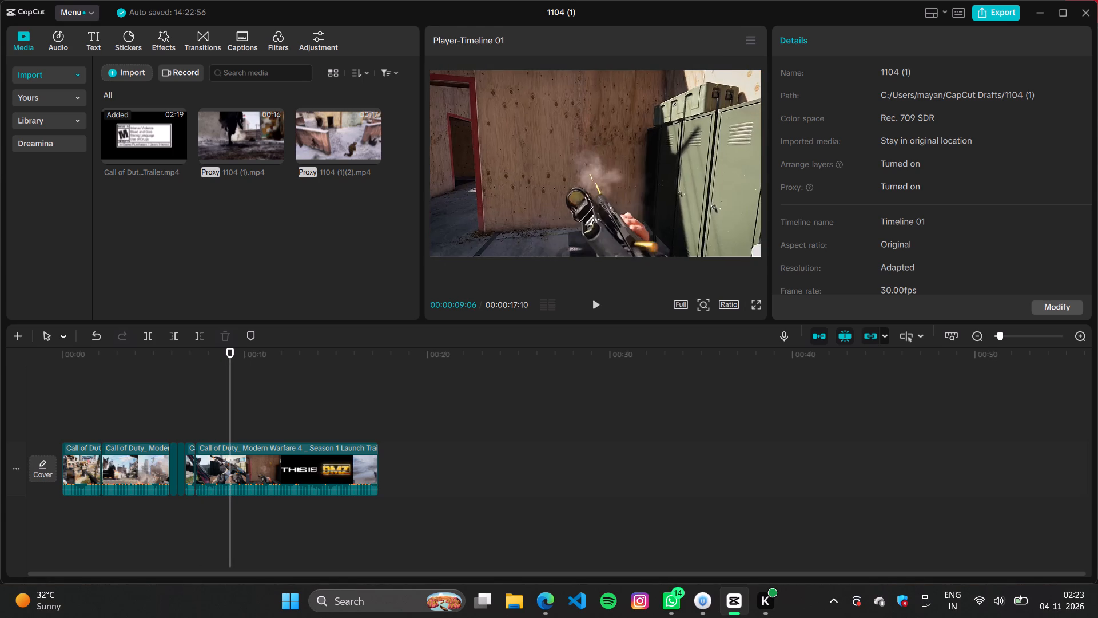
{"action": "key", "text": "Left"}
{"action": "key", "text": "Left"}
{"action": "key", "text": "ctrl+b"}
Split the trailer at 00:00:09:22, at the end of the gunfire shot beside the green lockers.
{"action": "key", "text": "Right"}
{"action": "key", "text": "Right"}
{"action": "key", "text": "Right"}
{"action": "key", "text": "Right"}
{"action": "key", "text": "Right"}
{"action": "key", "text": "Right"}
{"action": "key", "text": "Right"}
{"action": "key", "text": "Right"}
{"action": "key", "text": "Right"}
{"action": "key", "text": "Right"}
{"action": "key", "text": "Right"}
{"action": "key", "text": "Right"}
{"action": "key", "text": "Right"}
{"action": "key", "text": "Right"}
{"action": "key", "text": "Right"}
{"action": "key", "text": "Right"}
{"action": "key", "text": "Right"}
{"action": "key", "text": "Right"}
{"action": "key", "text": "Right"}
{"action": "key", "text": "Right"}
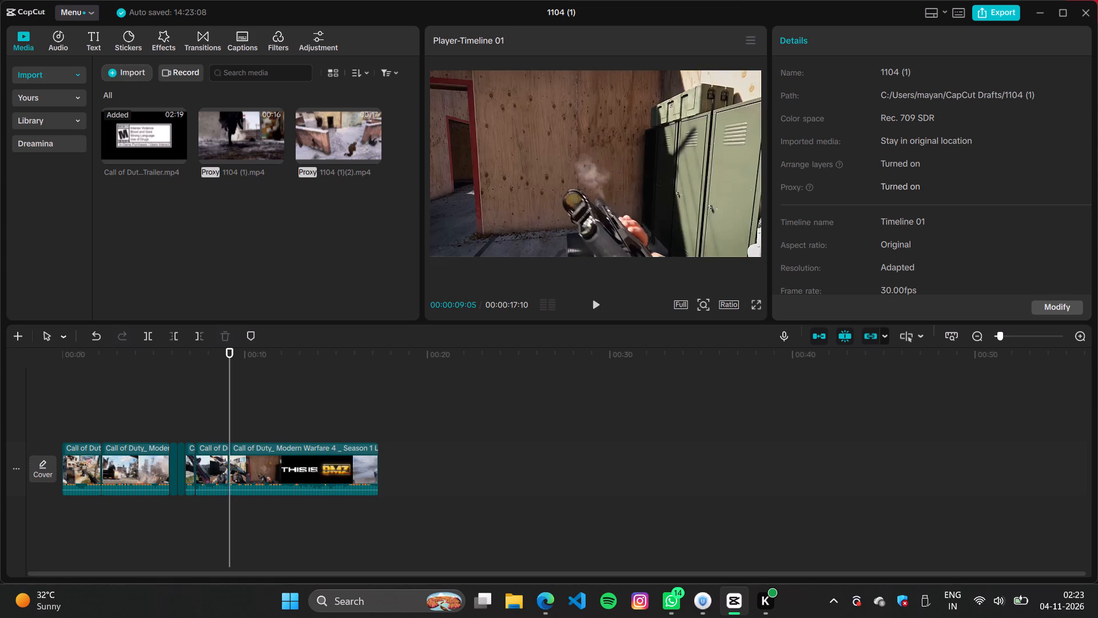
{"action": "key", "text": "Left"}
{"action": "key", "text": "Left"}
{"action": "key", "text": "Left"}
{"action": "key", "text": "Left"}
{"action": "key", "text": "Left"}
{"action": "key", "text": "Left"}
{"action": "key", "text": "Left"}
{"action": "key", "text": "Left"}
{"action": "key", "text": "Left"}
{"action": "key", "text": "Left"}
{"action": "key", "text": "Left"}
{"action": "key", "text": "Left"}
{"action": "key", "text": "Left"}
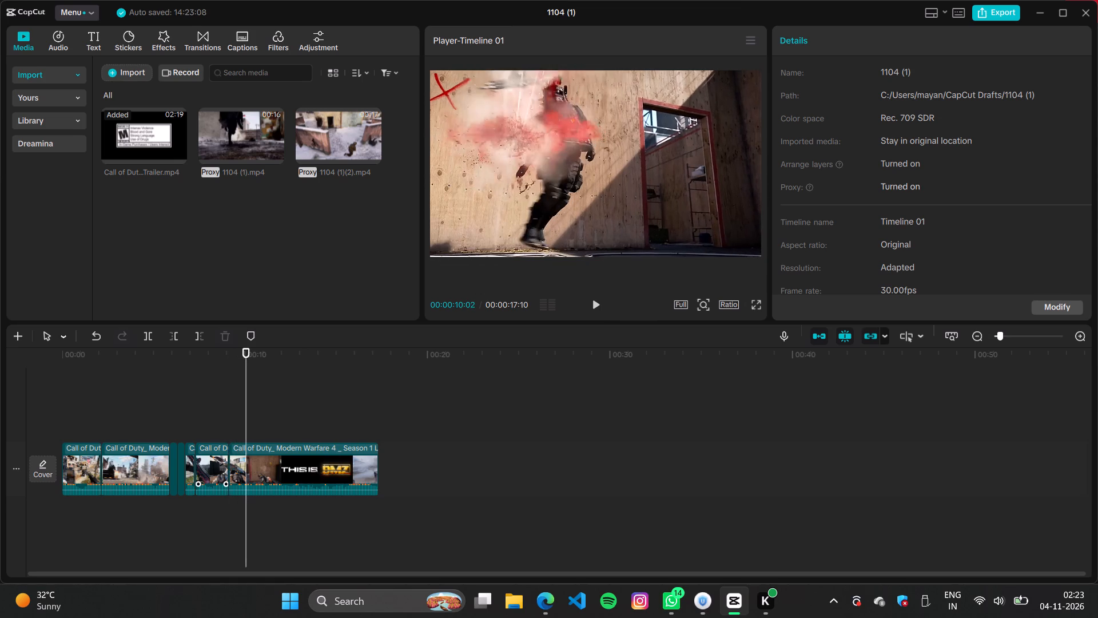
{"action": "key", "text": "Right"}
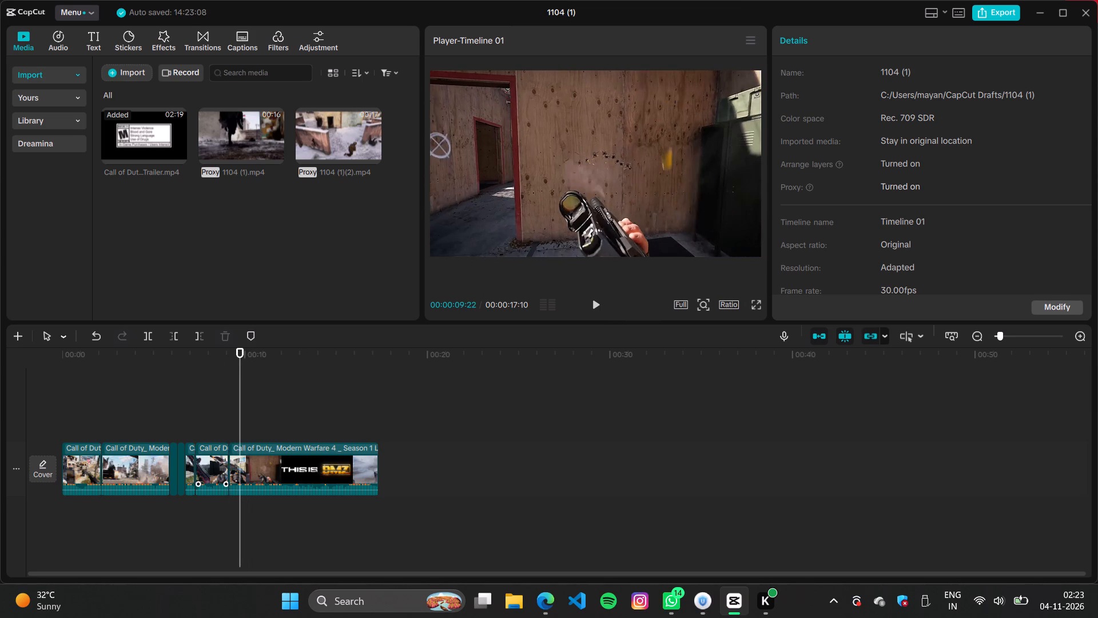
{"action": "key", "text": "ctrl+b"}
Split the trailer at 00:00:10:25, at the end of the shot of the soldier falling, just before the THIS IS title.
{"action": "key", "text": "Right"}
{"action": "key", "text": "Right"}
{"action": "key", "text": "Right"}
{"action": "key", "text": "Right"}
{"action": "key", "text": "Right"}
{"action": "key", "text": "Right"}
{"action": "key", "text": "Right"}
{"action": "key", "text": "Right"}
{"action": "key", "text": "Right"}
{"action": "key", "text": "Right"}
{"action": "key", "text": "Right"}
{"action": "key", "text": "Right"}
{"action": "key", "text": "Right"}
{"action": "key", "text": "Right"}
{"action": "key", "text": "Right"}
{"action": "key", "text": "Right"}
{"action": "key", "text": "Right"}
{"action": "key", "text": "Right"}
{"action": "key", "text": "Right"}
{"action": "key", "text": "Right"}
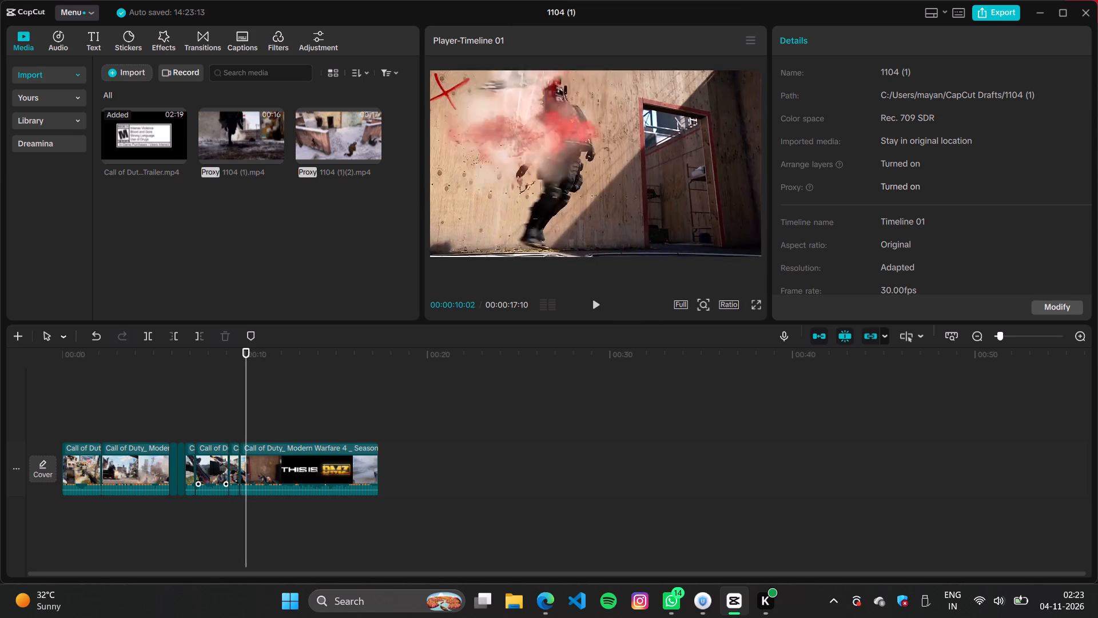
{"action": "key", "text": "Right"}
{"action": "key", "text": "Right"}
{"action": "key", "text": "Right"}
{"action": "key", "text": "Right"}
{"action": "key", "text": "Right"}
{"action": "key", "text": "Right"}
{"action": "key", "text": "Right"}
{"action": "key", "text": "Right"}
{"action": "key", "text": "Right"}
{"action": "key", "text": "Right"}
{"action": "key", "text": "Right"}
{"action": "key", "text": "Right"}
{"action": "key", "text": "Right"}
{"action": "key", "text": "Right"}
{"action": "key", "text": "Right"}
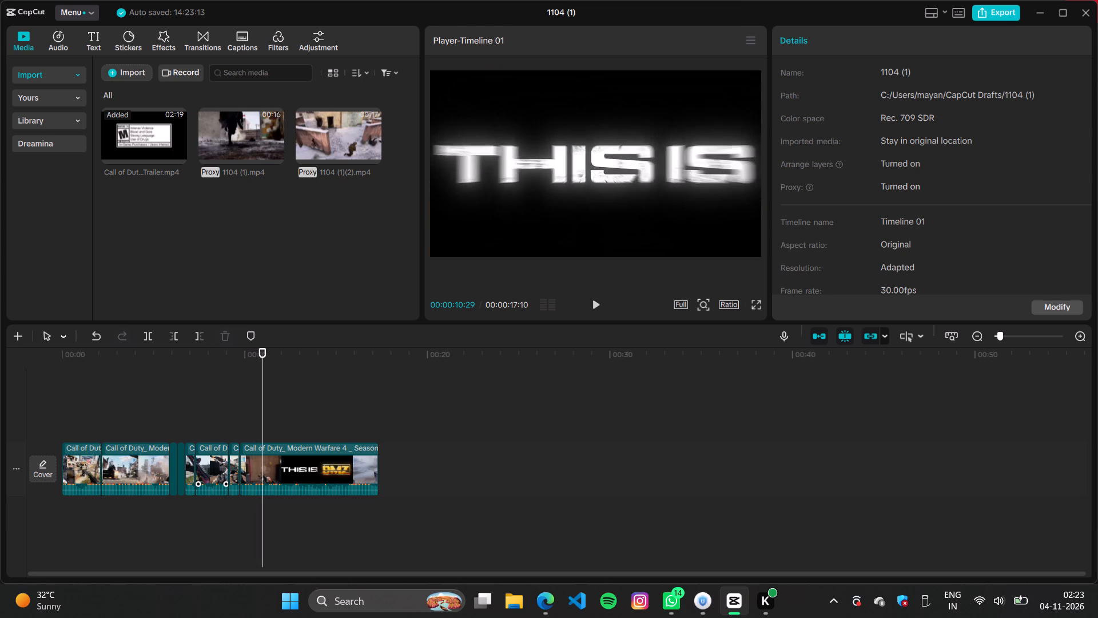
{"action": "key", "text": "Left"}
{"action": "key", "text": "Left"}
{"action": "key", "text": "Left"}
{"action": "key", "text": "Left"}
{"action": "key", "text": "Left"}
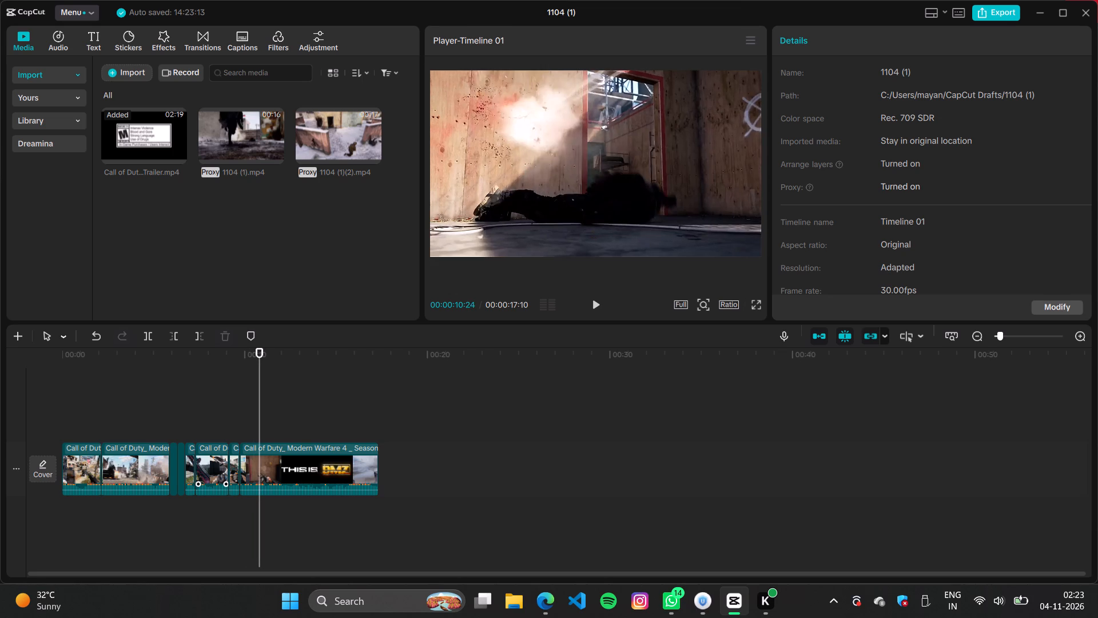
{"action": "key", "text": "Right"}
{"action": "key", "text": "Right"}
{"action": "key", "text": "Left"}
{"action": "key", "text": "ctrl+b"}
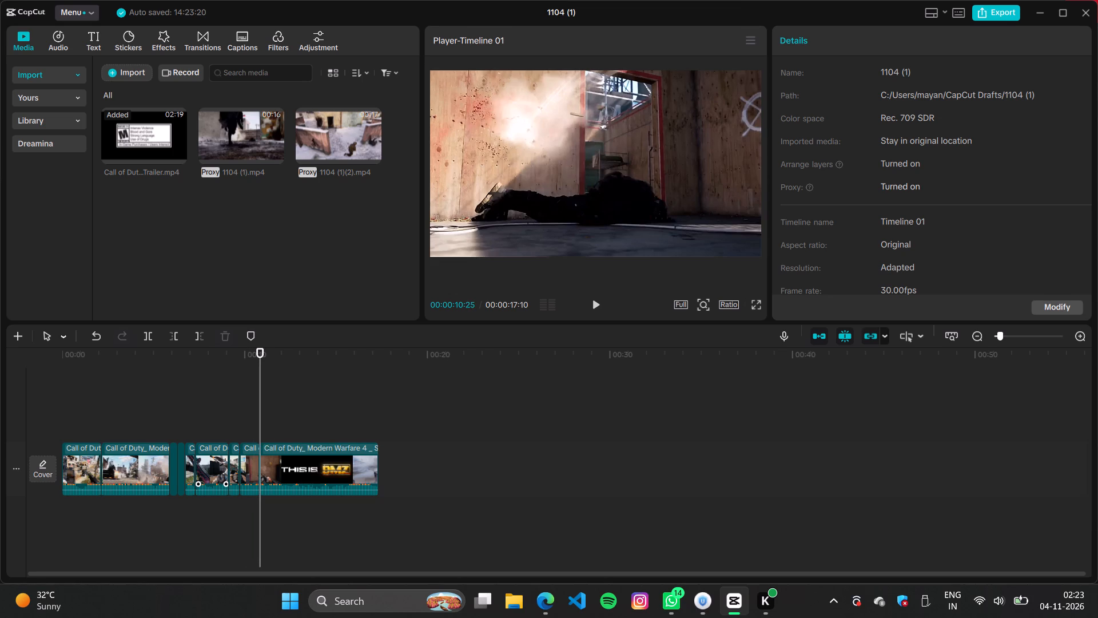
Split the trailer at 00:00:14:18, at the end of the X01 title shot with the three soldiers, before the smoky gate shot.
{"action": "key", "text": "Right"}
{"action": "key", "text": "Right"}
{"action": "key", "text": "Right"}
{"action": "key", "text": "Right"}
{"action": "key", "text": "Right"}
{"action": "key", "text": "Right"}
{"action": "key", "text": "Right"}
{"action": "key", "text": "Right"}
{"action": "key", "text": "Right"}
{"action": "key", "text": "Right"}
{"action": "key", "text": "Right"}
{"action": "key", "text": "Right"}
{"action": "key", "text": "Right"}
{"action": "key", "text": "Right"}
{"action": "key", "text": "Right"}
{"action": "key", "text": "Right"}
{"action": "key", "text": "Right"}
{"action": "key", "text": "Right"}
{"action": "key", "text": "Right"}
{"action": "key", "text": "Right"}
{"action": "key", "text": "Right"}
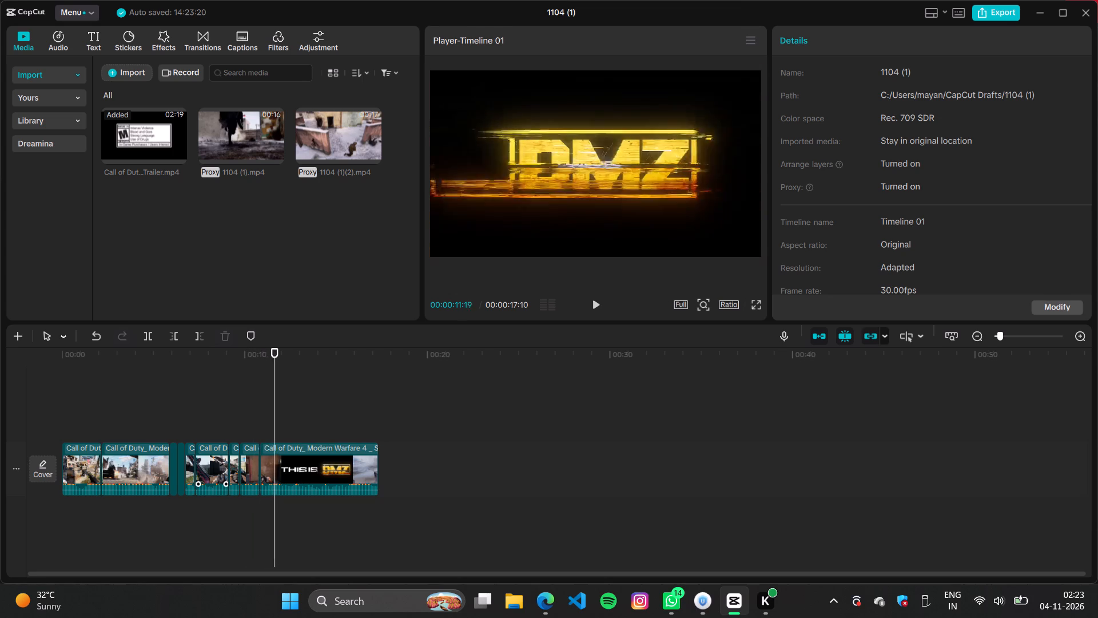
{"action": "key", "text": "Right"}
{"action": "key", "text": "Right"}
{"action": "key", "text": "Right"}
{"action": "key", "text": "Right"}
{"action": "key", "text": "Right"}
{"action": "key", "text": "Right"}
{"action": "key", "text": "Right"}
{"action": "key", "text": "Right"}
{"action": "key", "text": "Right"}
{"action": "key", "text": "Right"}
{"action": "key", "text": "Right"}
{"action": "key", "text": "Right"}
{"action": "key", "text": "Right"}
{"action": "key", "text": "Right"}
{"action": "key", "text": "Right"}
{"action": "key", "text": "Right"}
{"action": "key", "text": "Right"}
{"action": "key", "text": "Right"}
{"action": "key", "text": "Right"}
{"action": "key", "text": "Right"}
{"action": "key", "text": "Right"}
{"action": "key", "text": "Right"}
{"action": "key", "text": "Right"}
{"action": "key", "text": "Right"}
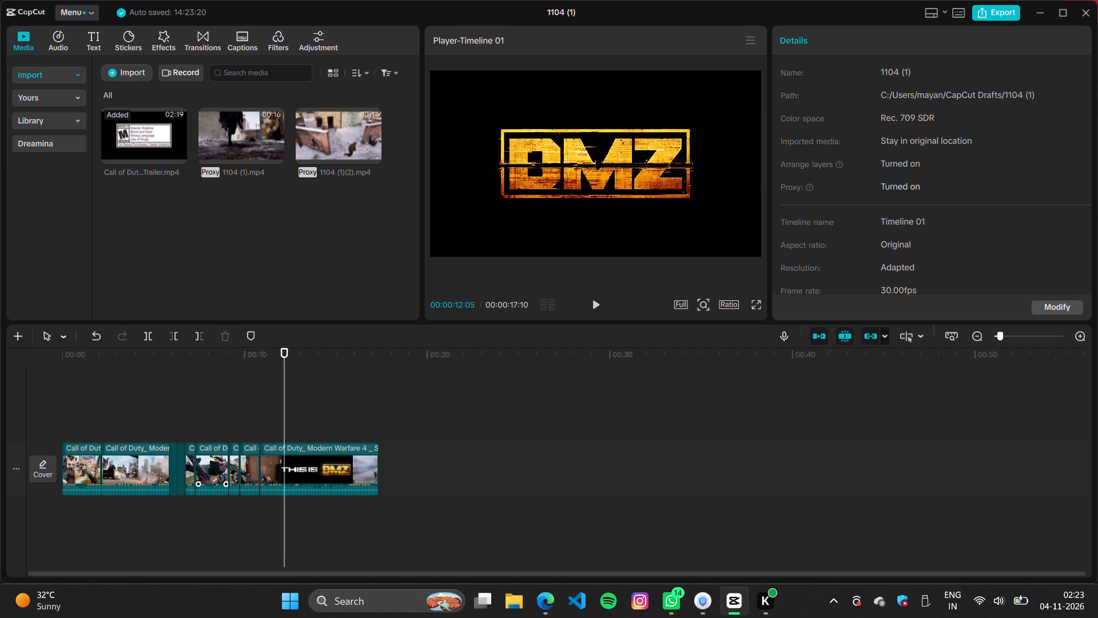
{"action": "key", "text": "Right"}
{"action": "key", "text": "Right"}
{"action": "key", "text": "Right"}
{"action": "key", "text": "Right"}
{"action": "key", "text": "Right"}
{"action": "key", "text": "Right"}
{"action": "key", "text": "Right"}
{"action": "key", "text": "Right"}
{"action": "key", "text": "Right"}
{"action": "key", "text": "Right"}
{"action": "key", "text": "Right"}
{"action": "key", "text": "Right"}
{"action": "key", "text": "Right"}
{"action": "key", "text": "Right"}
{"action": "key", "text": "Right"}
{"action": "key", "text": "Right"}
{"action": "key", "text": "Right"}
{"action": "key", "text": "Right"}
{"action": "key", "text": "Right"}
{"action": "key", "text": "Right"}
{"action": "key", "text": "Right"}
{"action": "key", "text": "Right"}
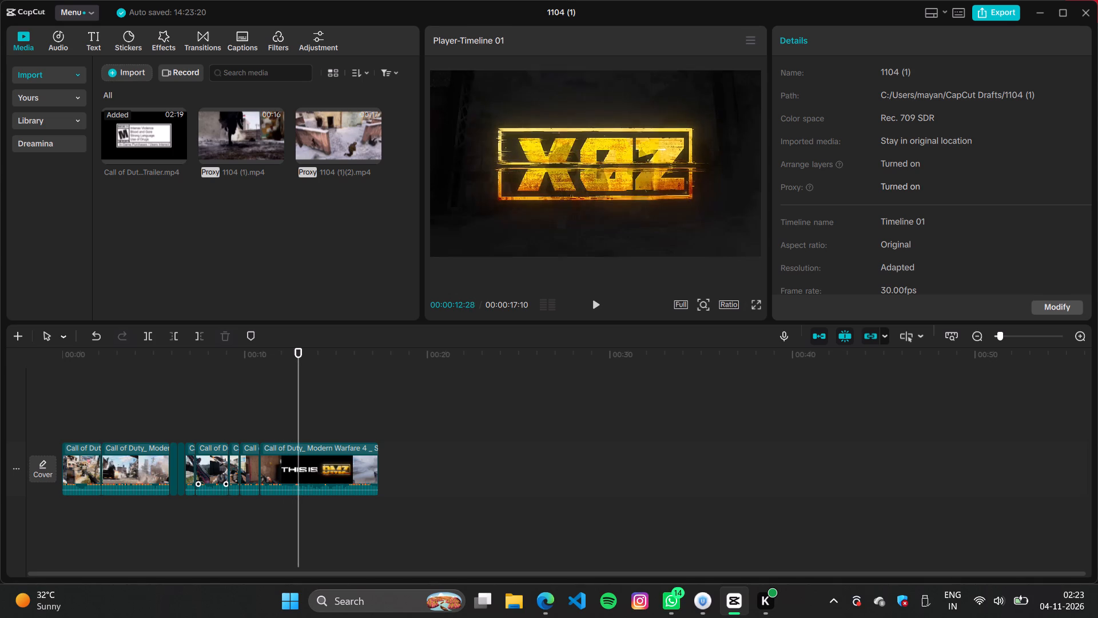
{"action": "key", "text": "Right"}
{"action": "key", "text": "Right"}
{"action": "key", "text": "Right"}
{"action": "key", "text": "Right"}
{"action": "key", "text": "Right"}
{"action": "key", "text": "Right"}
{"action": "key", "text": "Right"}
{"action": "key", "text": "Right"}
{"action": "key", "text": "Right"}
{"action": "key", "text": "Right"}
{"action": "key", "text": "Right"}
{"action": "key", "text": "Right"}
{"action": "key", "text": "Right"}
{"action": "key", "text": "Right"}
{"action": "key", "text": "Right"}
{"action": "key", "text": "Right"}
{"action": "key", "text": "Right"}
{"action": "key", "text": "Right"}
{"action": "key", "text": "Right"}
{"action": "key", "text": "Right"}
{"action": "key", "text": "Right"}
{"action": "key", "text": "Right"}
{"action": "key", "text": "Right"}
{"action": "key", "text": "Right"}
{"action": "key", "text": "Right"}
{"action": "key", "text": "Right"}
{"action": "key", "text": "Right"}
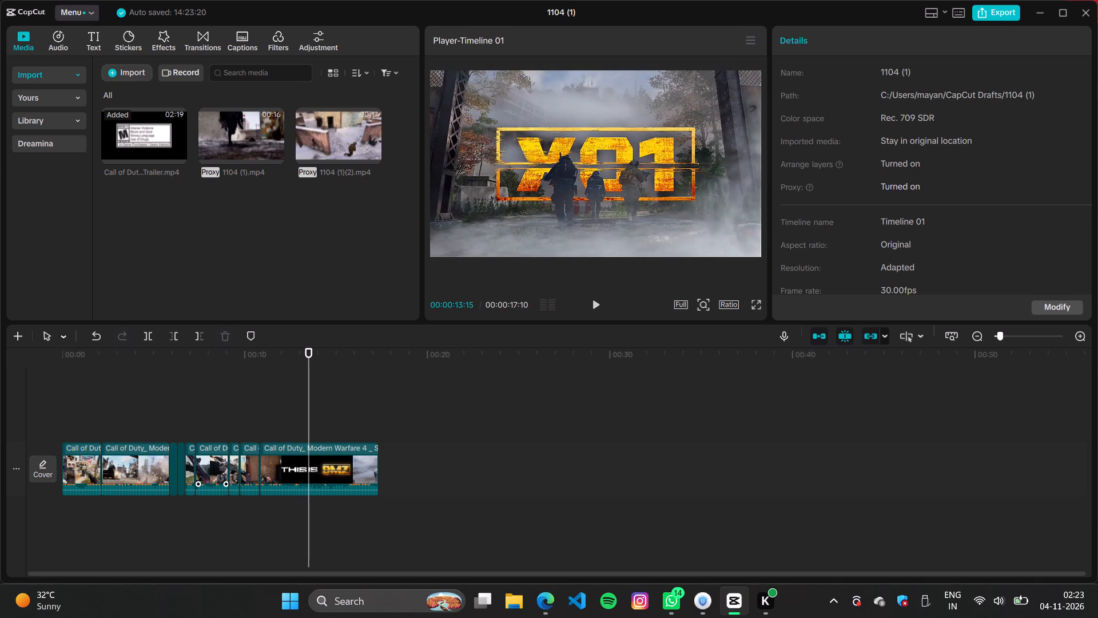
{"action": "key", "text": "Right"}
{"action": "key", "text": "Right"}
{"action": "key", "text": "Right"}
{"action": "key", "text": "Right"}
{"action": "key", "text": "Right"}
{"action": "key", "text": "Right"}
{"action": "key", "text": "Right"}
{"action": "key", "text": "Right"}
{"action": "key", "text": "Right"}
{"action": "key", "text": "Right"}
{"action": "key", "text": "Right"}
{"action": "key", "text": "Right"}
{"action": "key", "text": "Right"}
{"action": "key", "text": "Right"}
{"action": "key", "text": "Right"}
{"action": "key", "text": "Right"}
{"action": "key", "text": "Right"}
{"action": "key", "text": "Right"}
{"action": "key", "text": "Right"}
{"action": "key", "text": "Right"}
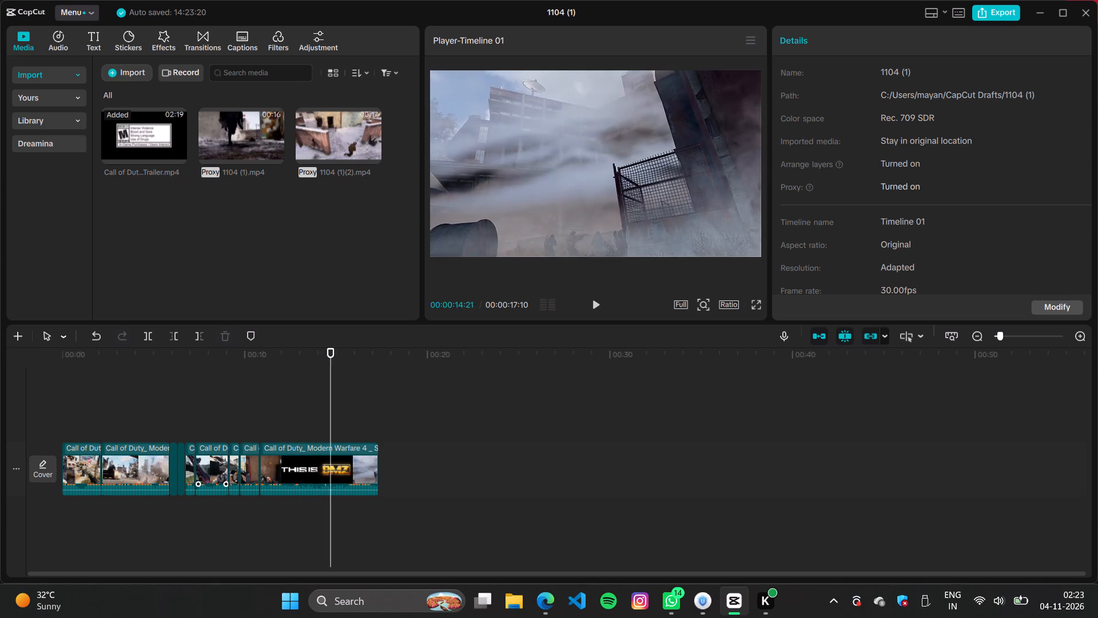
{"action": "key", "text": "Left"}
{"action": "key", "text": "Left"}
{"action": "key", "text": "Left"}
{"action": "key", "text": "Left"}
{"action": "key", "text": "Left"}
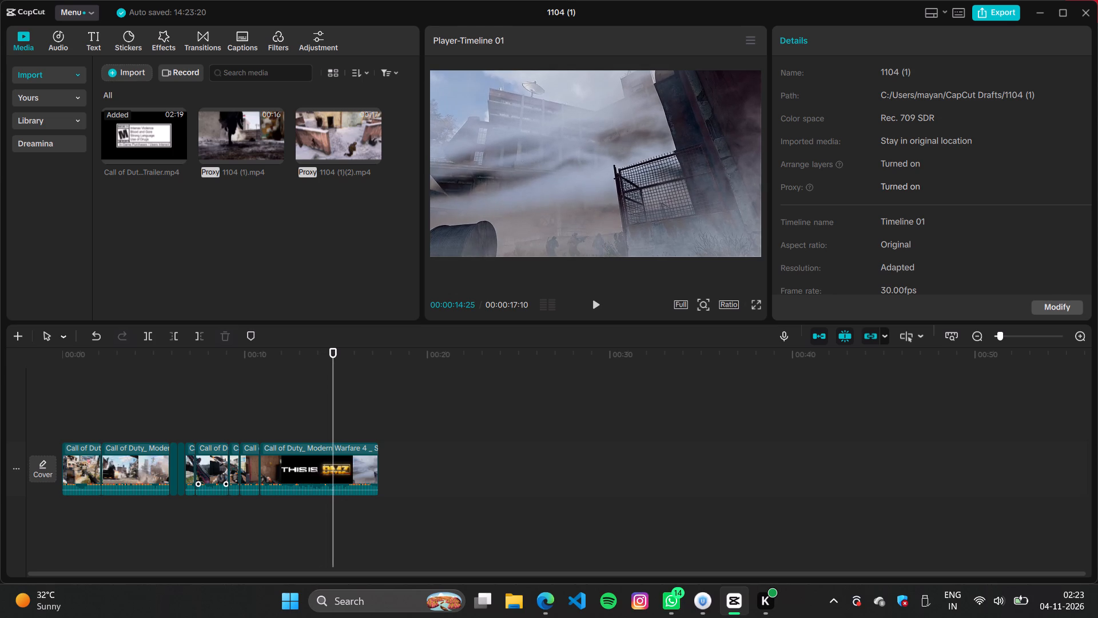
{"action": "key", "text": "Left"}
{"action": "key", "text": "Left"}
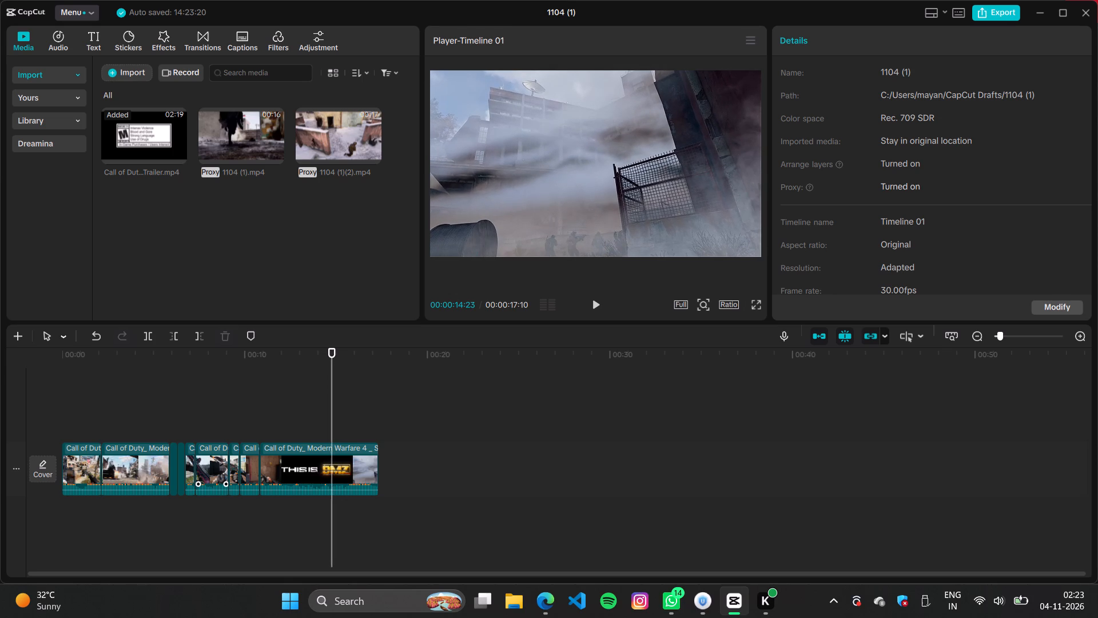
{"action": "key", "text": "Left"}
{"action": "key", "text": "Left"}
{"action": "key", "text": "Left"}
{"action": "key", "text": "Left"}
{"action": "key", "text": "Left"}
{"action": "key", "text": "Left"}
{"action": "key", "text": "Right"}
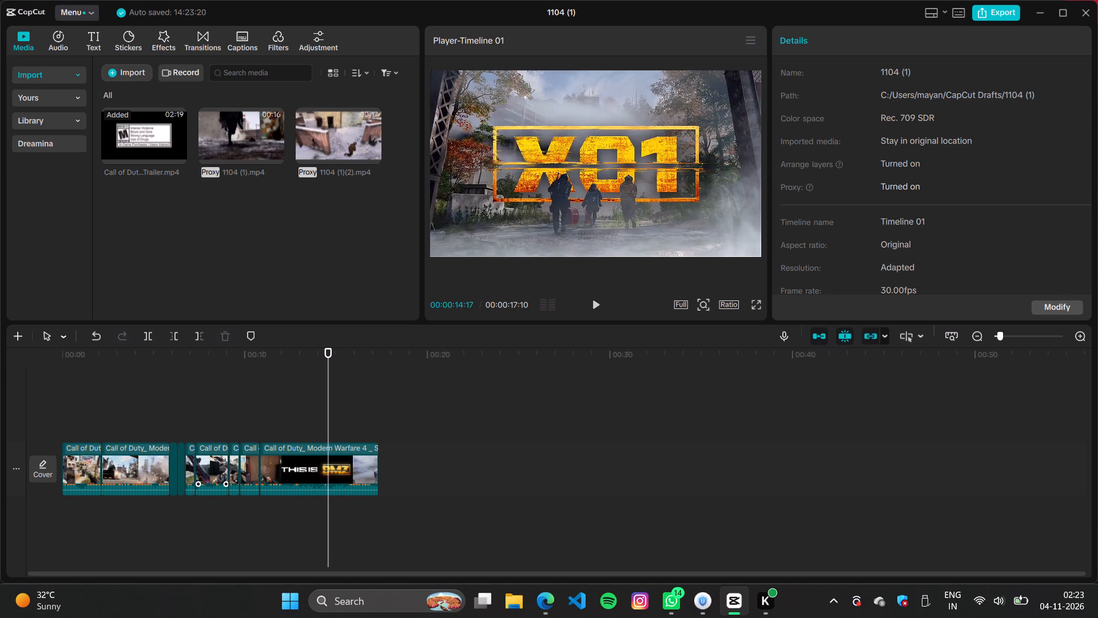
{"action": "key", "text": "Right"}
{"action": "key", "text": "Left"}
{"action": "key", "text": "ctrl+b"}
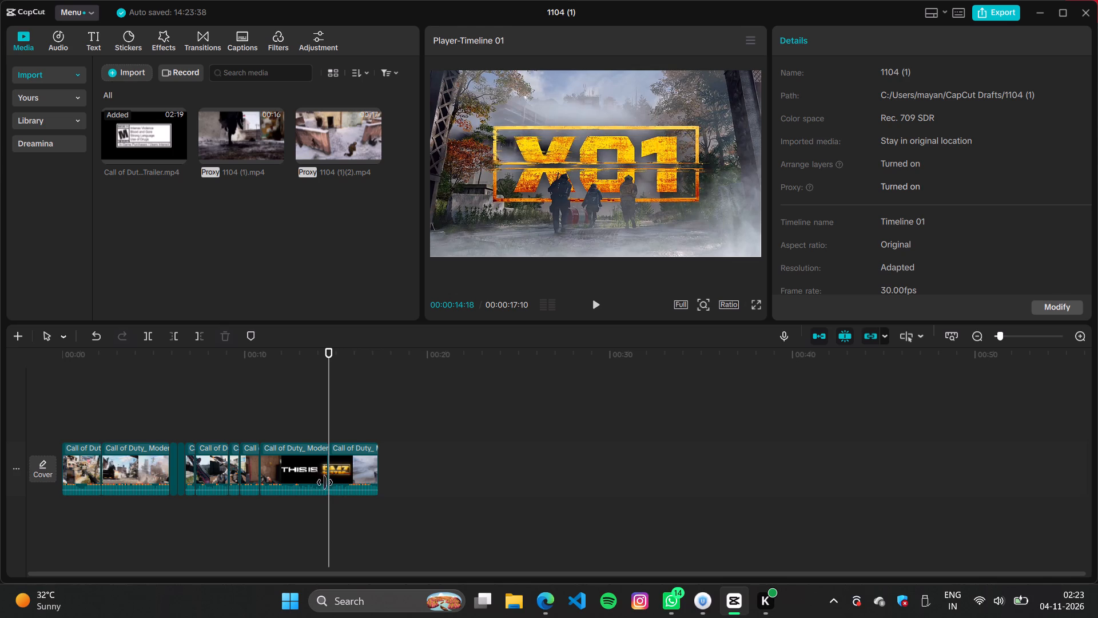
Delete the leftover trailer section after the X01 title shot.
{"action": "left_click", "coordinate": [340, 478]}
{"action": "key", "text": "BackSpace"}
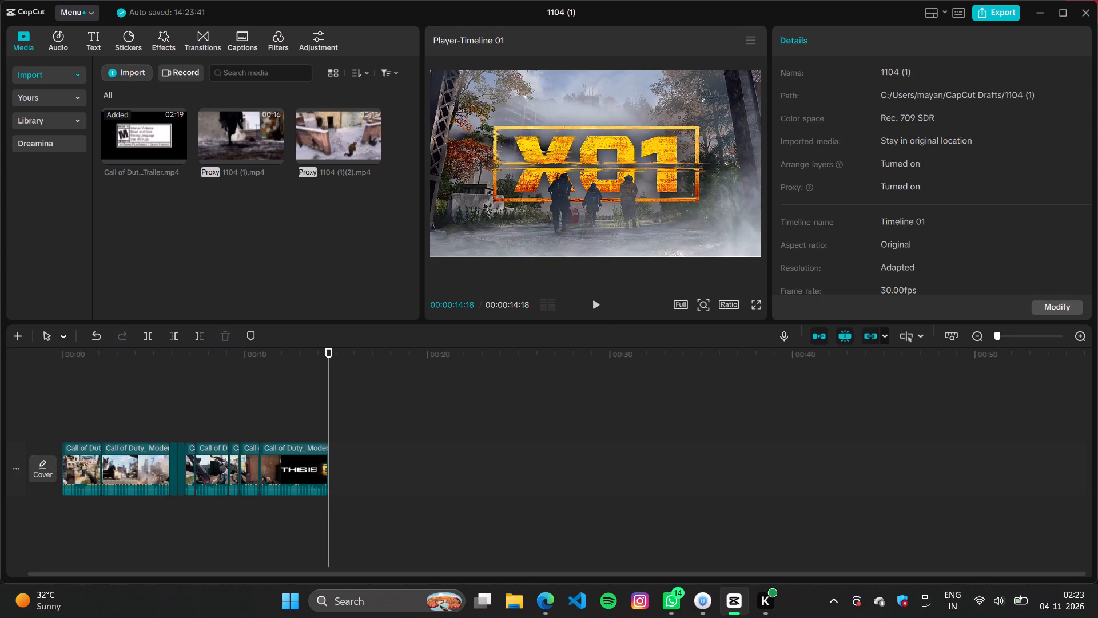
Add the Pull in camera transition at the first cut, at 00:00:02:05, between the KILL BLOCK title and the street gunfight.
{"action": "left_click", "coordinate": [96, 425]}
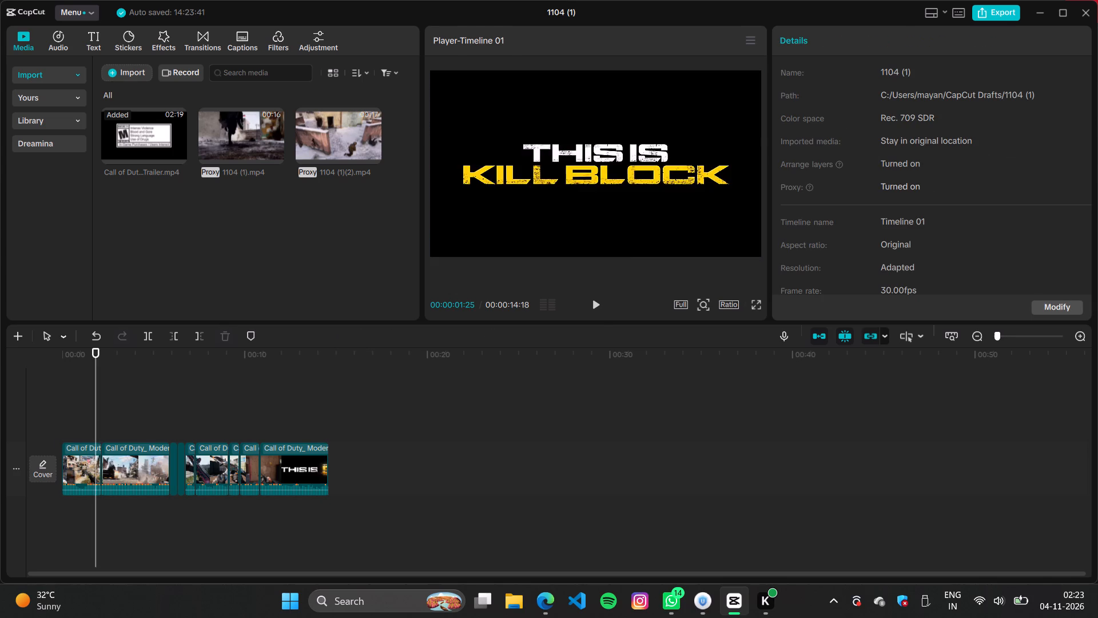
{"action": "left_click", "coordinate": [102, 431]}
{"action": "left_click", "coordinate": [216, 37]}
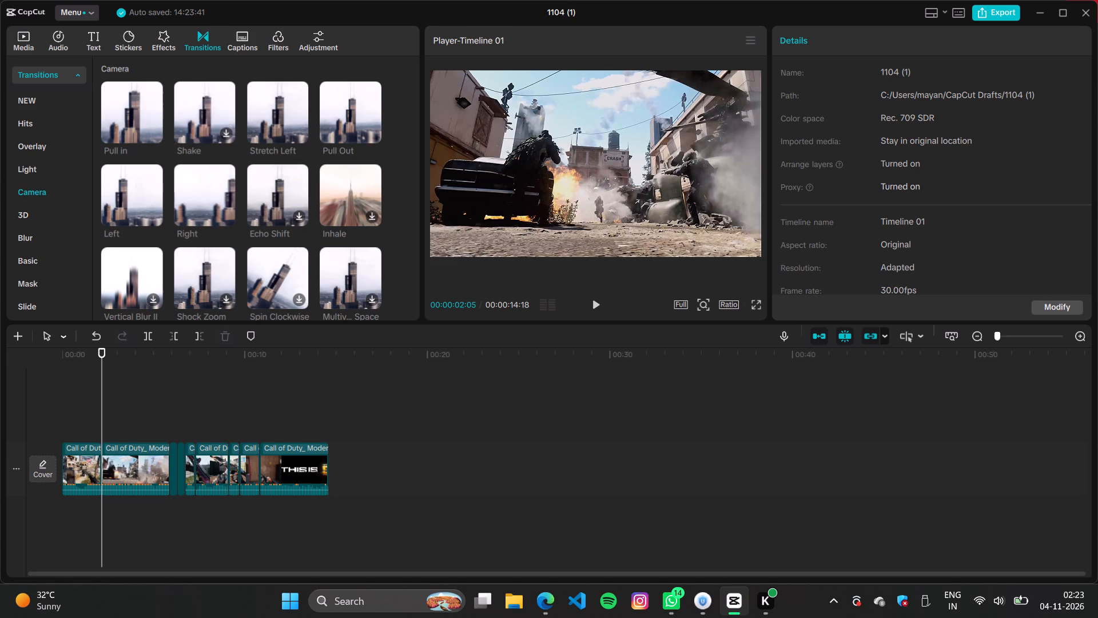
{"action": "scroll", "coordinate": [186, 161], "scroll_direction": "up", "scroll_amount": 6}
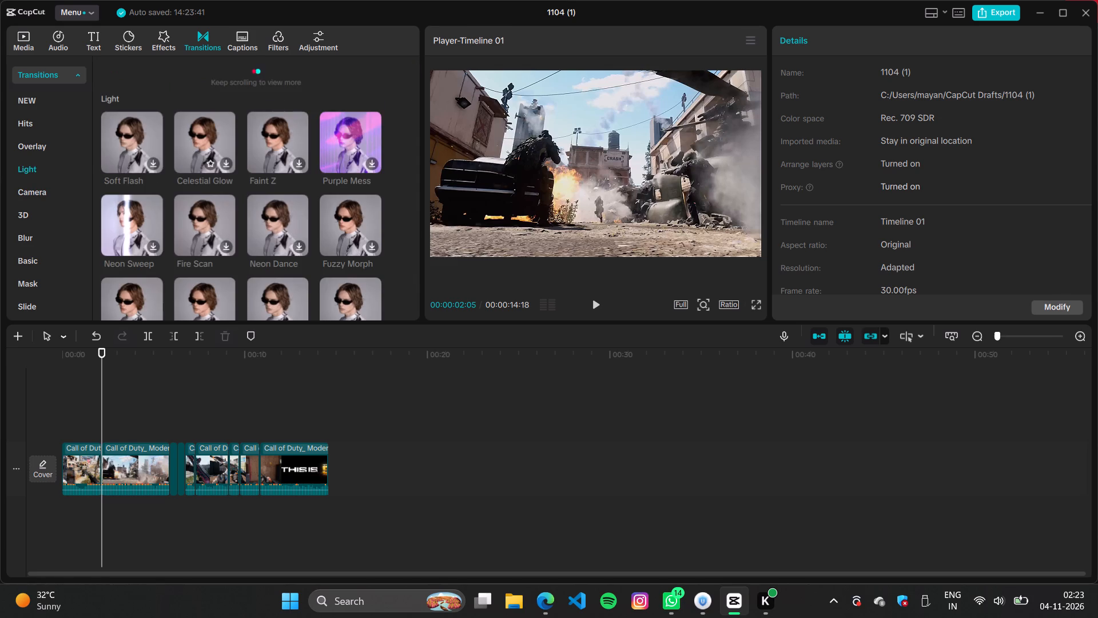
{"action": "scroll", "coordinate": [225, 175], "scroll_direction": "up", "scroll_amount": 7}
{"action": "left_click", "coordinate": [60, 195]}
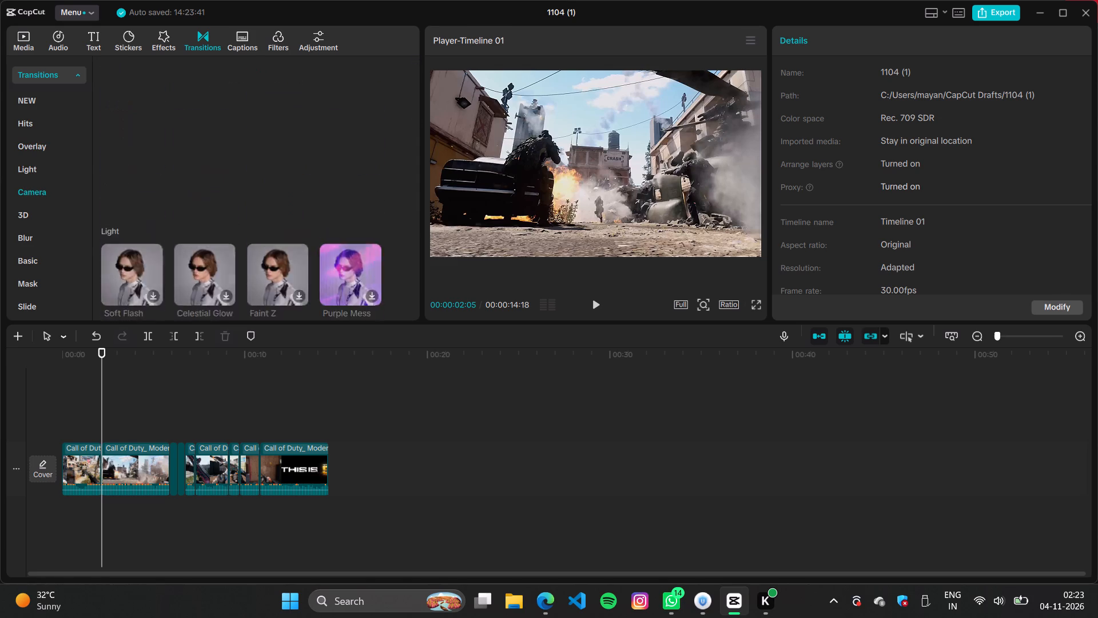
{"action": "left_click", "coordinate": [53, 202]}
{"action": "left_click", "coordinate": [57, 193]}
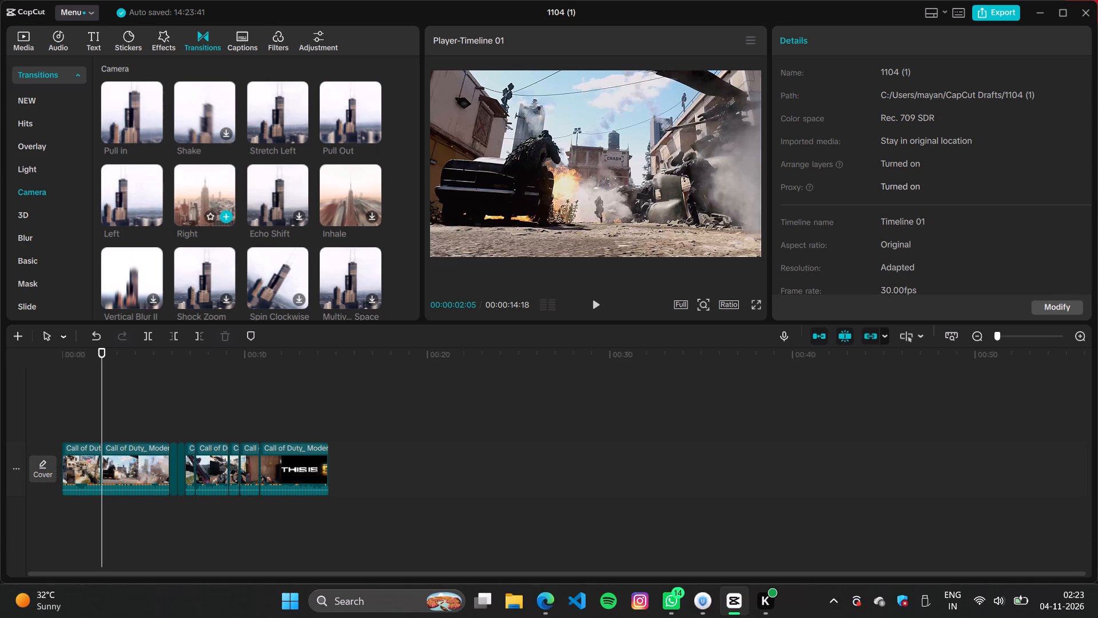
{"action": "left_click", "coordinate": [153, 133]}
Add the Pull in transition at the cuts at 00:00:05:27, 00:00:06:10 and 00:00:06:22.
{"action": "left_click", "coordinate": [172, 413]}
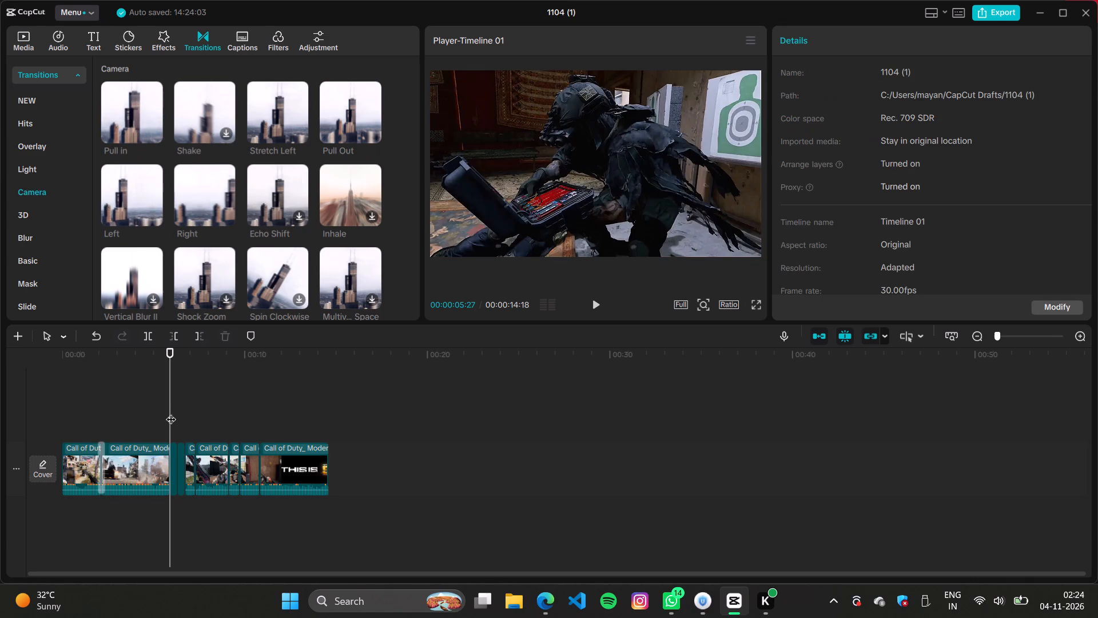
{"action": "left_click", "coordinate": [156, 132]}
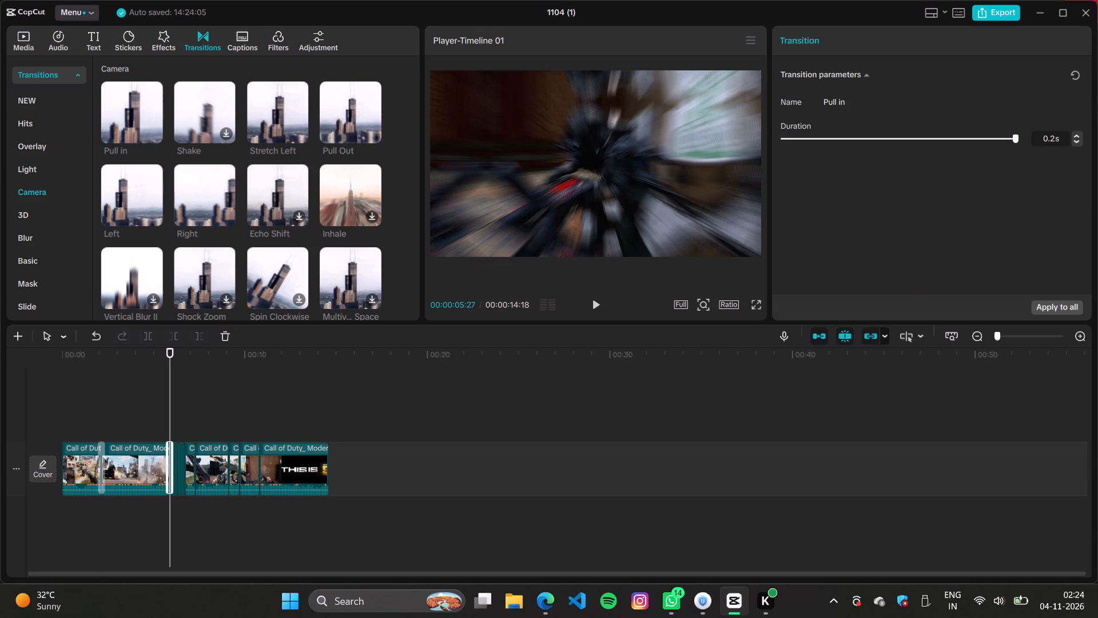
{"action": "left_click", "coordinate": [174, 414]}
{"action": "left_click", "coordinate": [178, 414]}
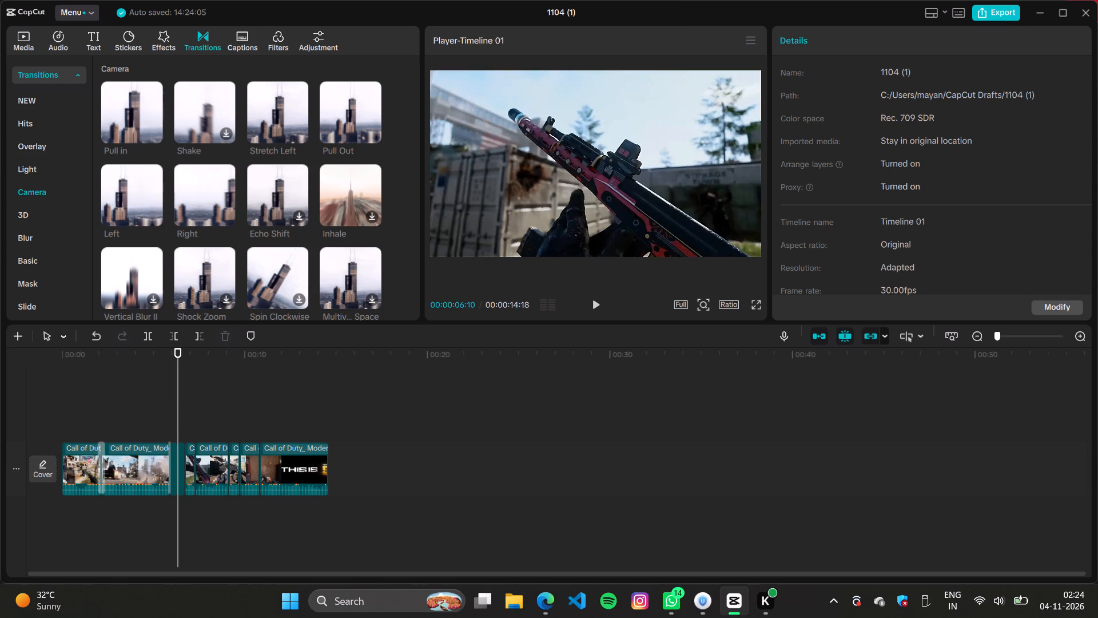
{"action": "left_click", "coordinate": [148, 131]}
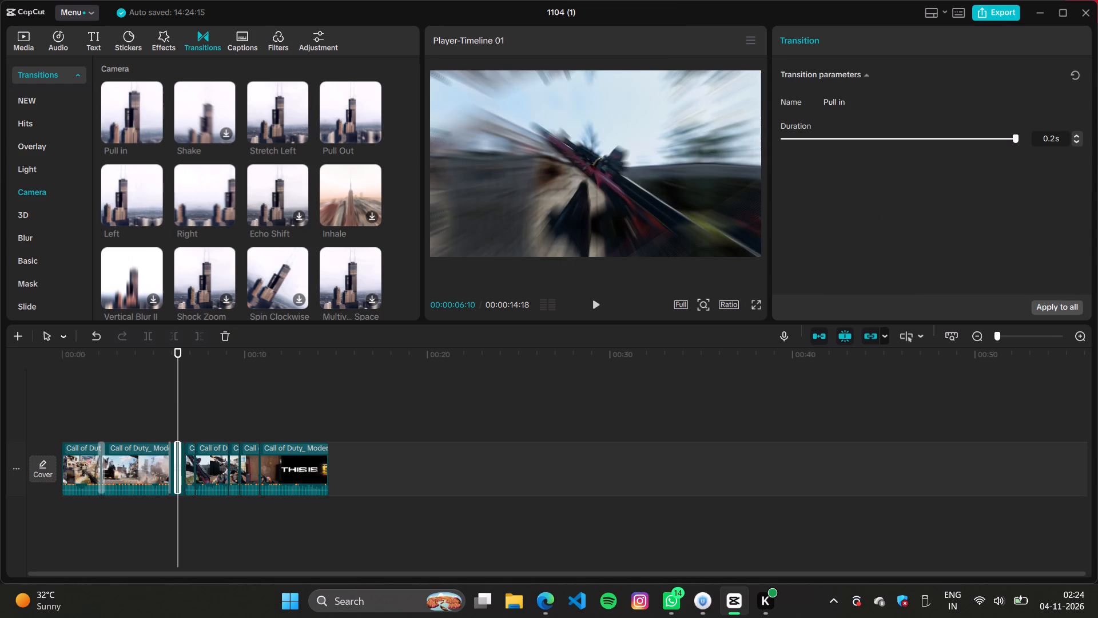
{"action": "left_click", "coordinate": [181, 417]}
{"action": "left_click", "coordinate": [184, 415]}
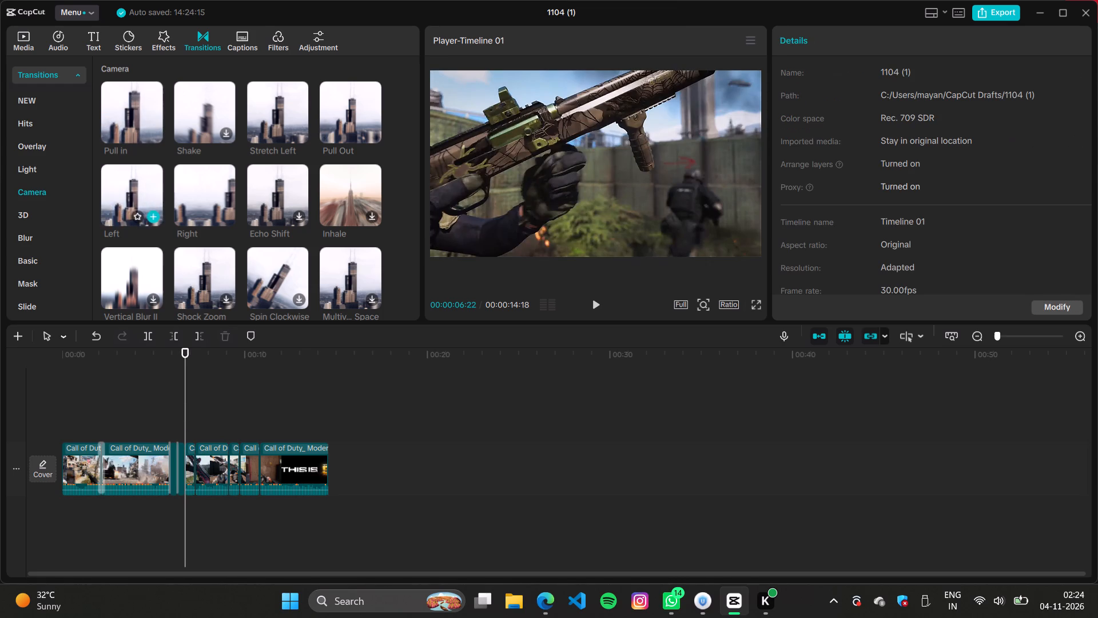
{"action": "left_click", "coordinate": [151, 136]}
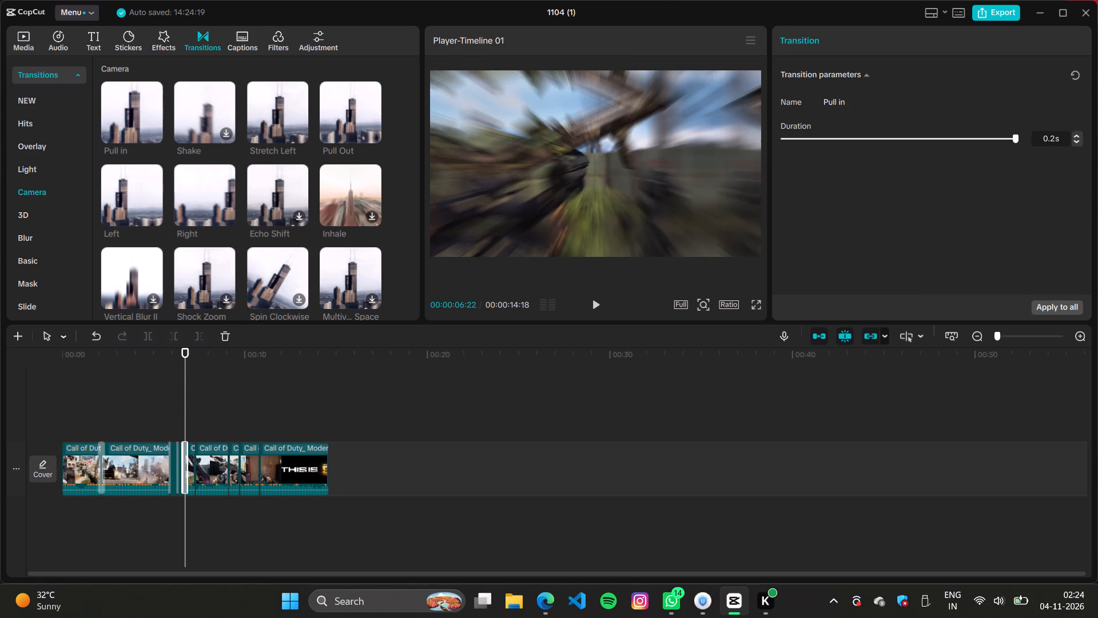
Add the Pull in transition at the remaining cuts, near 00:00:07:09, 00:00:09:04, 00:00:09:22 and 00:00:10:25.
{"action": "left_click", "coordinate": [200, 403]}
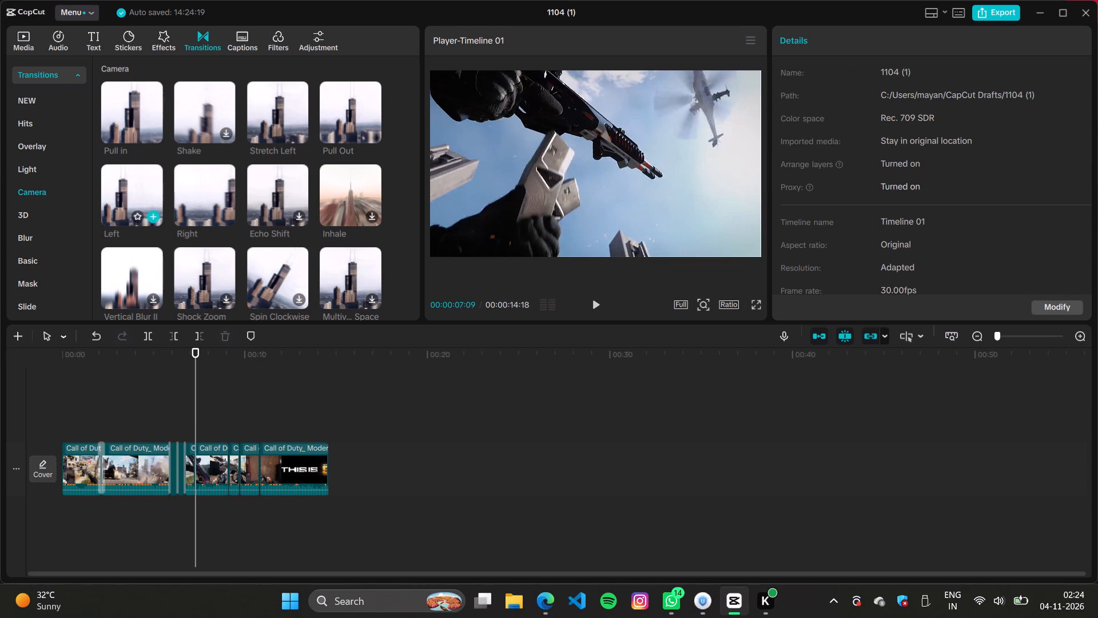
{"action": "left_click", "coordinate": [153, 133]}
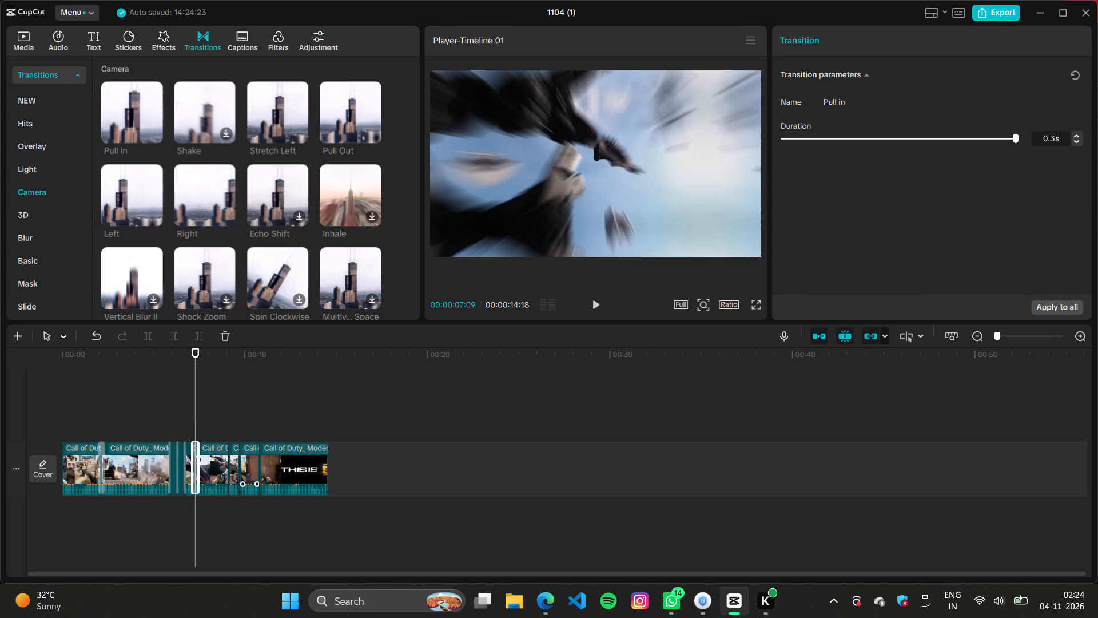
{"action": "left_click", "coordinate": [224, 402]}
{"action": "left_click", "coordinate": [228, 399]}
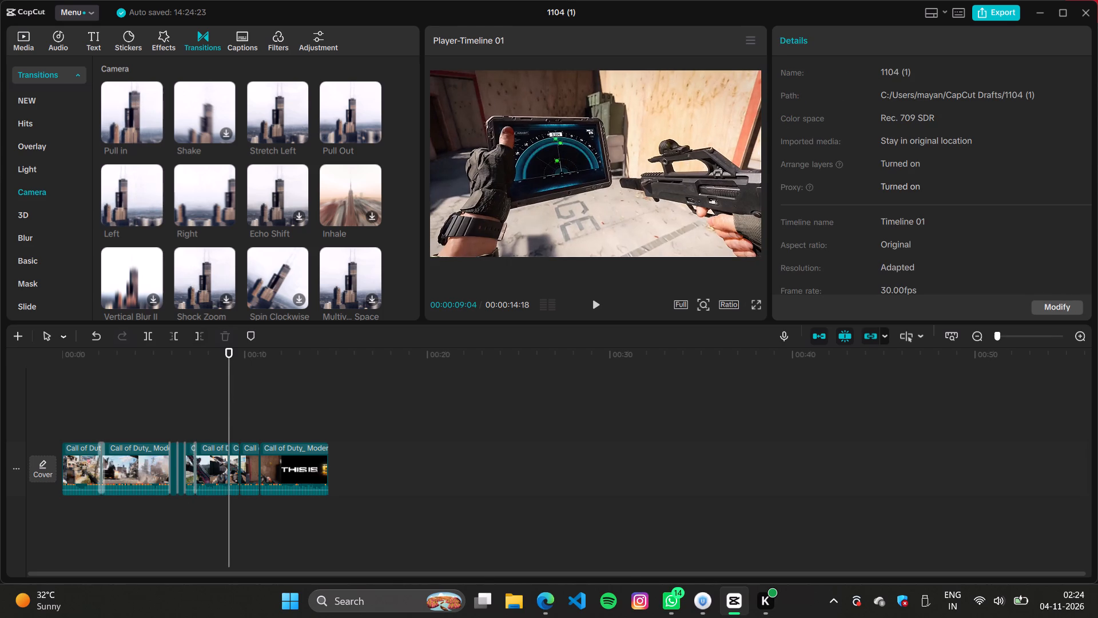
{"action": "left_click", "coordinate": [154, 128]}
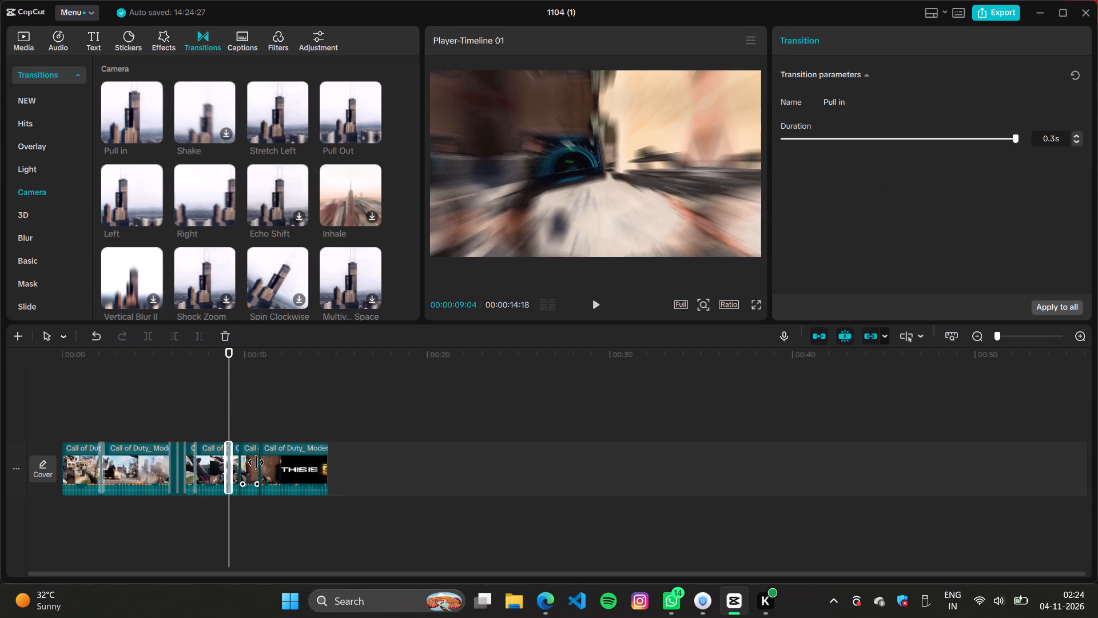
{"action": "left_click", "coordinate": [238, 400]}
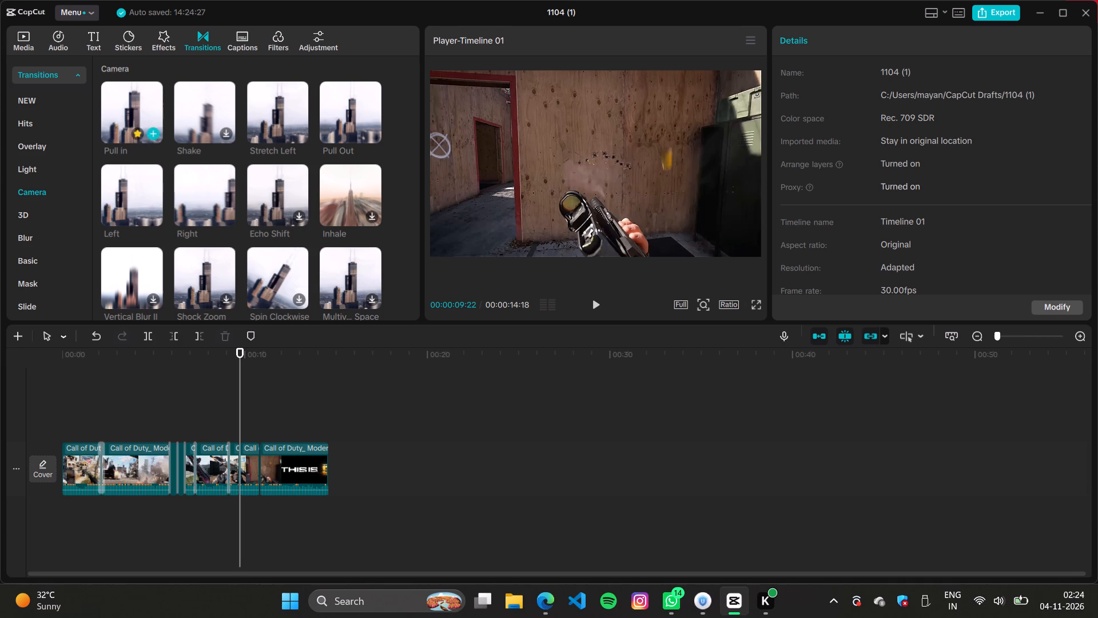
{"action": "left_click", "coordinate": [154, 136]}
{"action": "left_click", "coordinate": [257, 403]}
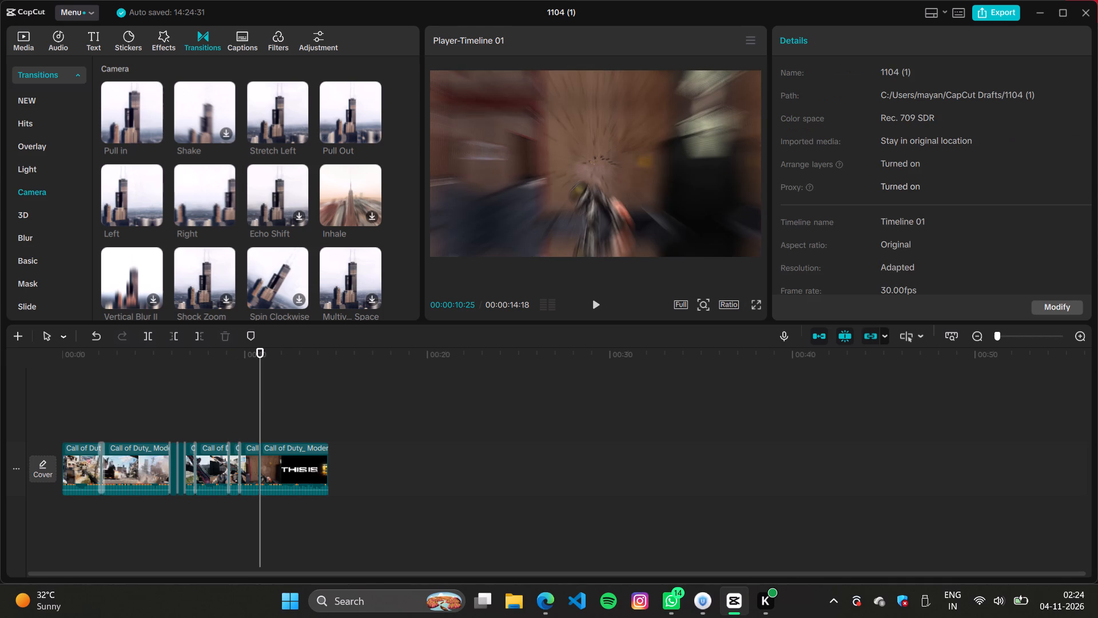
{"action": "left_click", "coordinate": [155, 133]}
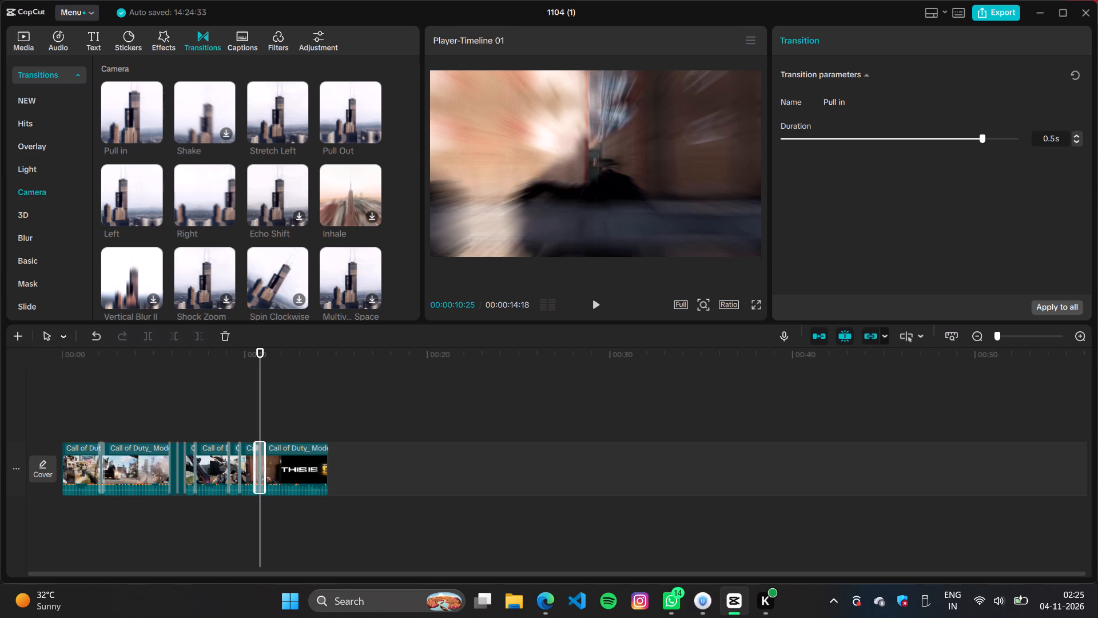
Apply the Screen Off Out animation from the favourites to the last timeline clip, which contains the DMZ and X01 titles.
{"action": "left_click", "coordinate": [289, 414]}
{"action": "left_click", "coordinate": [298, 474]}
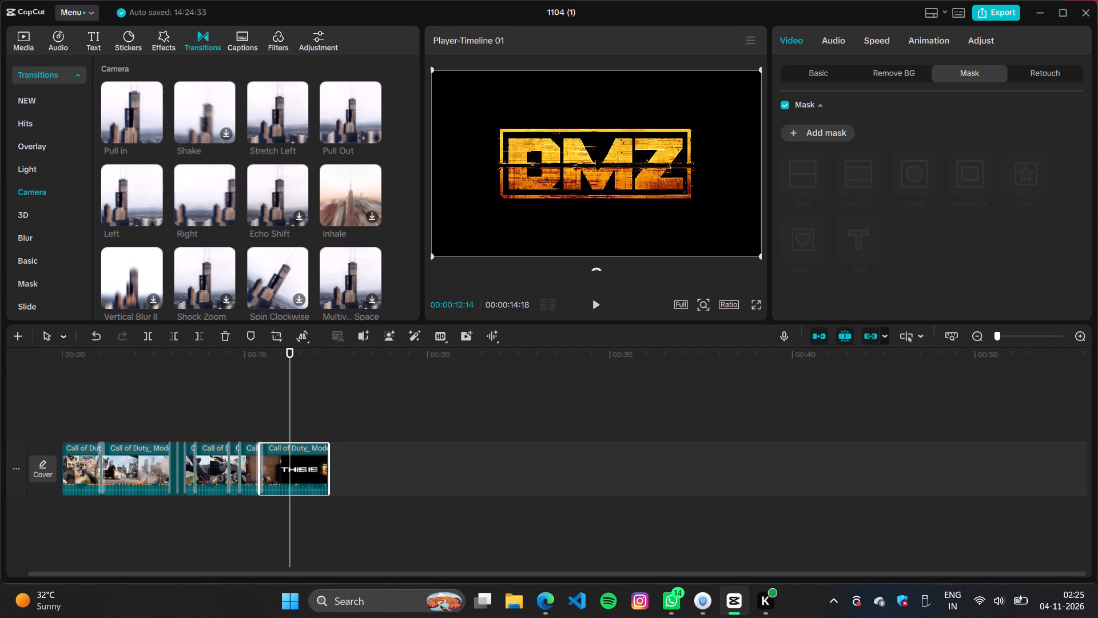
{"action": "left_click", "coordinate": [920, 42]}
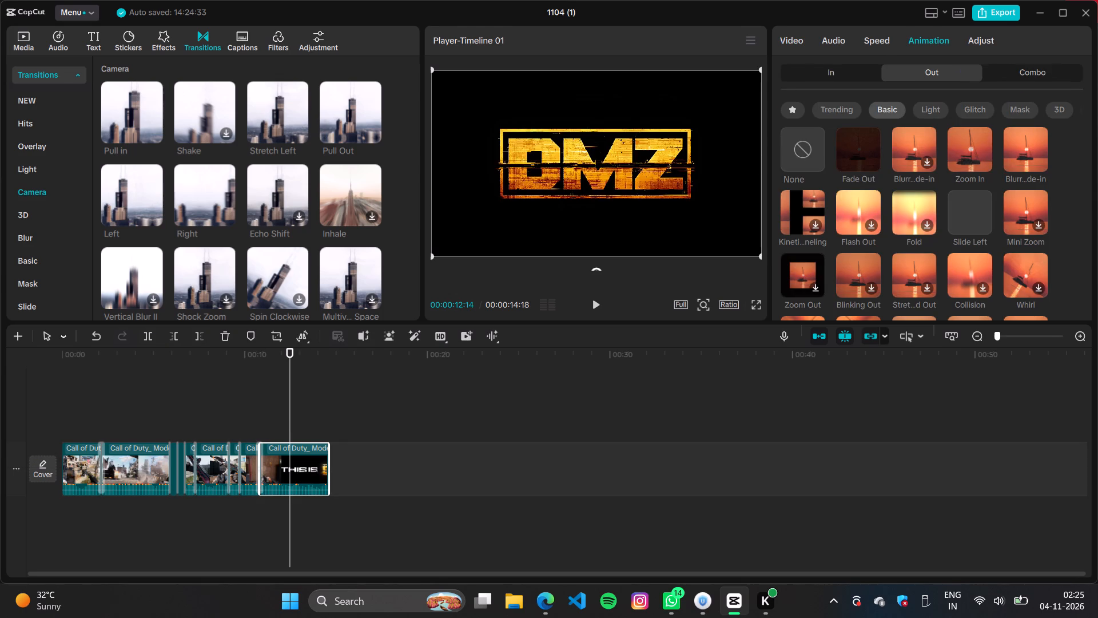
{"action": "left_click", "coordinate": [801, 111]}
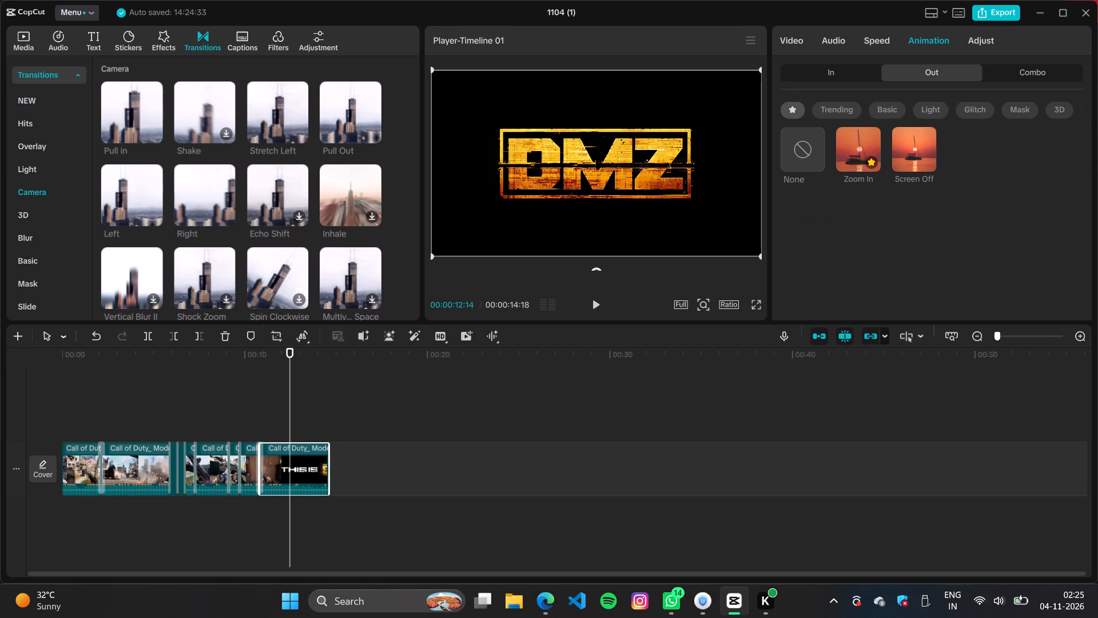
{"action": "left_click", "coordinate": [921, 144]}
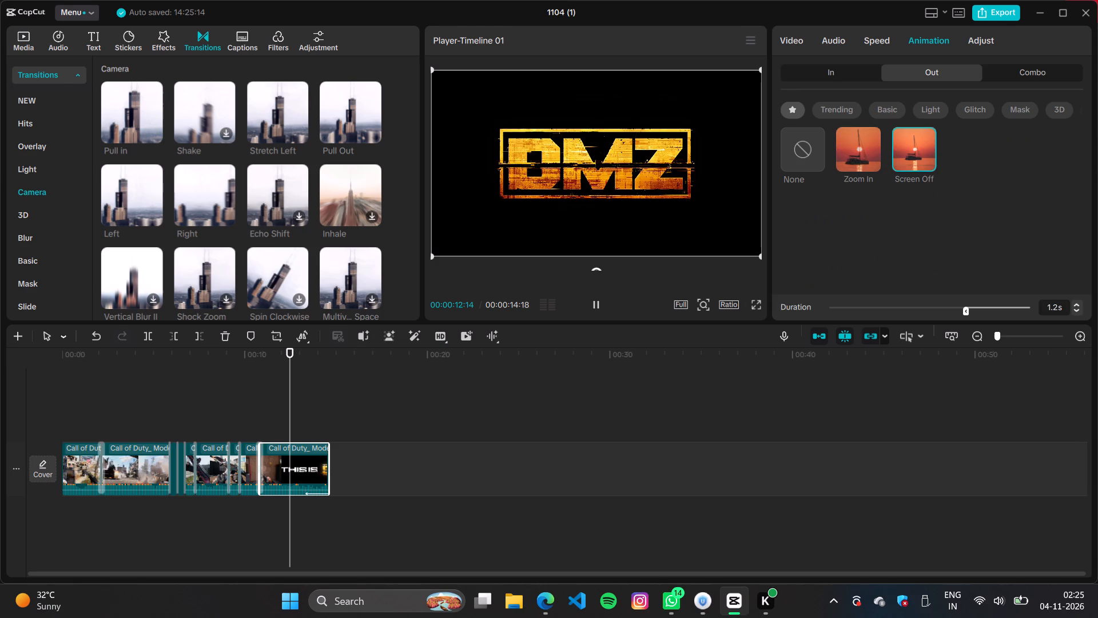
{"action": "left_click", "coordinate": [319, 454]}
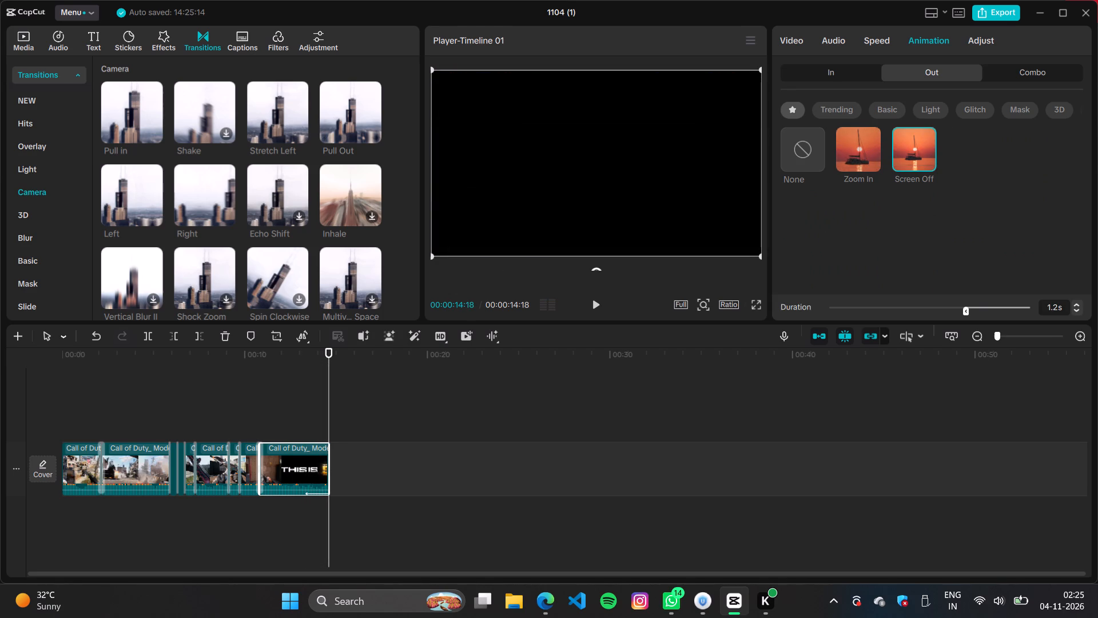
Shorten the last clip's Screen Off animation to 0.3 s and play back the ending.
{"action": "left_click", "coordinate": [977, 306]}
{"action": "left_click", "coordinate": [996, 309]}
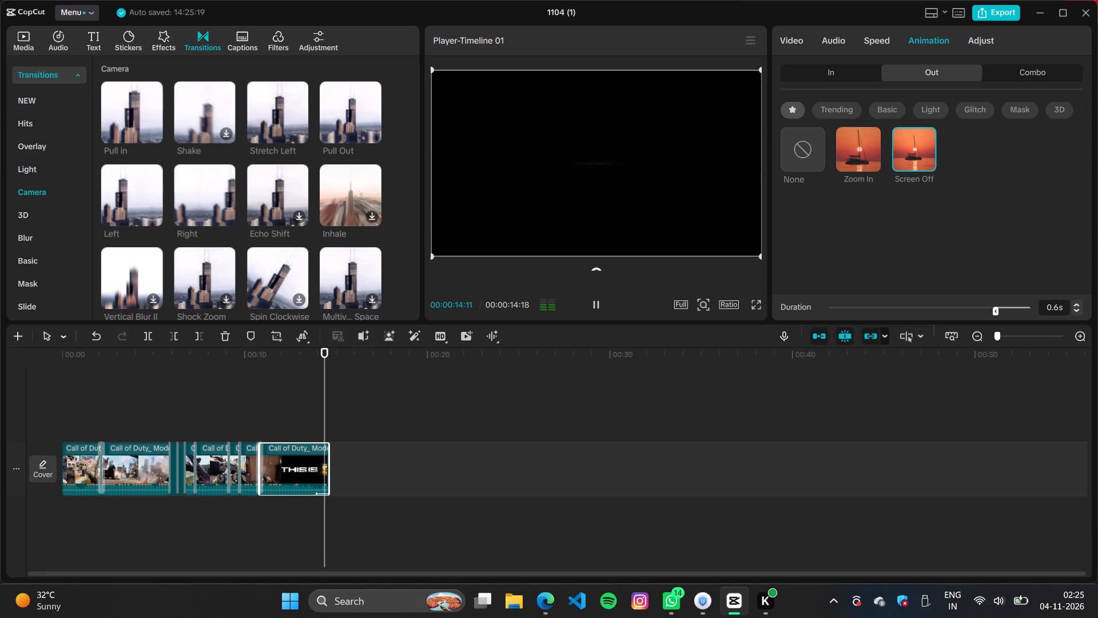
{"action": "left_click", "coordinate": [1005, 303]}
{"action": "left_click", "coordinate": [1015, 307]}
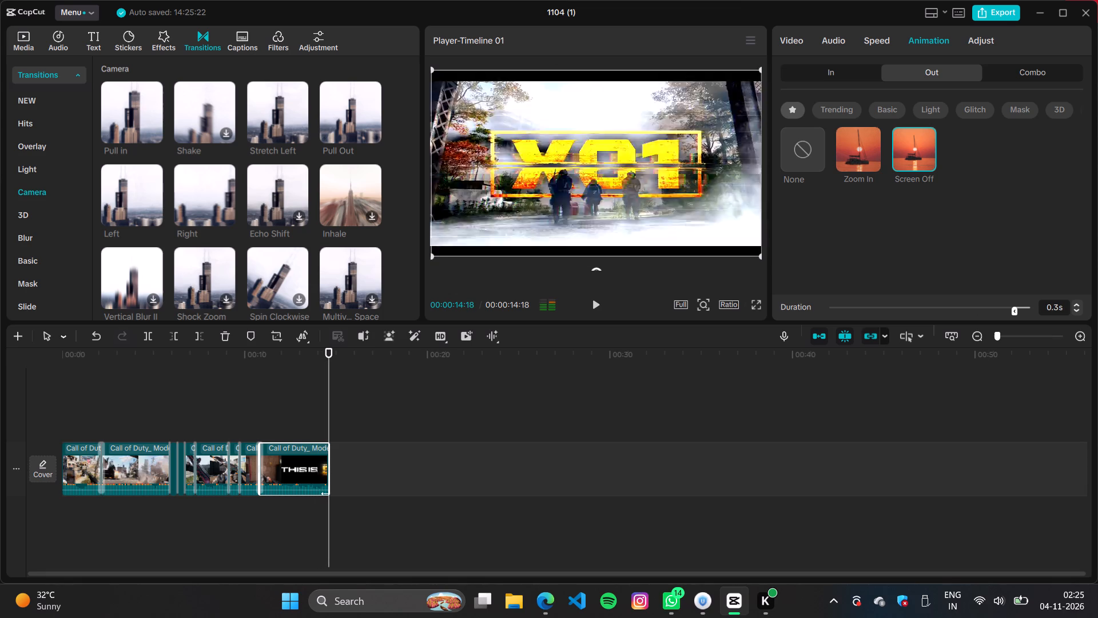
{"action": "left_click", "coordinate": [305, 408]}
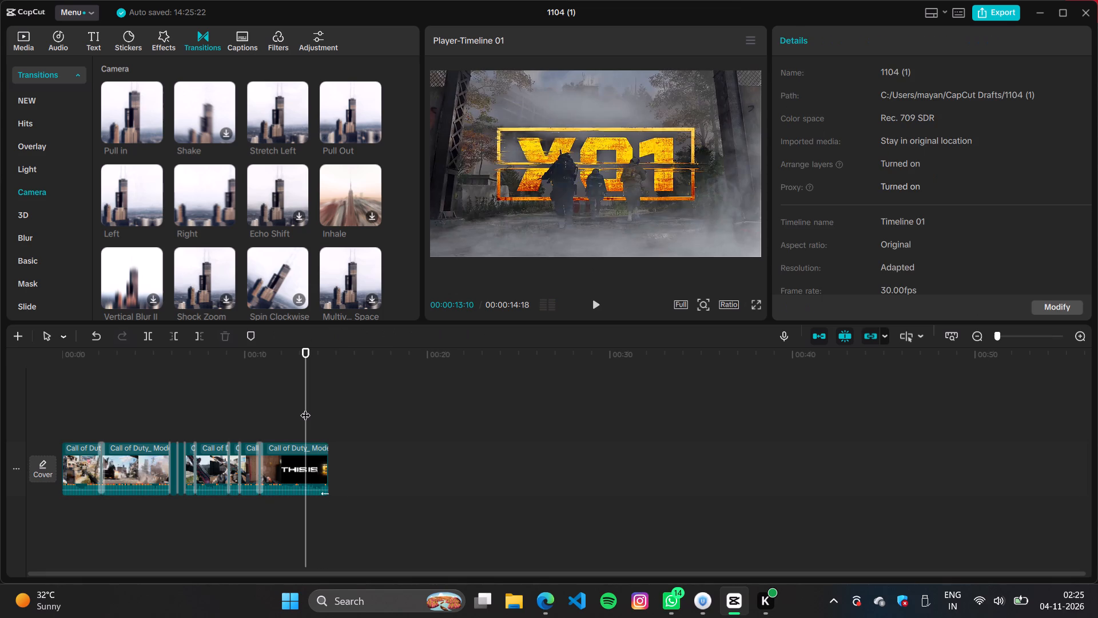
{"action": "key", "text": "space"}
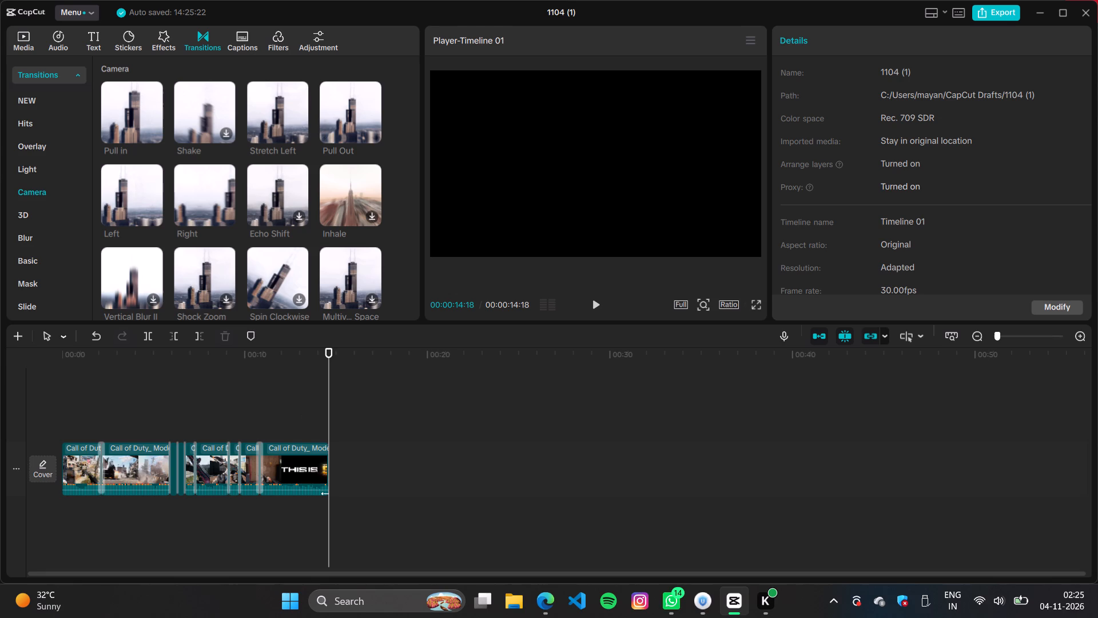
Set the duration of the last clip's Screen Off animation to 0.7 s.
{"action": "left_click", "coordinate": [312, 470]}
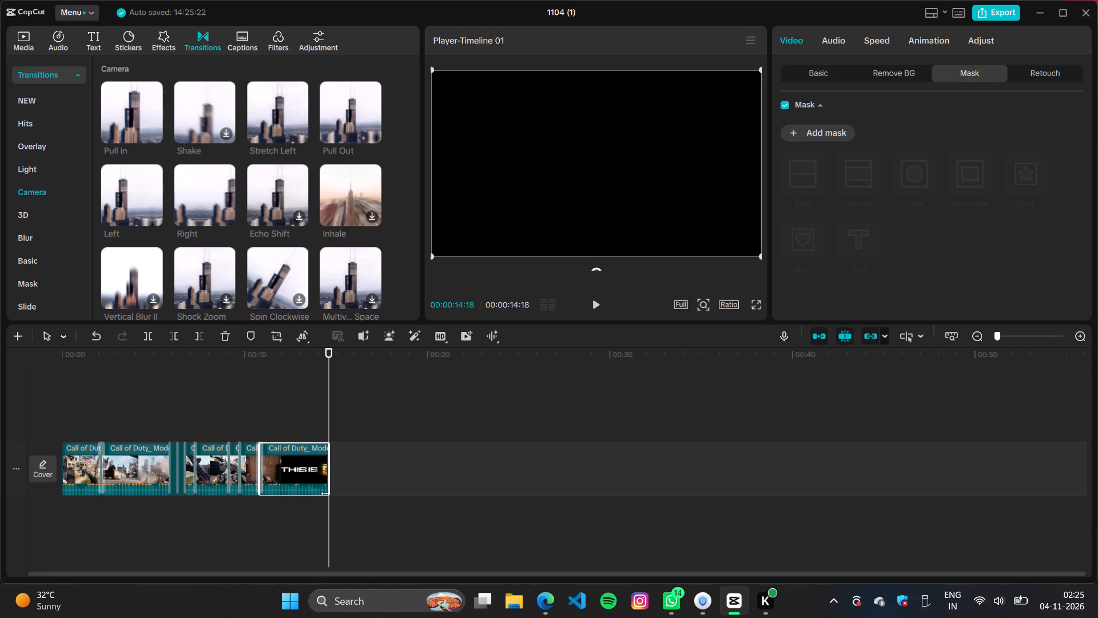
{"action": "left_click", "coordinate": [931, 49]}
{"action": "left_click", "coordinate": [992, 307]}
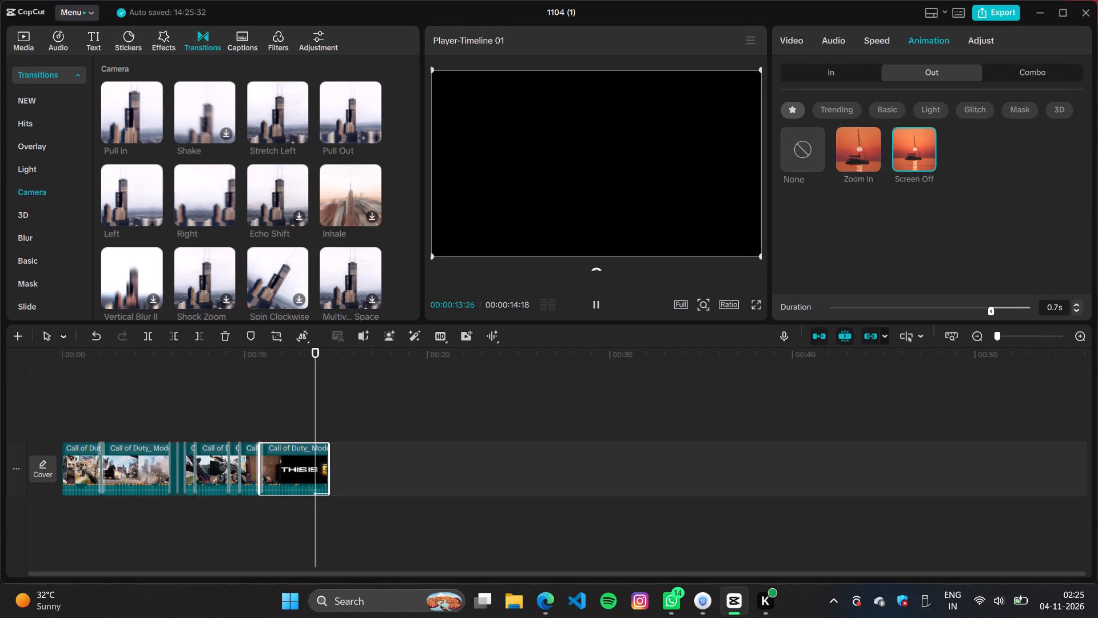
Remove Zoom In from the favourite Out animations.
{"action": "left_click", "coordinate": [872, 163]}
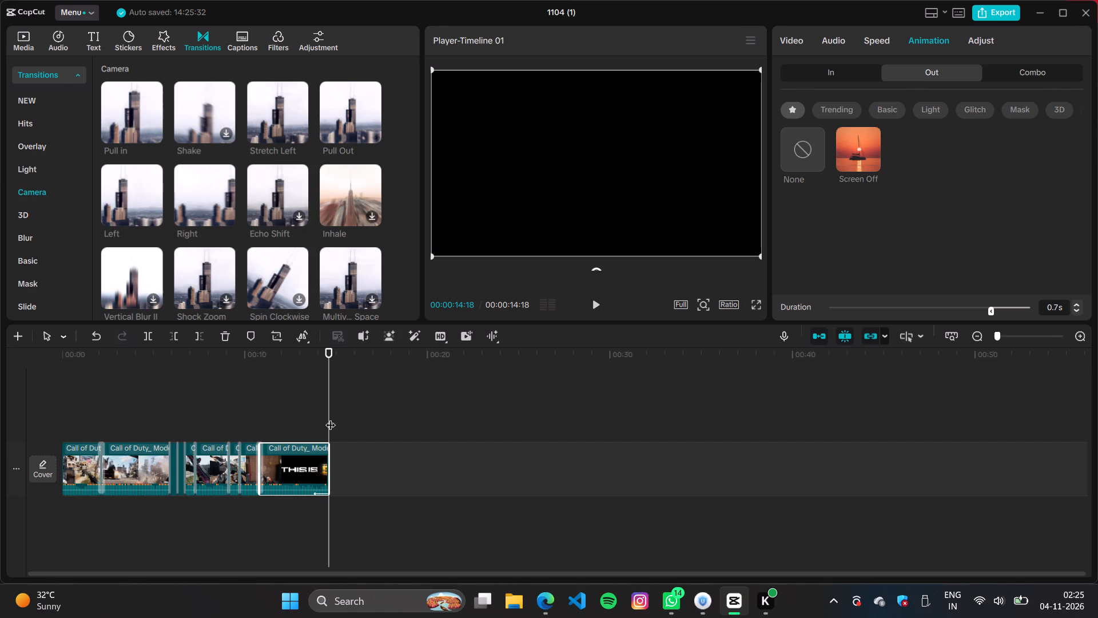
Export the finished trailer clip and dismiss the sharing options without posting it.
{"action": "left_click", "coordinate": [316, 418]}
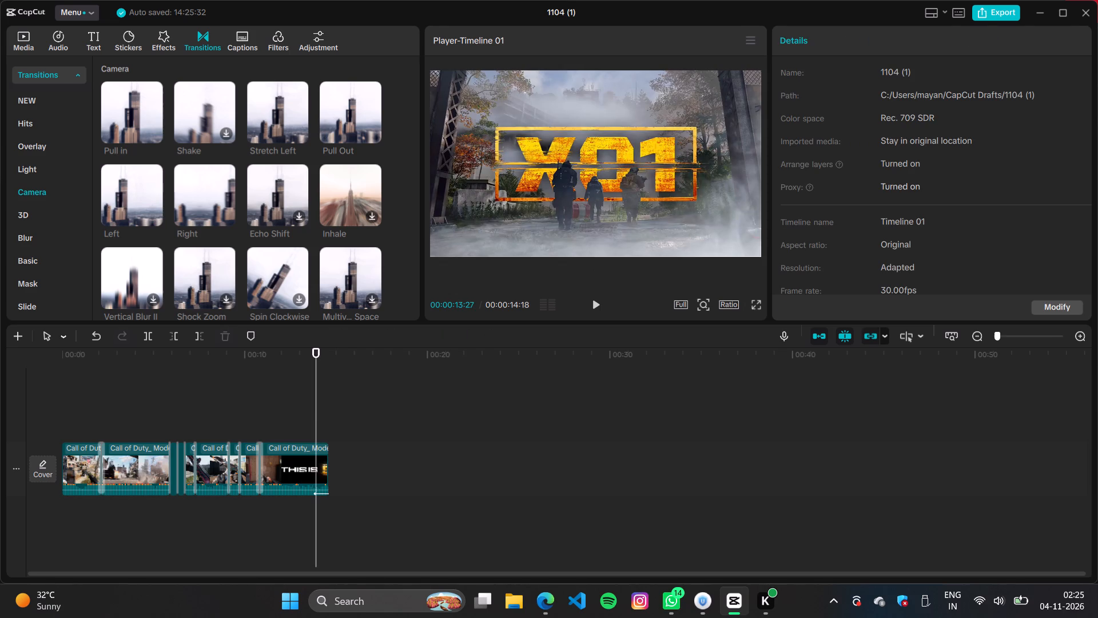
{"action": "left_click", "coordinate": [994, 11]}
{"action": "left_click", "coordinate": [705, 509]}
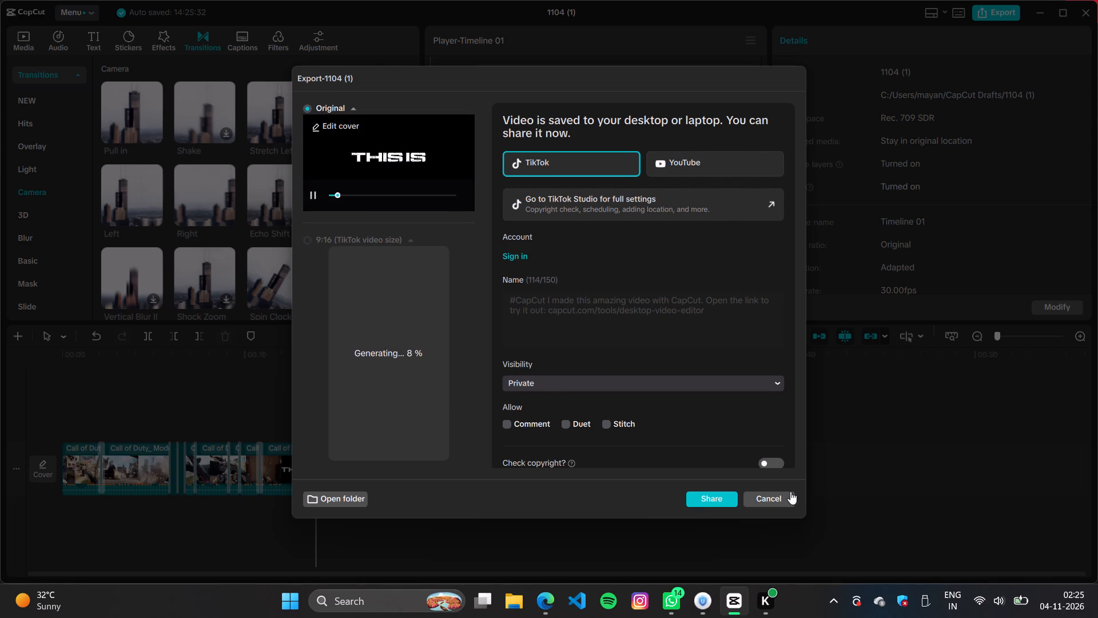
{"action": "left_click", "coordinate": [777, 493]}
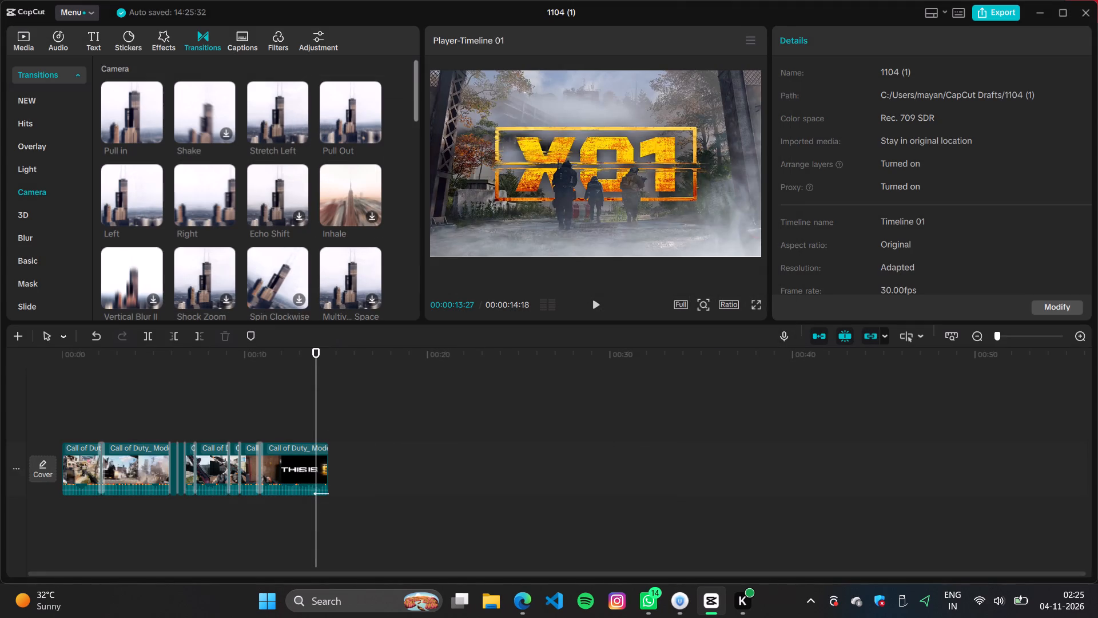
Import the exported video 1104 (1)(4) from the Downloads folder into the project media.
{"action": "left_click", "coordinate": [25, 44]}
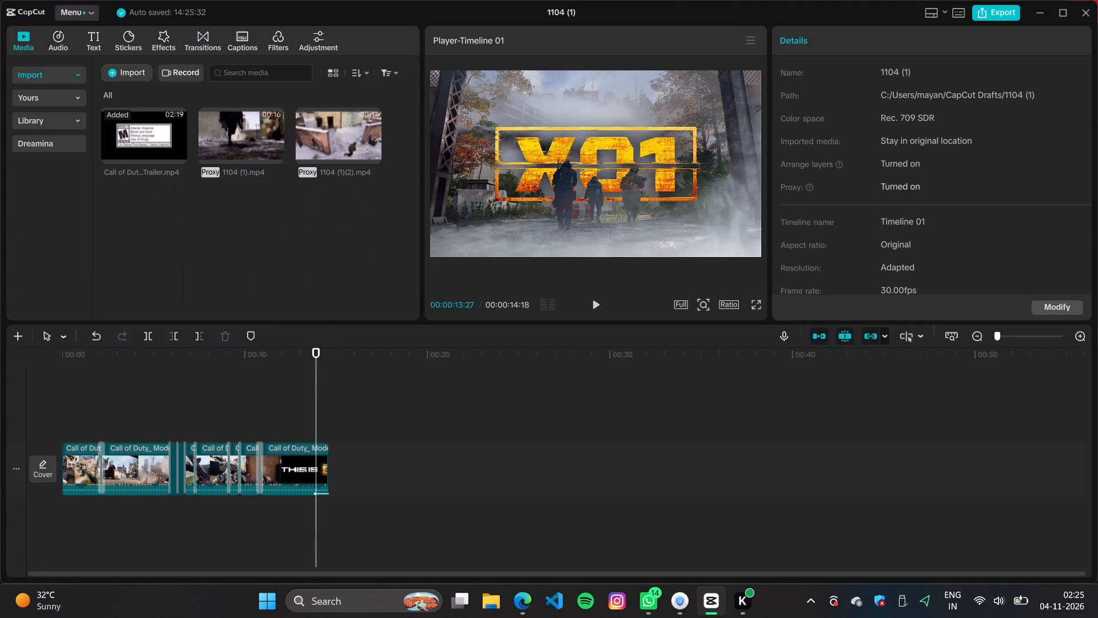
{"action": "left_click", "coordinate": [118, 74]}
{"action": "left_click", "coordinate": [157, 142]}
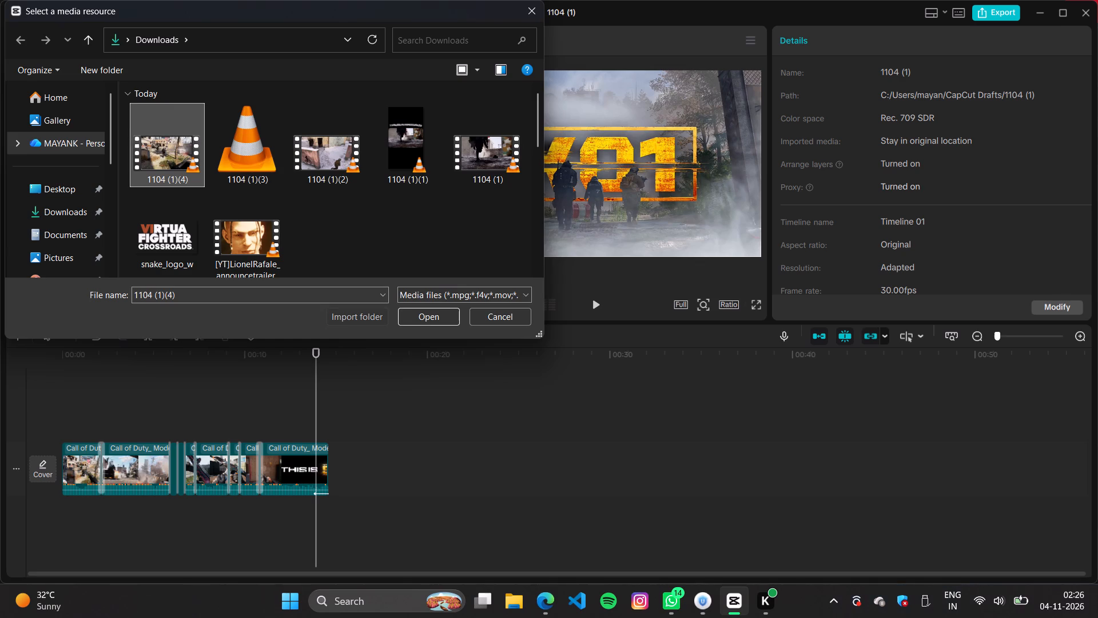
{"action": "left_click", "coordinate": [419, 312]}
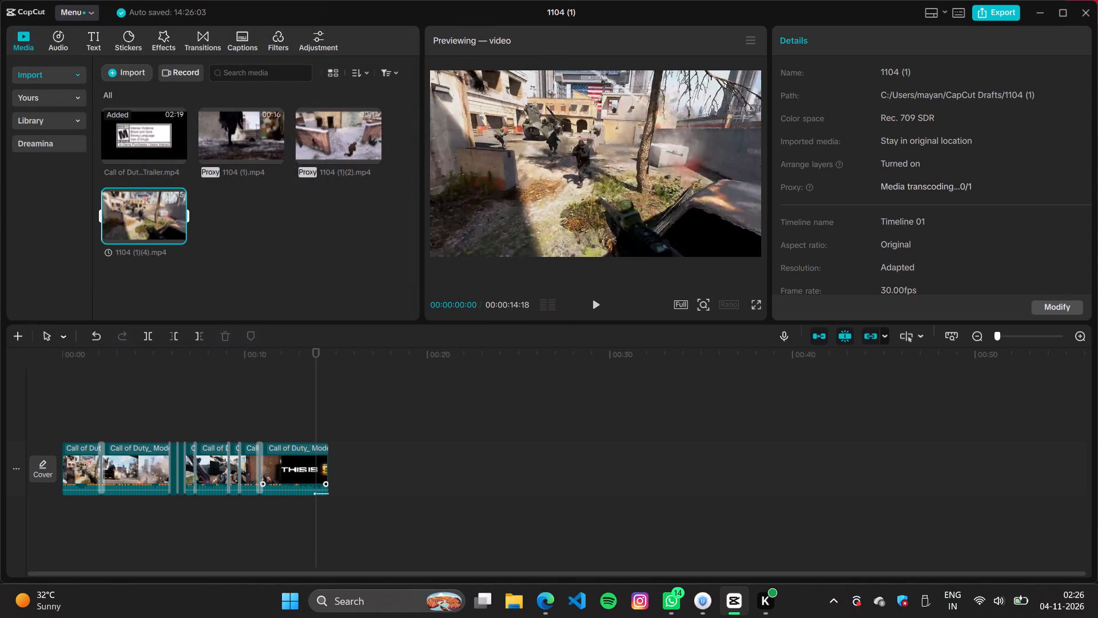
Delete all trailer clips and their transitions so the timeline is empty.
{"action": "left_click_drag", "start_coordinate": [343, 469], "coordinate": [51, 464]}
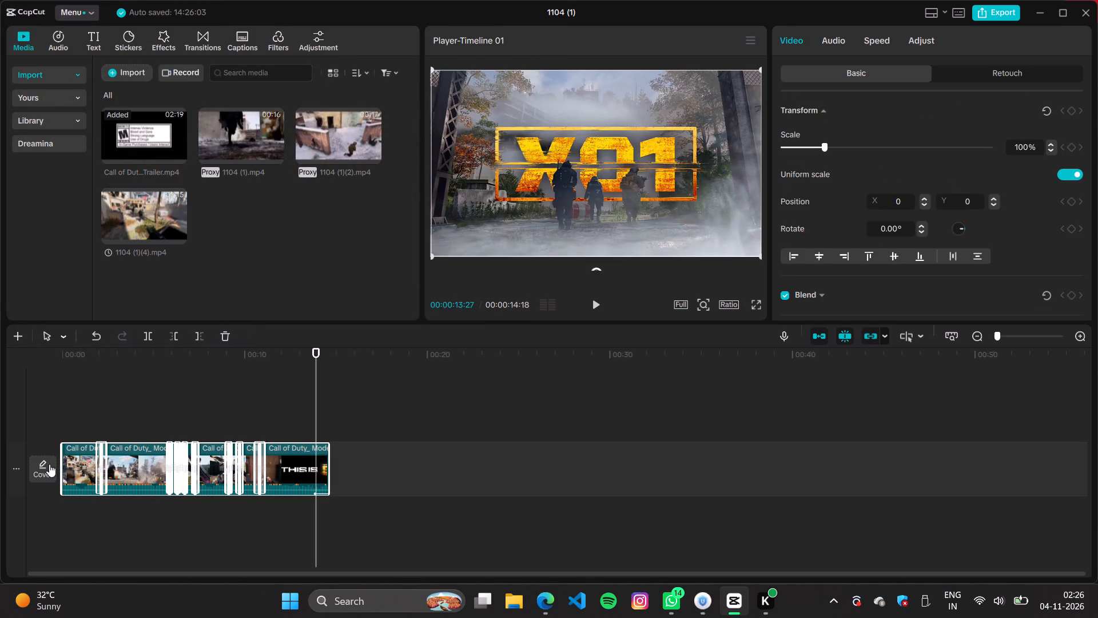
{"action": "key", "text": "Delete"}
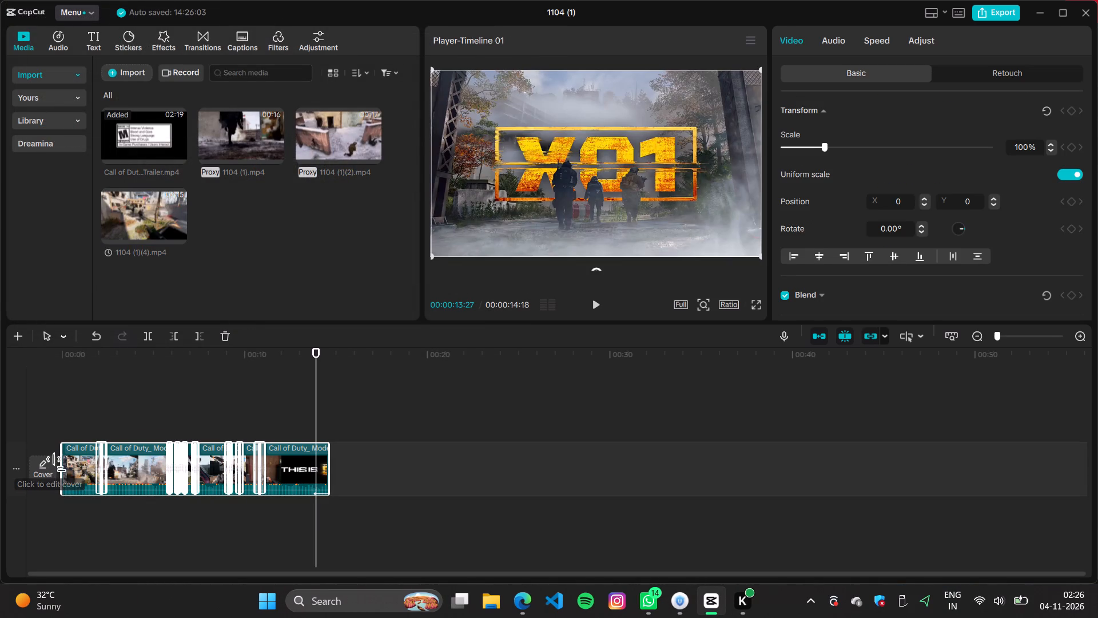
{"action": "key", "text": "Delete"}
{"action": "key", "text": "Delete"}
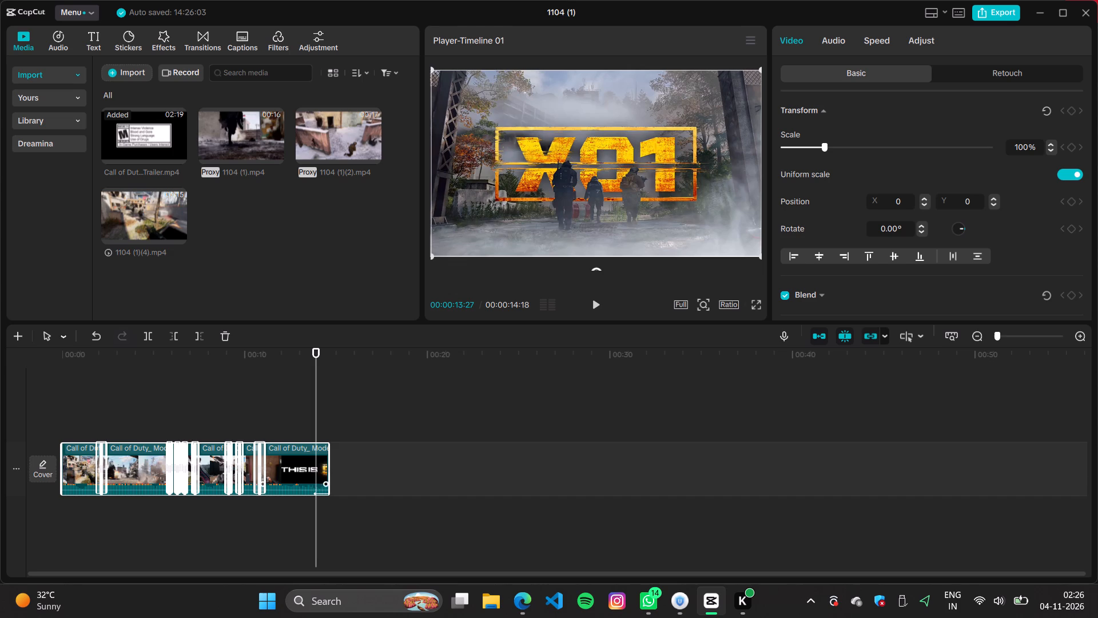
{"action": "left_click", "coordinate": [344, 476]}
{"action": "left_click_drag", "start_coordinate": [354, 474], "coordinate": [119, 458]}
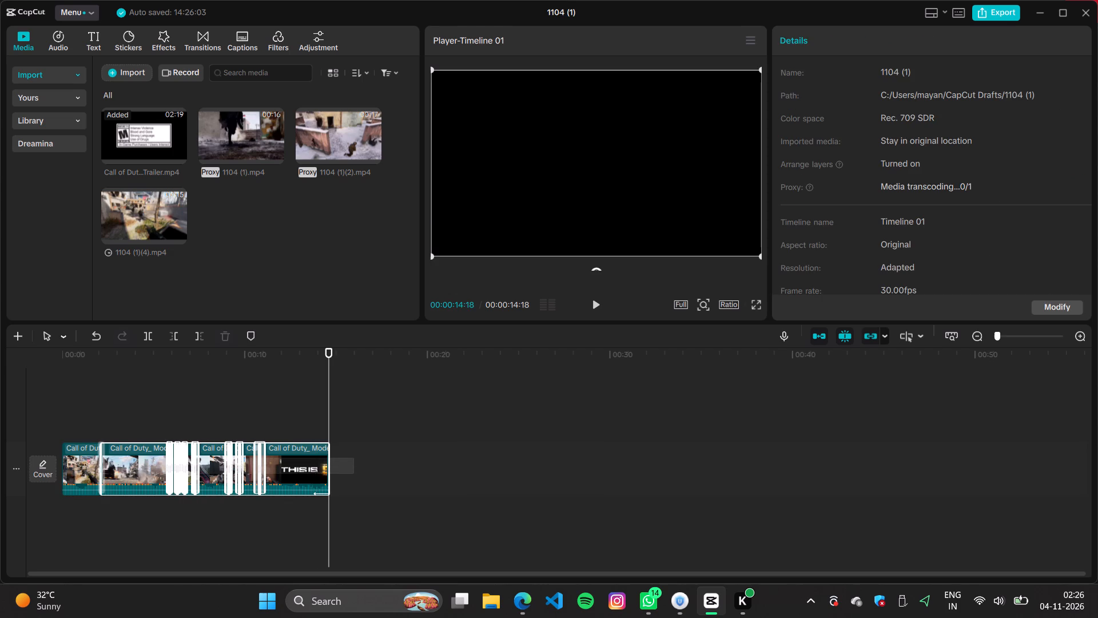
{"action": "left_click_drag", "start_coordinate": [119, 458], "coordinate": [83, 458]}
{"action": "key", "text": "Delete"}
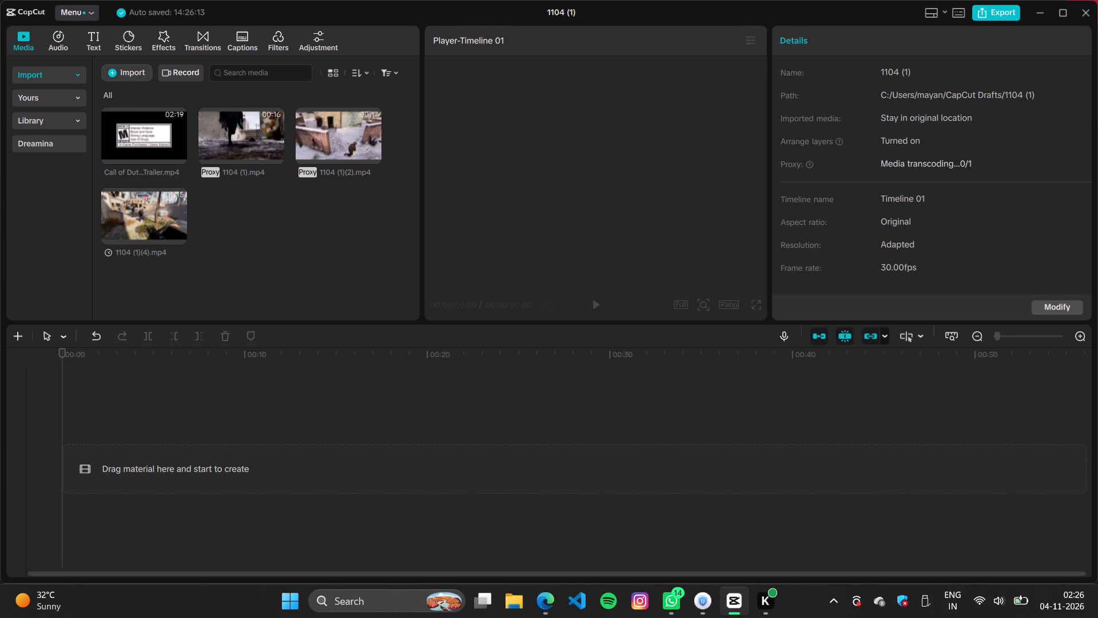
Place 1104 (1)(4).mp4 on the timeline and set the project aspect ratio to 9:16.
{"action": "left_click", "coordinate": [176, 235]}
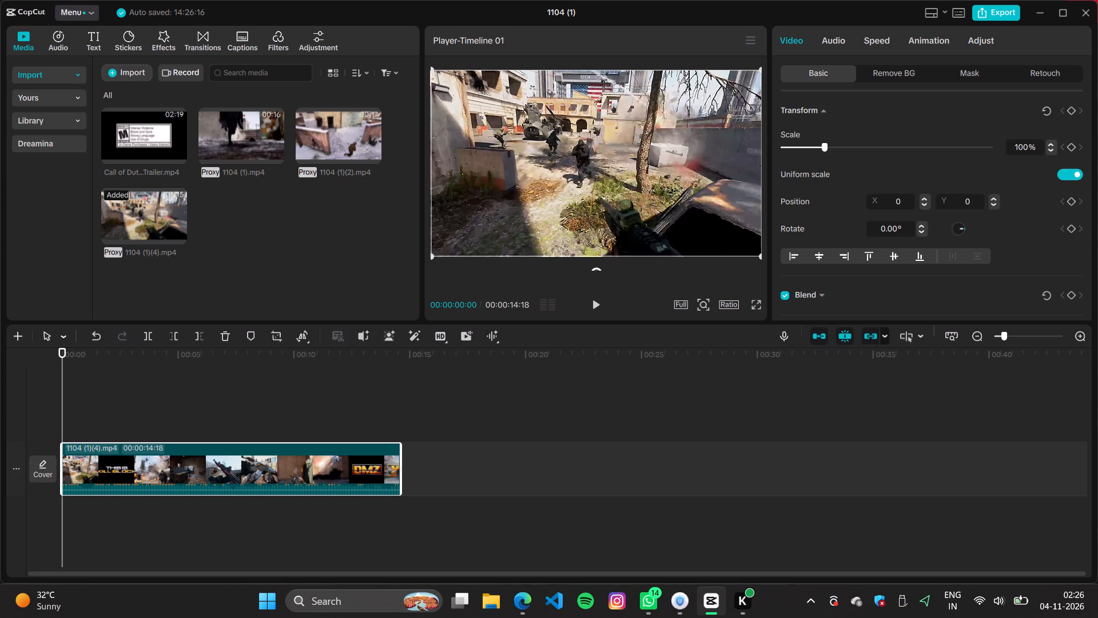
{"action": "left_click", "coordinate": [730, 303]}
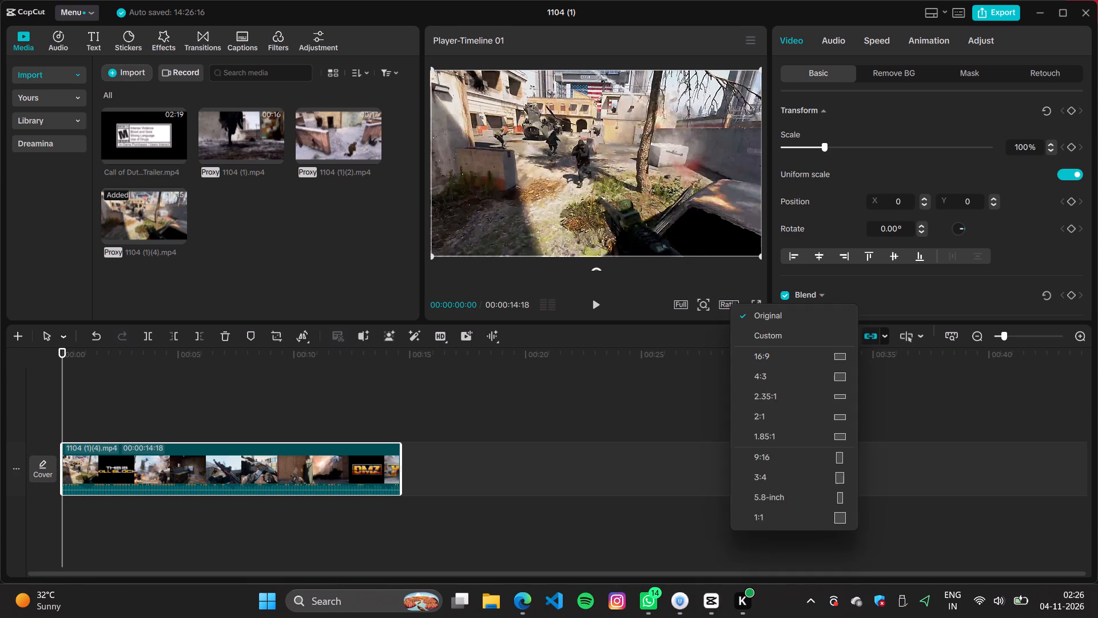
{"action": "left_click", "coordinate": [783, 455]}
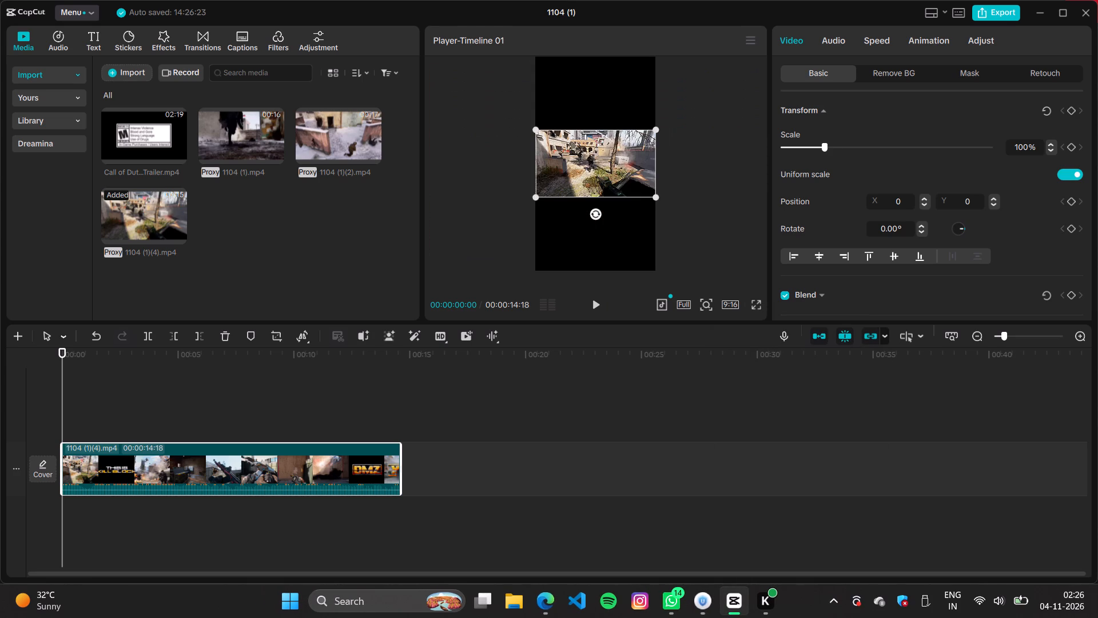
Add a rectangle mask to the 1104 (1)(4).mp4 clip and enlarge it to about 3840 by 2842, surrounding the whole picture.
{"action": "left_click", "coordinate": [936, 38]}
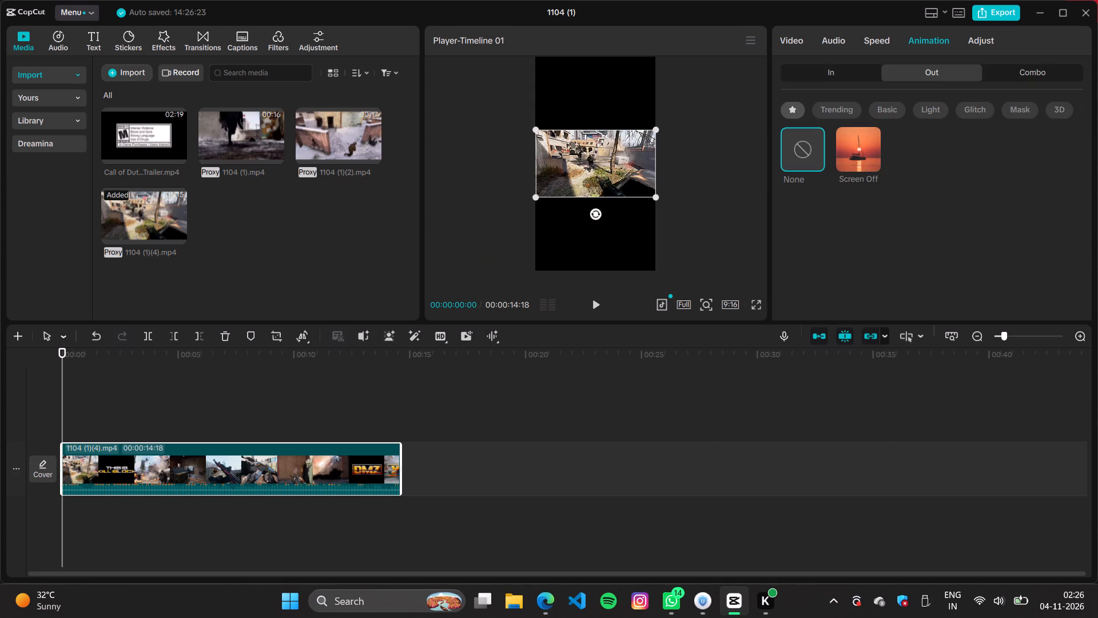
{"action": "left_click", "coordinate": [782, 39]}
{"action": "left_click", "coordinate": [965, 76]}
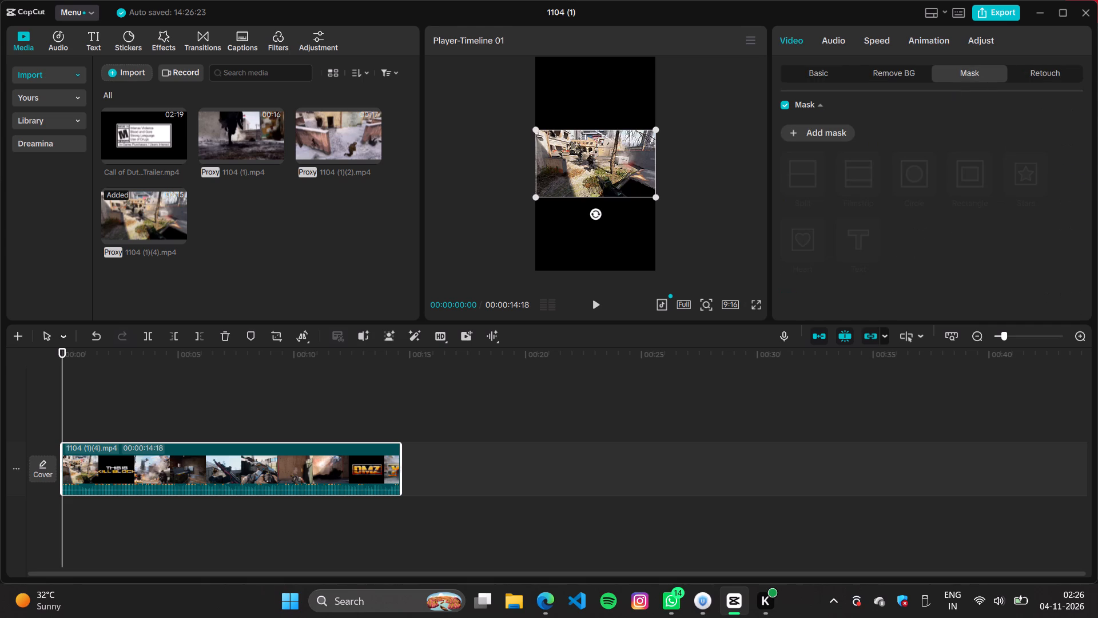
{"action": "left_click", "coordinate": [819, 131]}
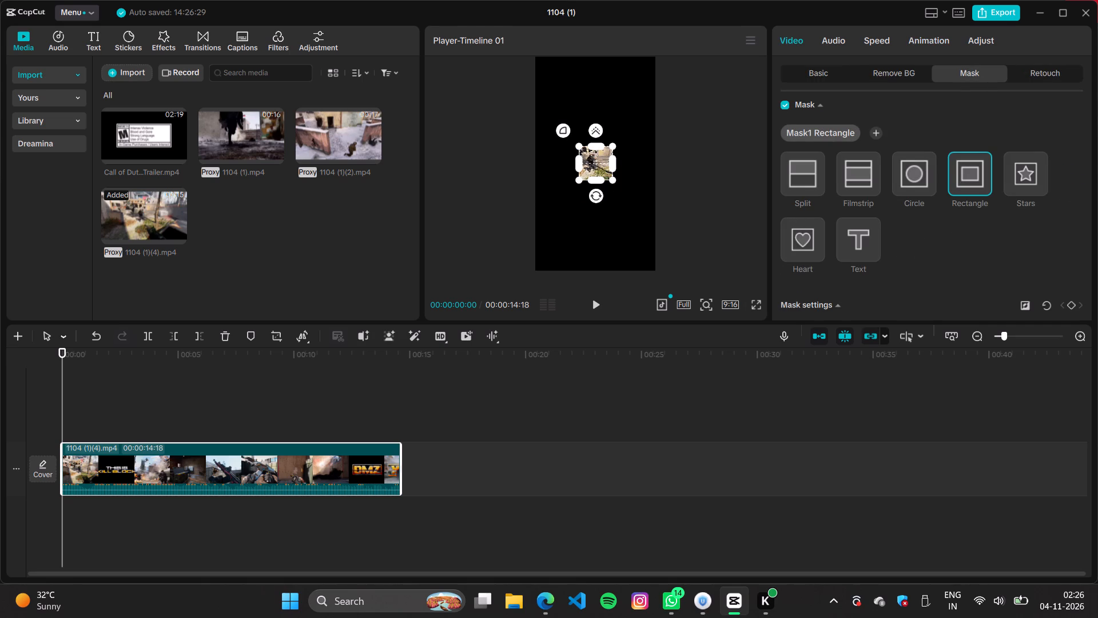
{"action": "left_click_drag", "start_coordinate": [578, 161], "coordinate": [558, 161]}
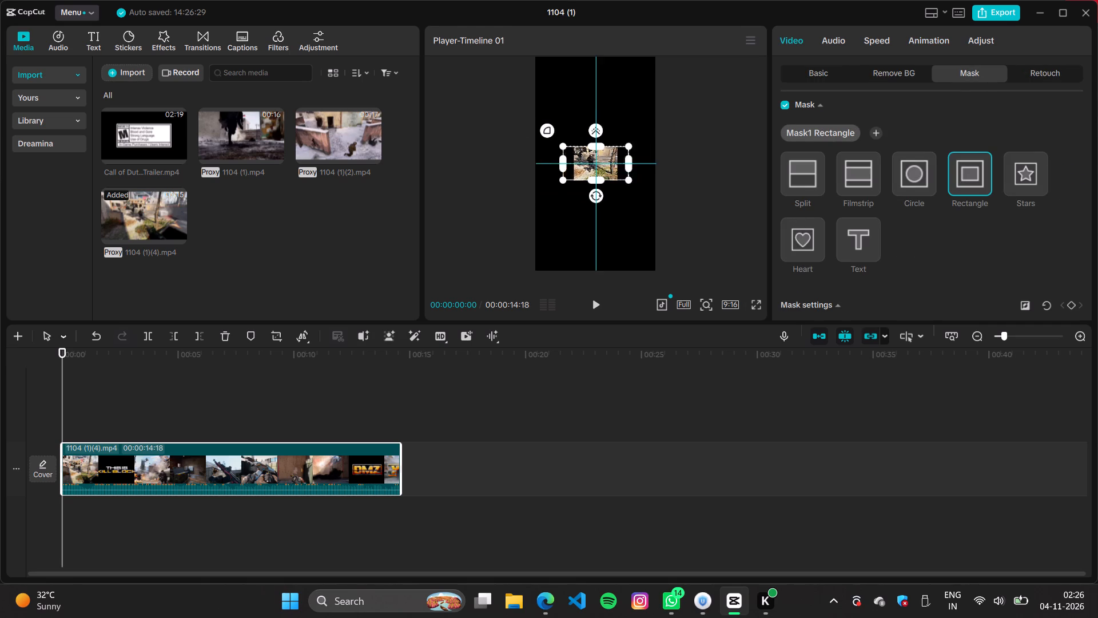
{"action": "left_click_drag", "start_coordinate": [558, 161], "coordinate": [504, 161]}
{"action": "left_click_drag", "start_coordinate": [506, 161], "coordinate": [507, 161]}
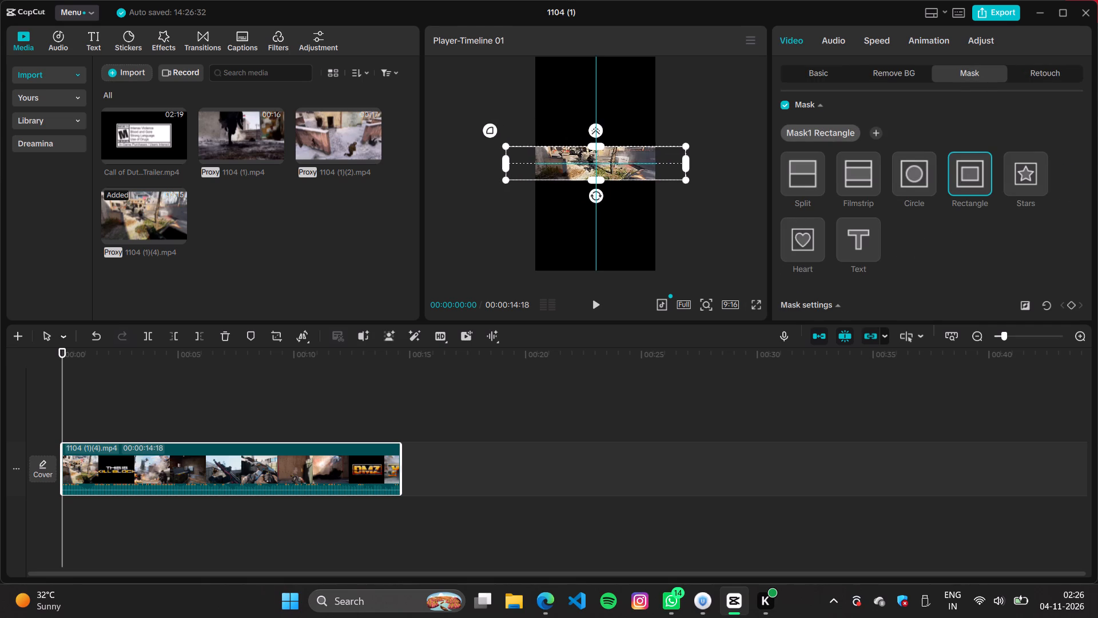
{"action": "left_click_drag", "start_coordinate": [507, 161], "coordinate": [538, 161]}
{"action": "left_click", "coordinate": [596, 142]}
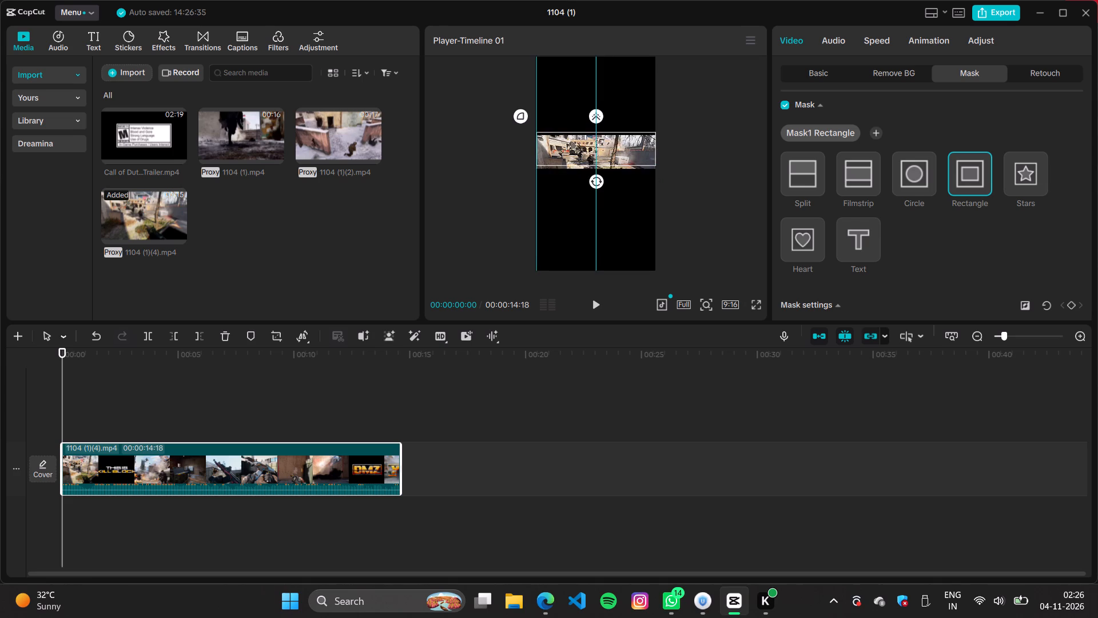
{"action": "left_click", "coordinate": [594, 145]}
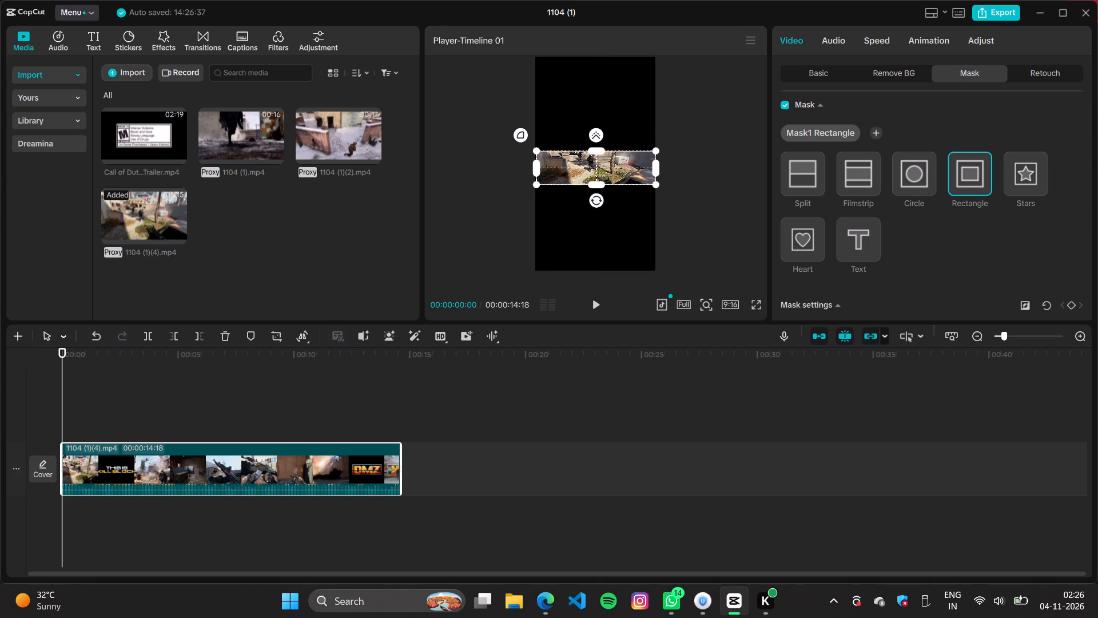
{"action": "left_click_drag", "start_coordinate": [594, 150], "coordinate": [594, 127]}
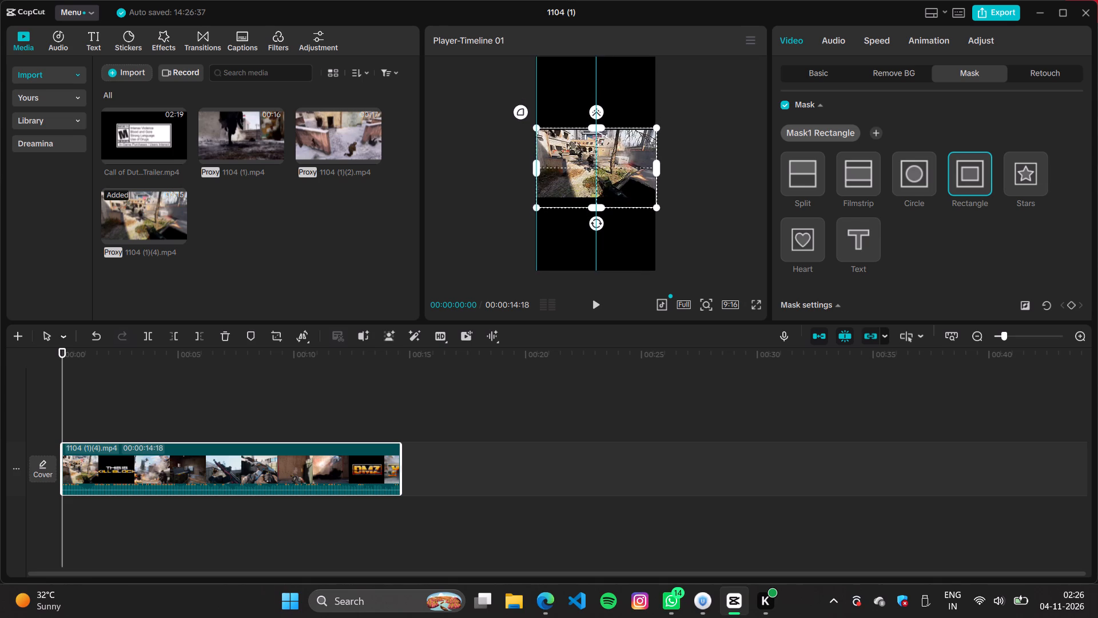
{"action": "left_click_drag", "start_coordinate": [594, 127], "coordinate": [594, 122]}
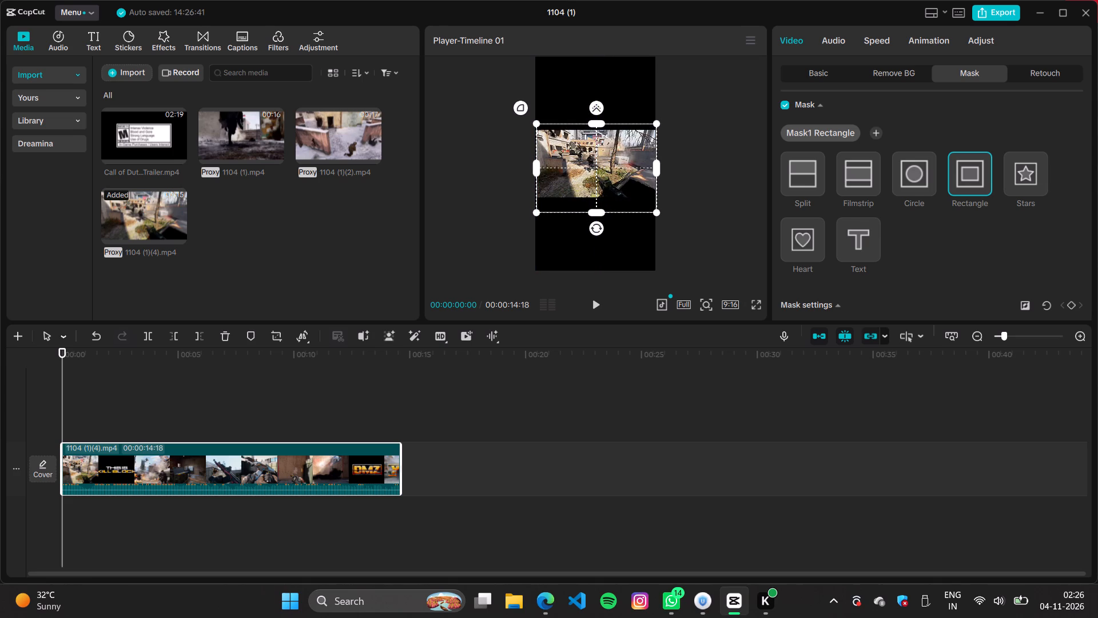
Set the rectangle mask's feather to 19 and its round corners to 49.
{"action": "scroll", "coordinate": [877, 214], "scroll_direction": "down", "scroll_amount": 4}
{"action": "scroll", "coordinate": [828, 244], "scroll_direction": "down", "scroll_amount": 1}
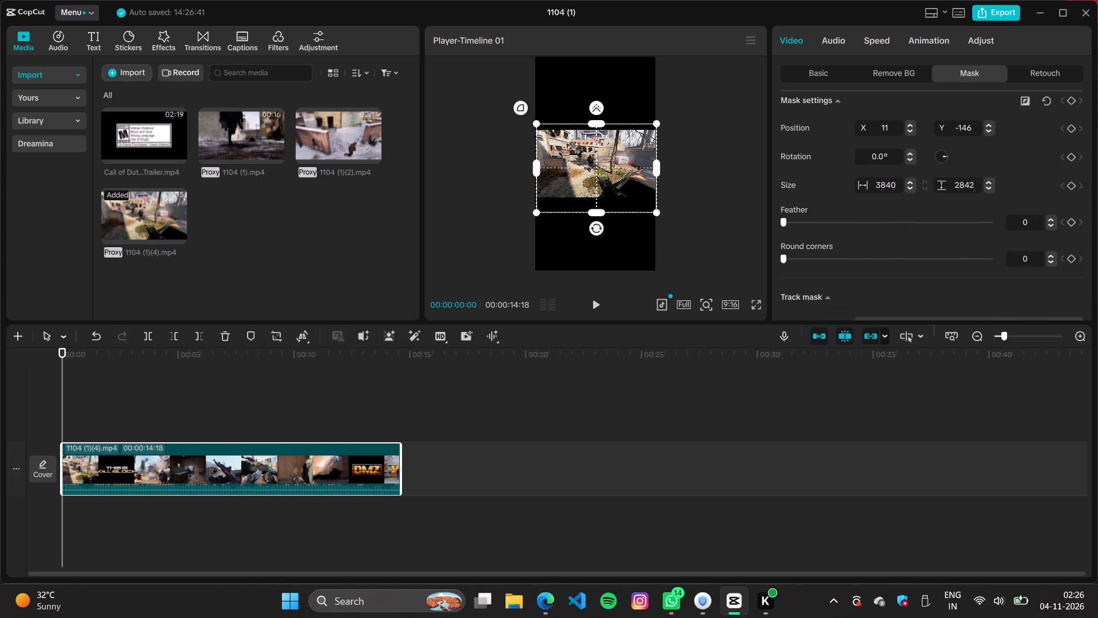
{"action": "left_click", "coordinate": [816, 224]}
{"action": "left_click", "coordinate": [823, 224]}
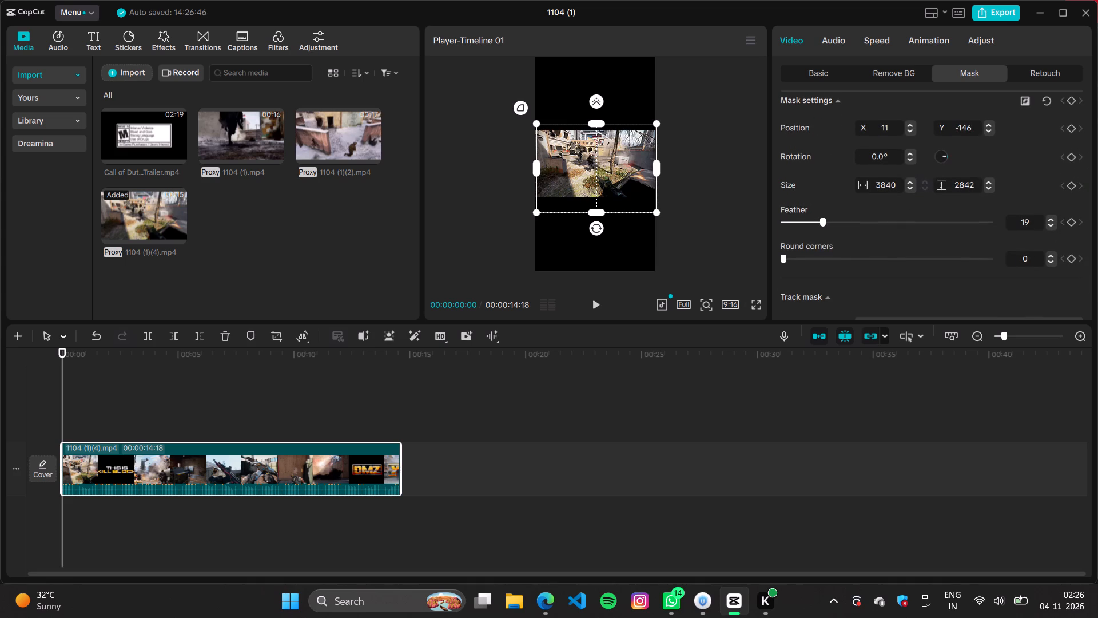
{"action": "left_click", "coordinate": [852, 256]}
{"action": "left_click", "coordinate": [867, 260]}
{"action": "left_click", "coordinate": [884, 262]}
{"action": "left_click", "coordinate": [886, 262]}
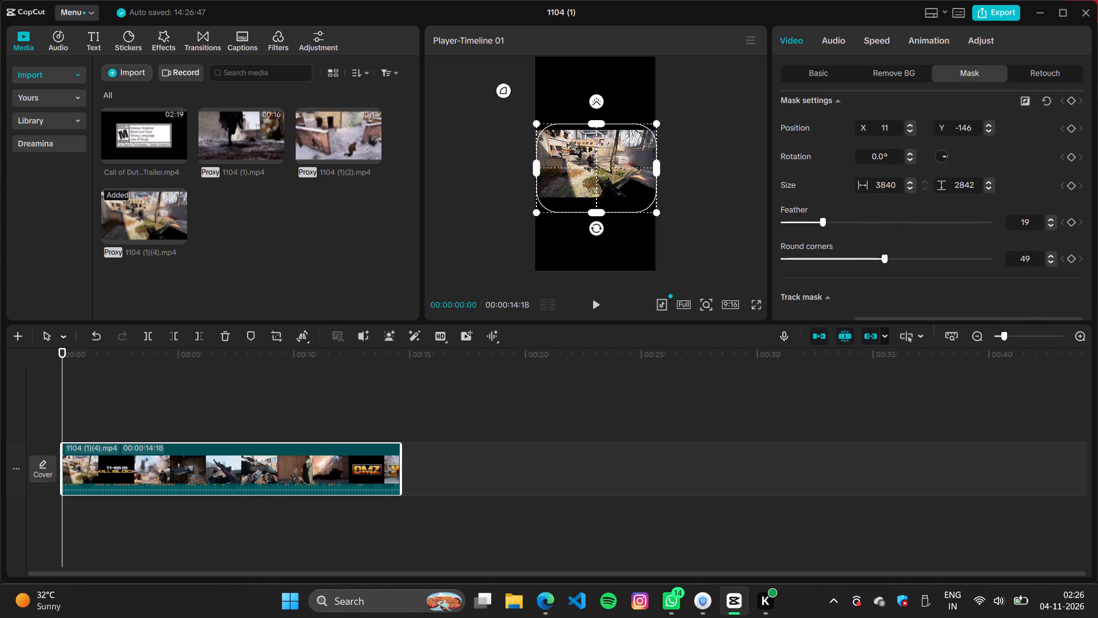
Play the masked clip in full-screen preview to examine its edges and corners, then return to the editor.
{"action": "left_click", "coordinate": [694, 266]}
{"action": "left_click", "coordinate": [750, 305]}
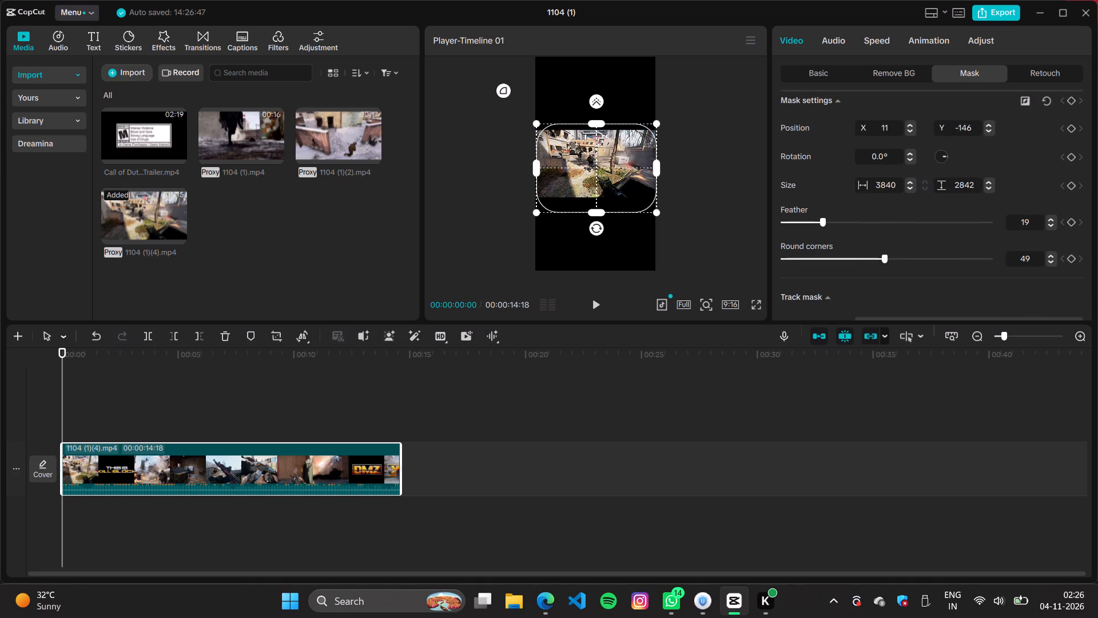
{"action": "left_click", "coordinate": [757, 306]}
{"action": "key", "text": "space"}
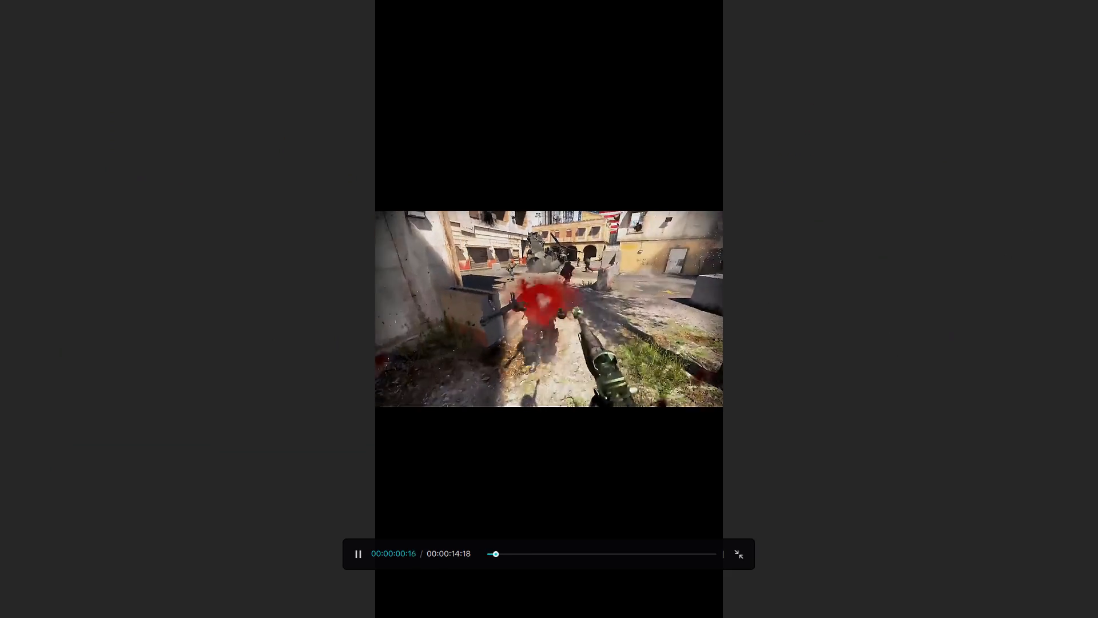
{"action": "key", "text": "space"}
{"action": "key", "text": "space"}
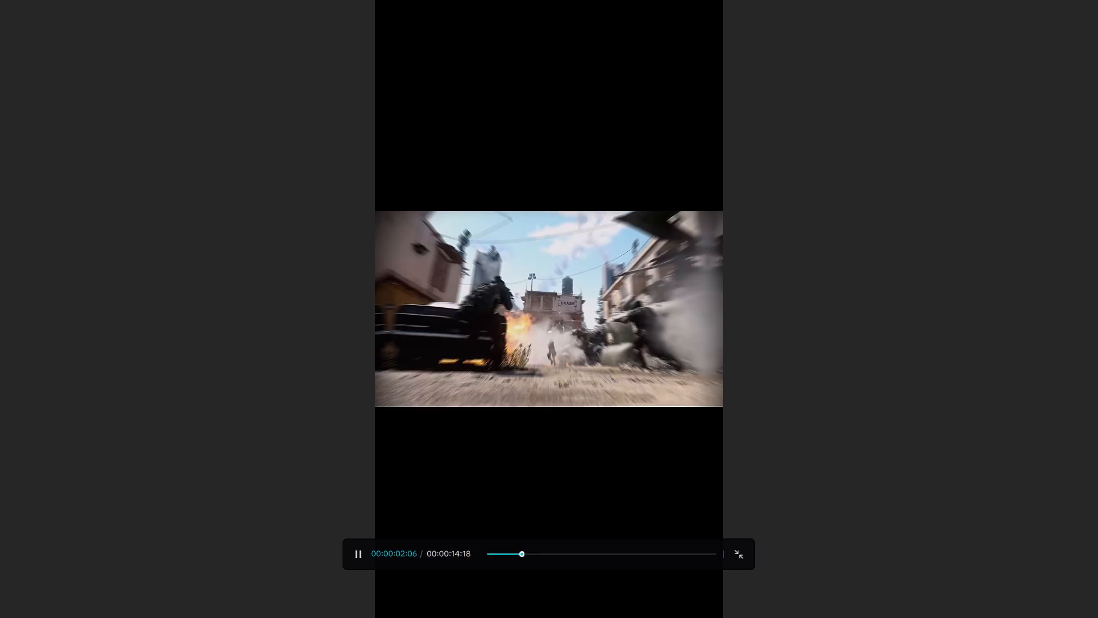
{"action": "key", "text": "space"}
{"action": "key", "text": "space"}
{"action": "left_click", "coordinate": [727, 508]}
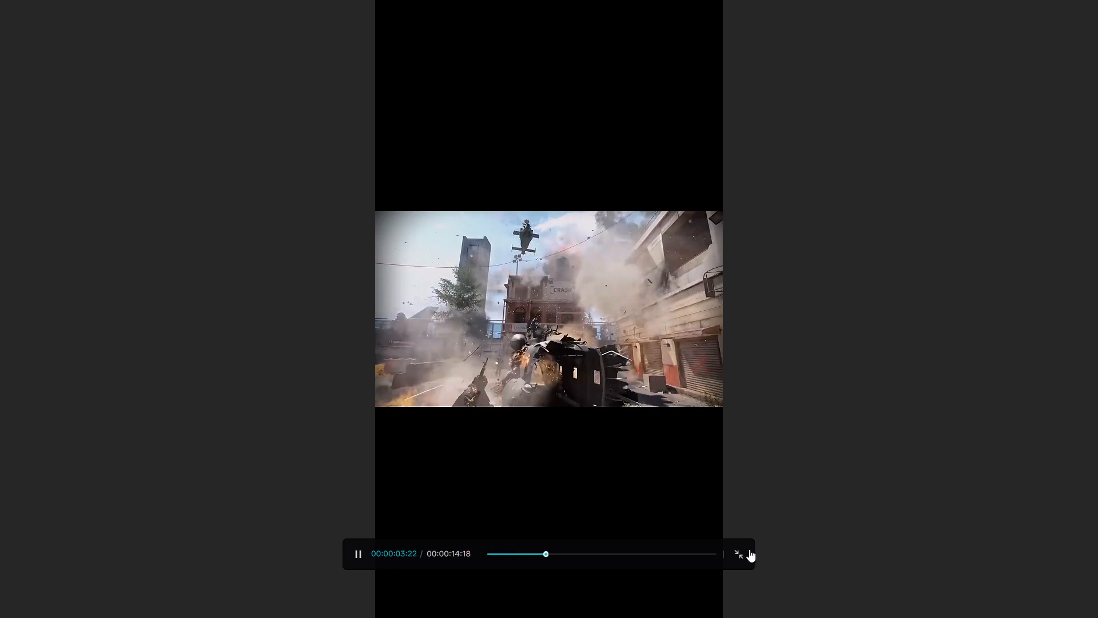
{"action": "left_click", "coordinate": [742, 554]}
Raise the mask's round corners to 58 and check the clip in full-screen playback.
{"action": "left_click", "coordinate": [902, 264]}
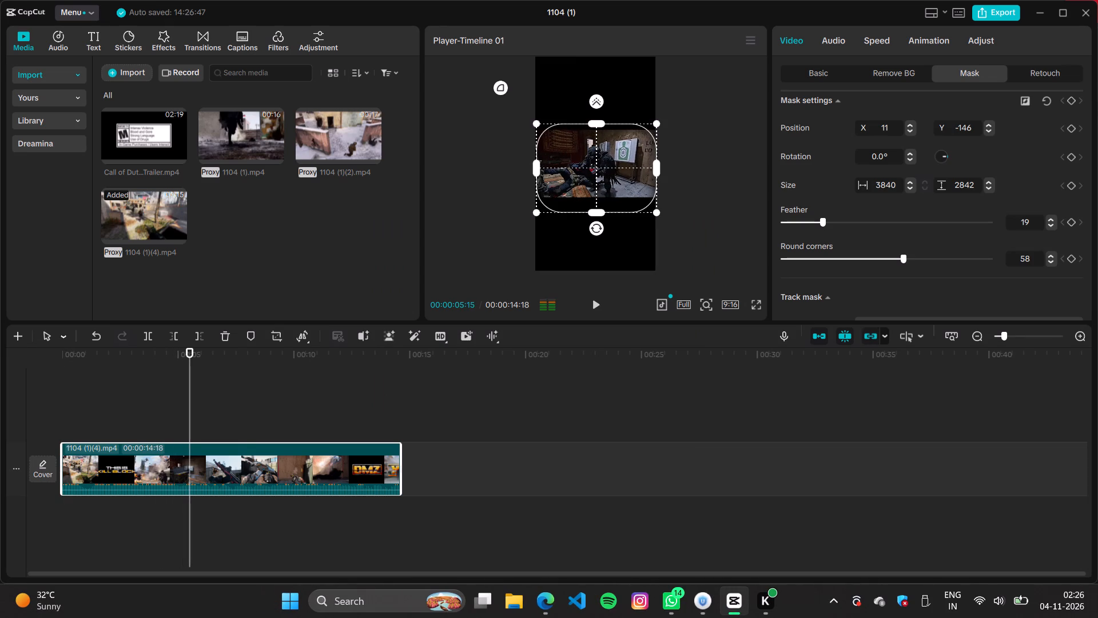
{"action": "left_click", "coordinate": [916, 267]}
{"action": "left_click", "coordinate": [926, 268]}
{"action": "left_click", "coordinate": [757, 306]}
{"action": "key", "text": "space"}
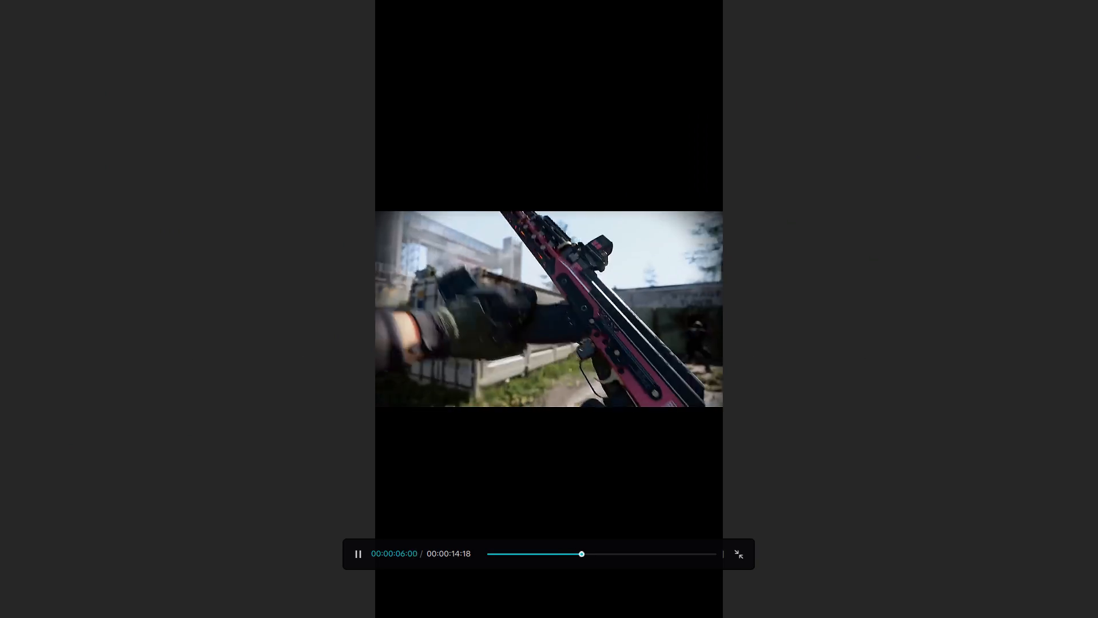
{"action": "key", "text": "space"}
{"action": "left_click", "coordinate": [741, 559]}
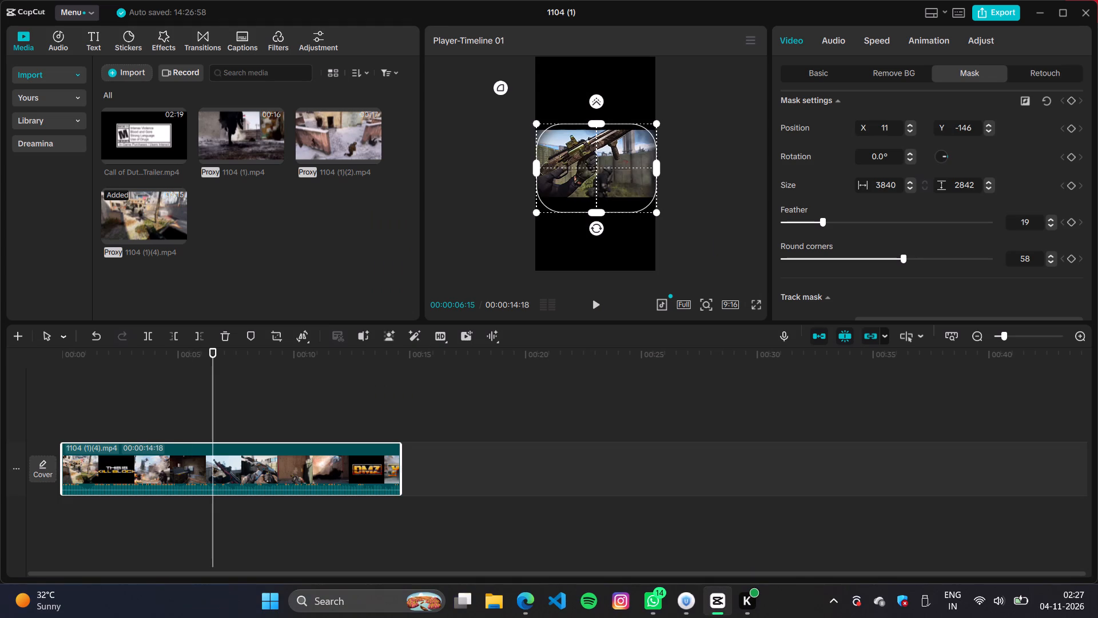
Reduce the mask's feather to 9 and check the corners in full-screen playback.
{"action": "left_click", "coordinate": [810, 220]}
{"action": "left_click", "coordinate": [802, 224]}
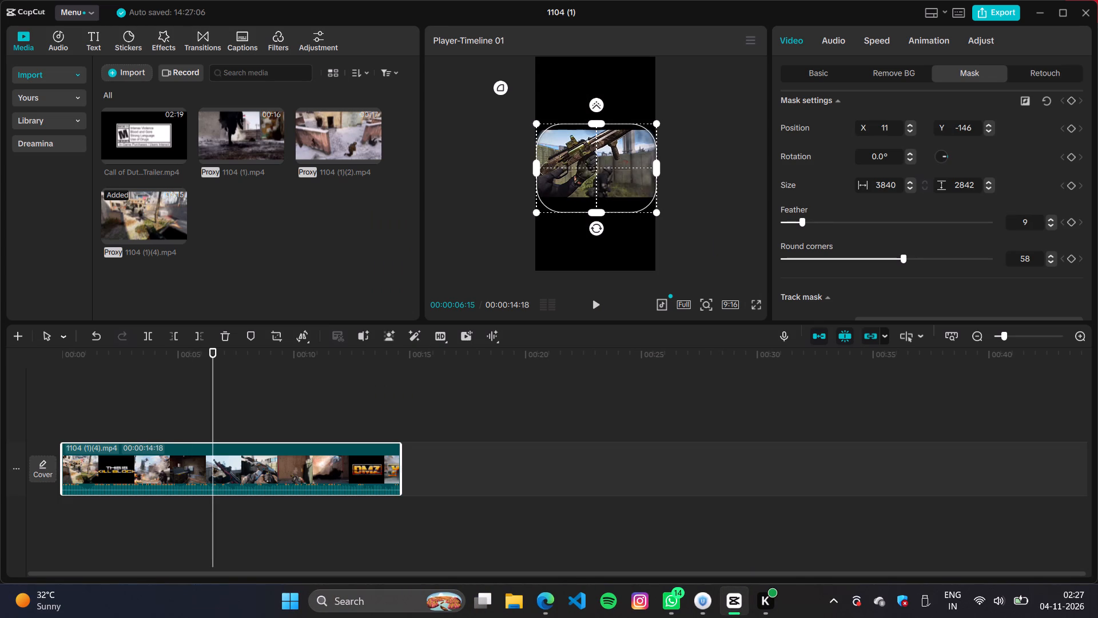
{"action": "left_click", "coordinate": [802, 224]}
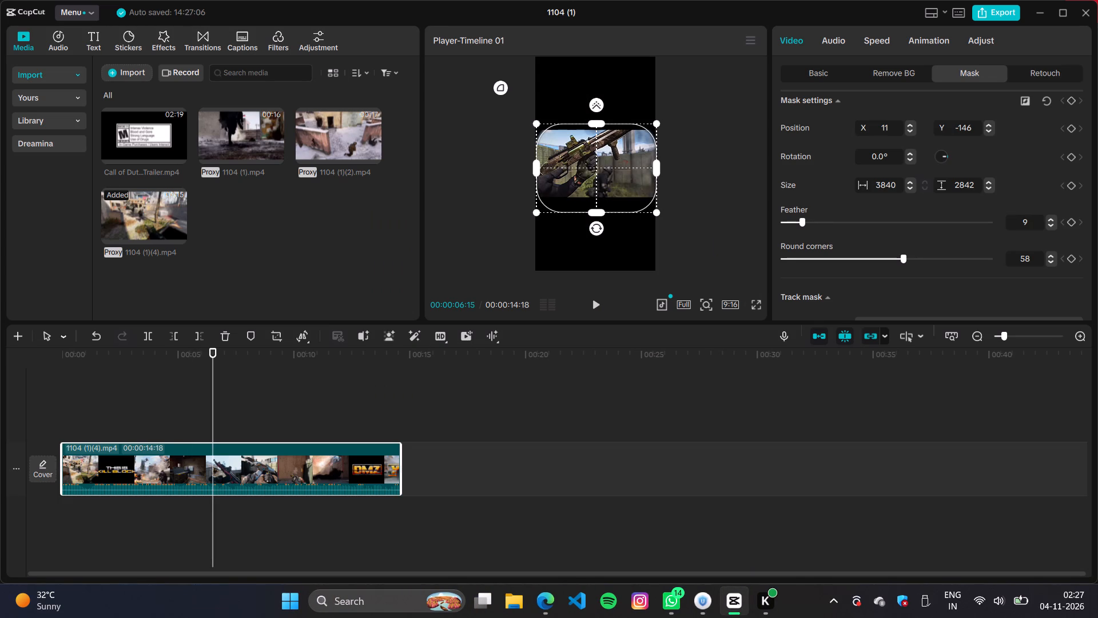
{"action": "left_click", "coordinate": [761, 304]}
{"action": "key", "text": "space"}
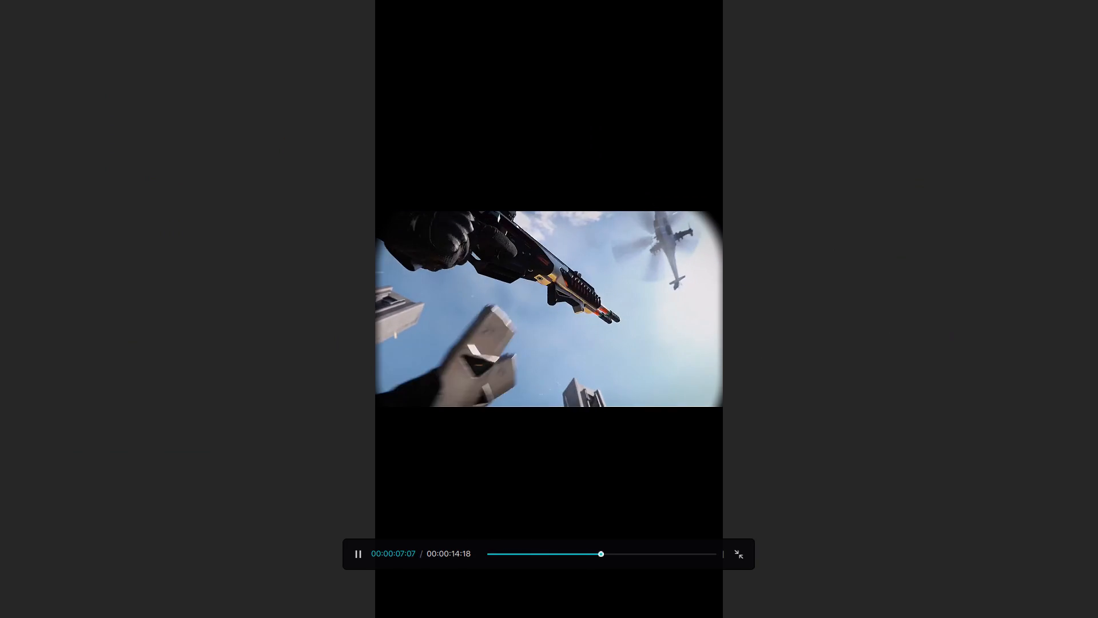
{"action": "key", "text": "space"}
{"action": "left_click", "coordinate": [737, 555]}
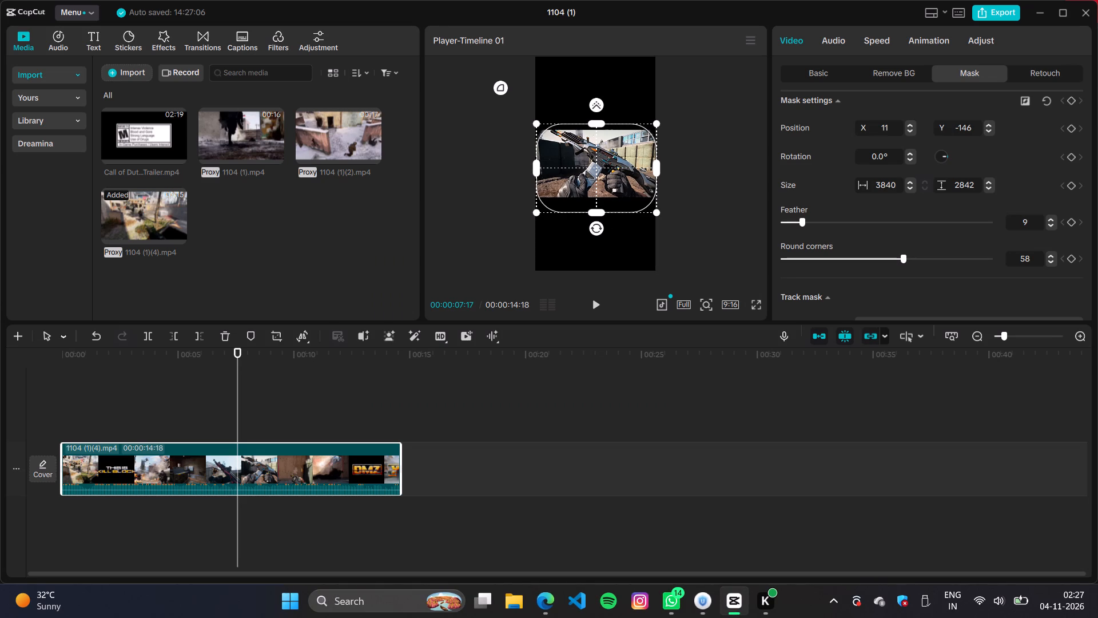
Set the mask's feather to 6 and its round corners to 38.
{"action": "left_click", "coordinate": [795, 223]}
{"action": "left_click_drag", "start_coordinate": [900, 259], "coordinate": [861, 259]}
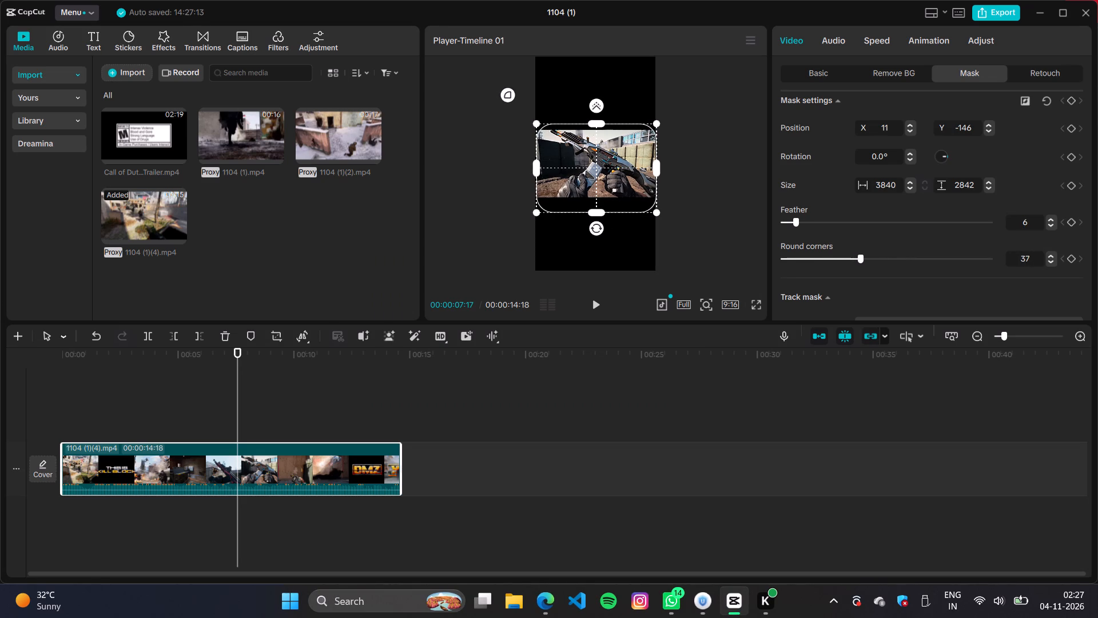
{"action": "left_click_drag", "start_coordinate": [861, 259], "coordinate": [862, 259]}
Reposition the rectangle mask so it is centred on the video at X 0, Y 0.
{"action": "left_click", "coordinate": [606, 126]}
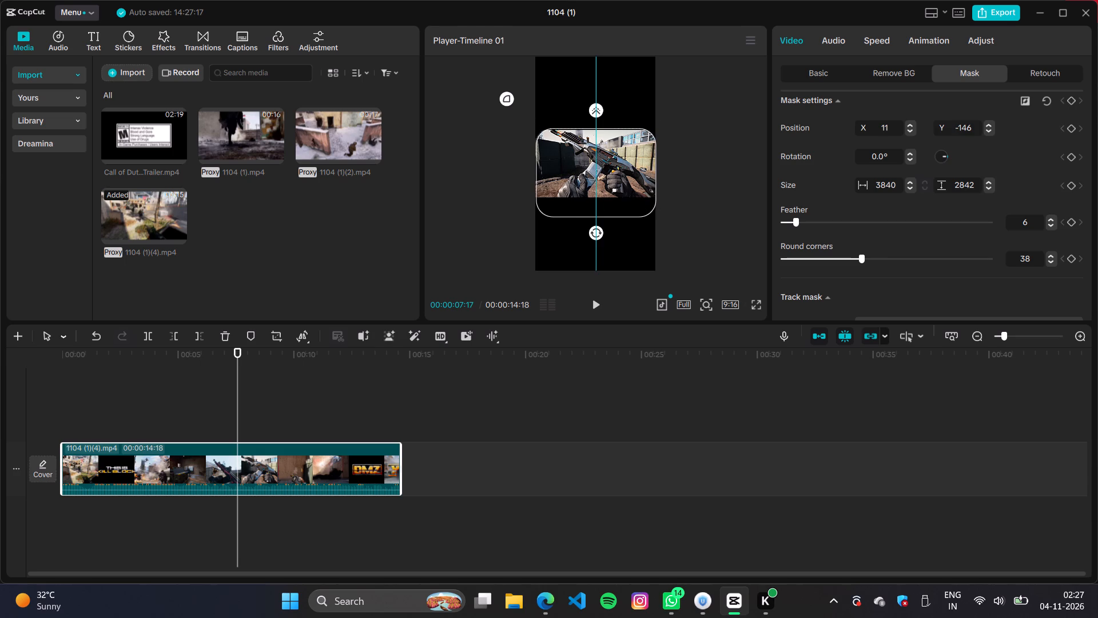
{"action": "left_click", "coordinate": [606, 129]}
{"action": "left_click_drag", "start_coordinate": [597, 128], "coordinate": [598, 121]}
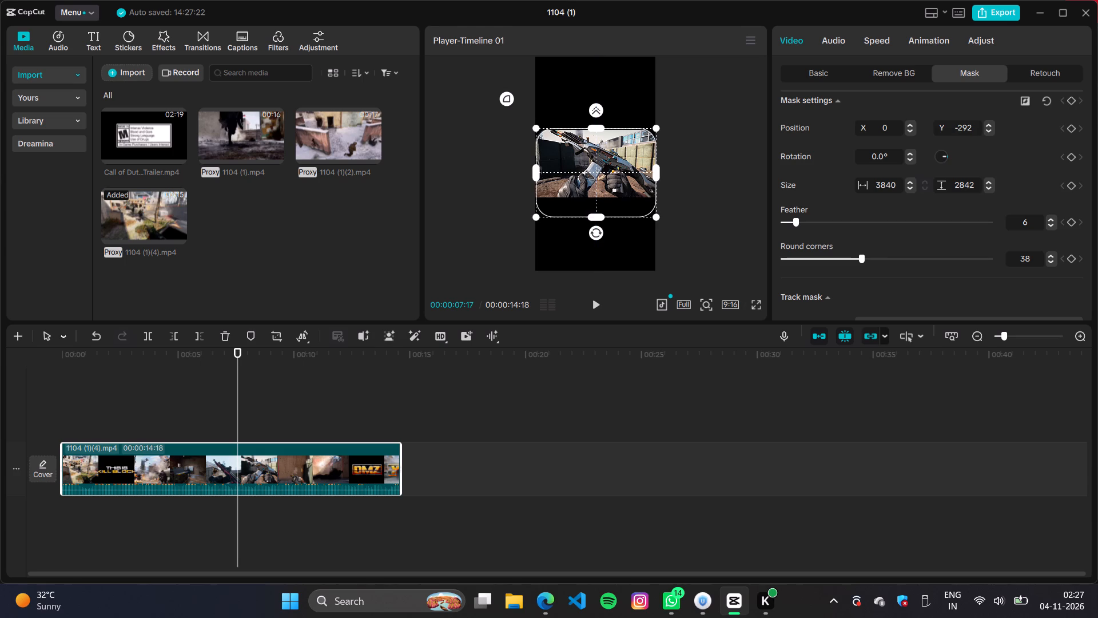
{"action": "left_click_drag", "start_coordinate": [595, 217], "coordinate": [595, 201]}
{"action": "left_click_drag", "start_coordinate": [594, 192], "coordinate": [594, 185]}
{"action": "left_click_drag", "start_coordinate": [595, 120], "coordinate": [595, 129]}
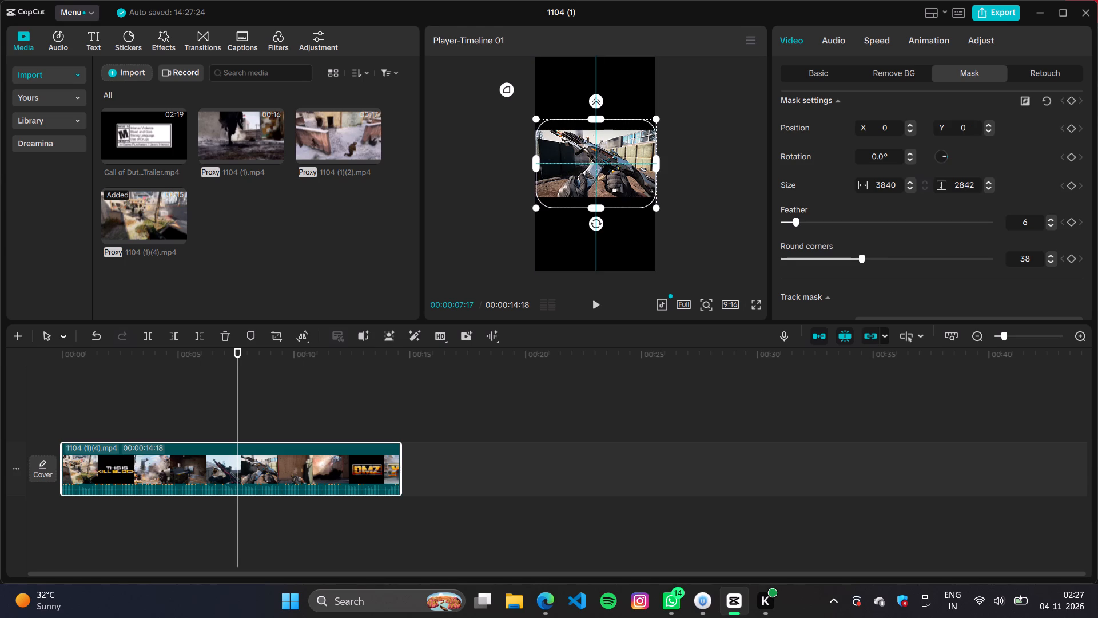
{"action": "left_click_drag", "start_coordinate": [594, 121], "coordinate": [594, 128]}
{"action": "left_click_drag", "start_coordinate": [594, 118], "coordinate": [593, 131]}
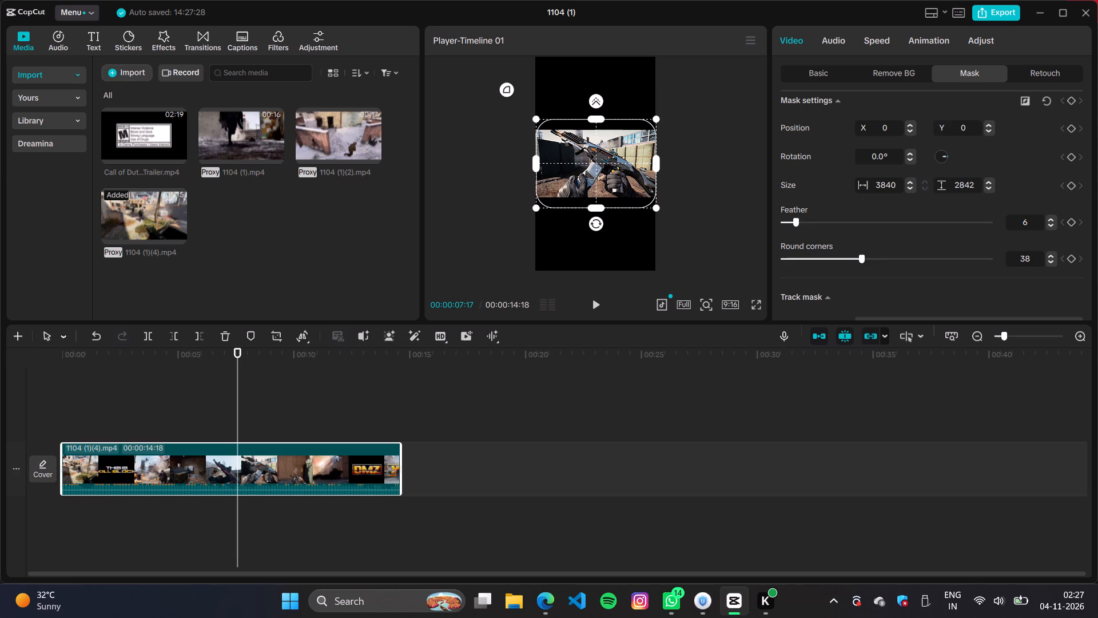
Paste the copied caption "MW4 is giving us more reasons to play" at the timeline start and trim it to the video clip's end.
{"action": "left_click", "coordinate": [560, 356]}
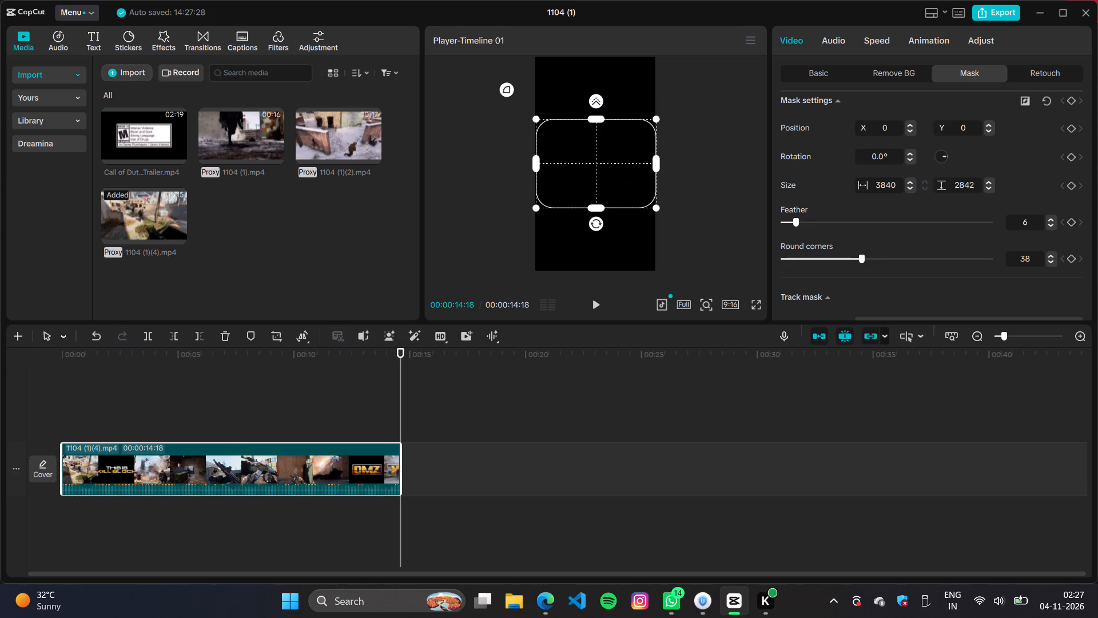
{"action": "left_click_drag", "start_coordinate": [400, 400], "coordinate": [5, 463]}
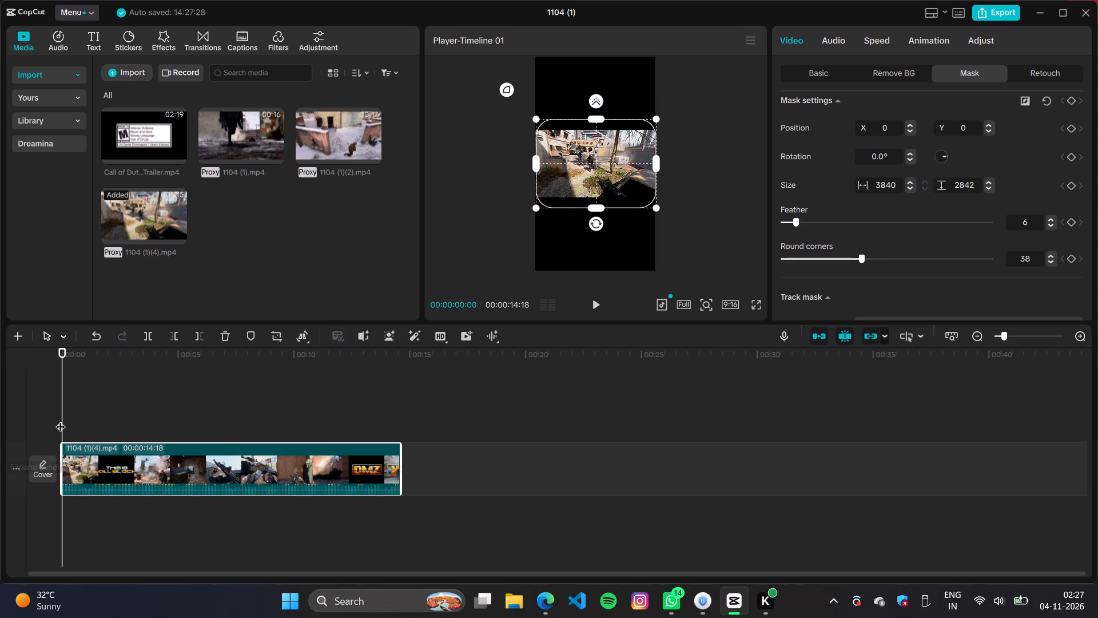
{"action": "right_click", "coordinate": [61, 417]}
{"action": "right_click", "coordinate": [85, 422]}
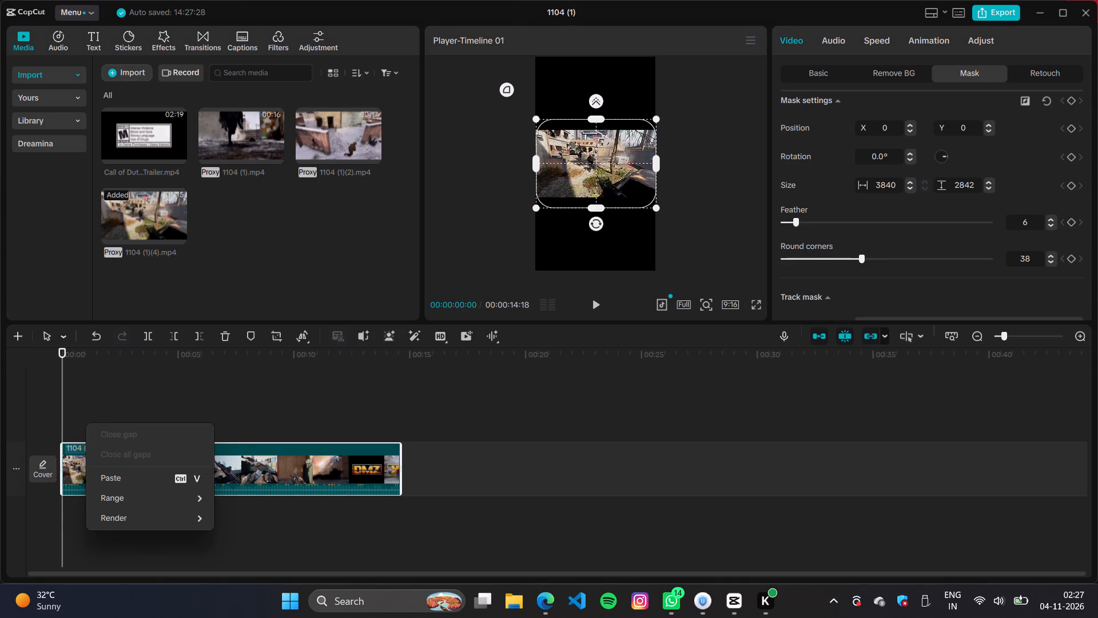
{"action": "left_click", "coordinate": [133, 470]}
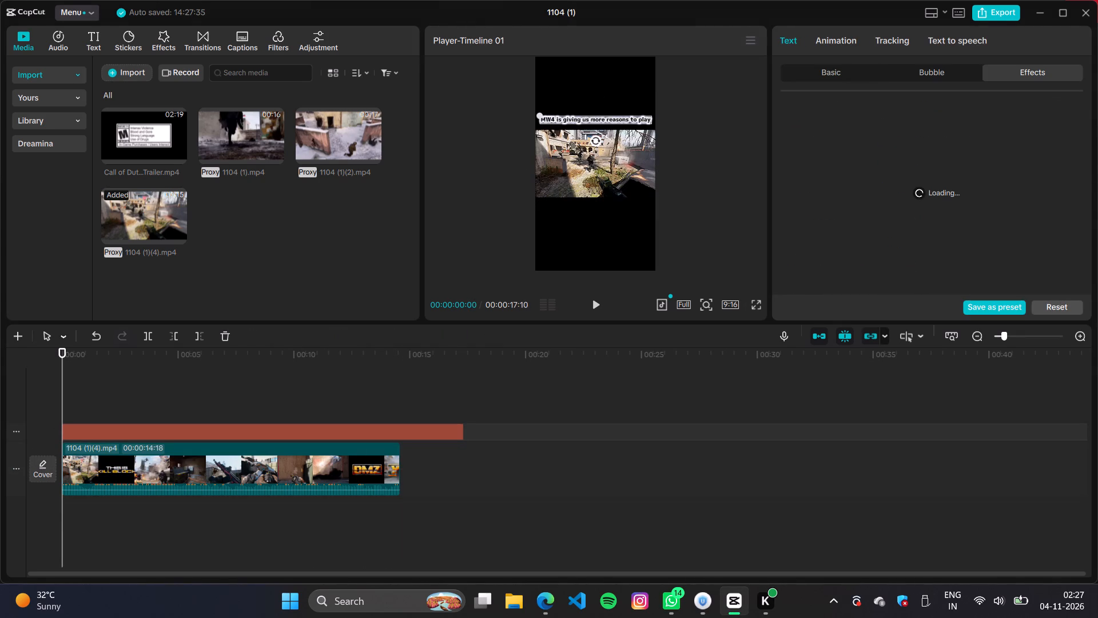
{"action": "left_click_drag", "start_coordinate": [464, 429], "coordinate": [397, 437]}
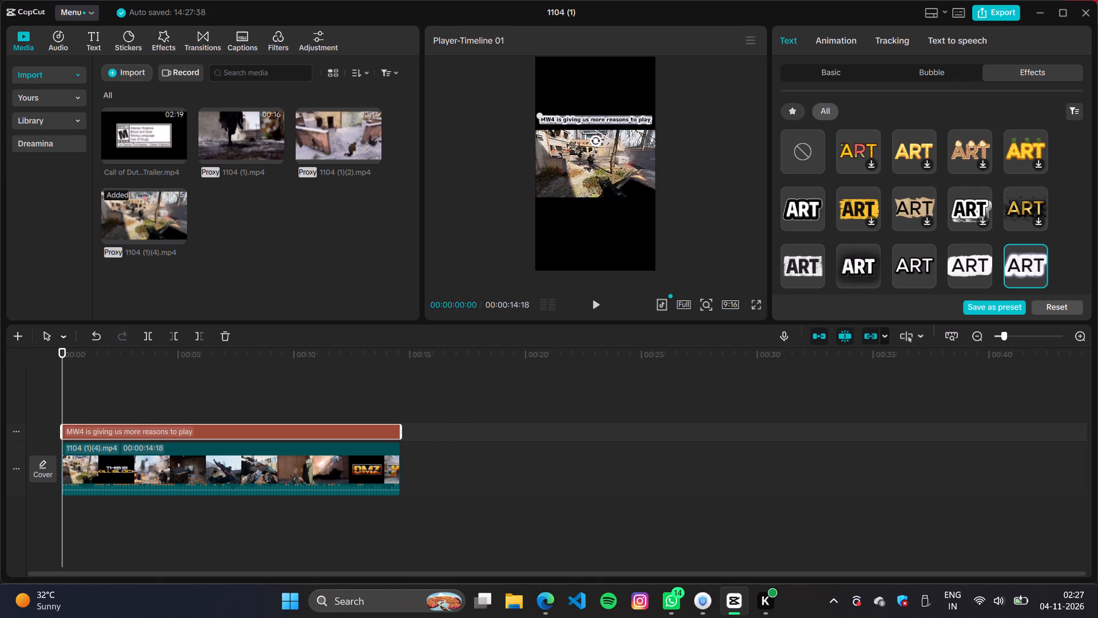
Set the round corners of the video clip's rectangle mask to 60.
{"action": "left_click", "coordinate": [296, 449]}
{"action": "scroll", "coordinate": [877, 197], "scroll_direction": "down", "scroll_amount": 2}
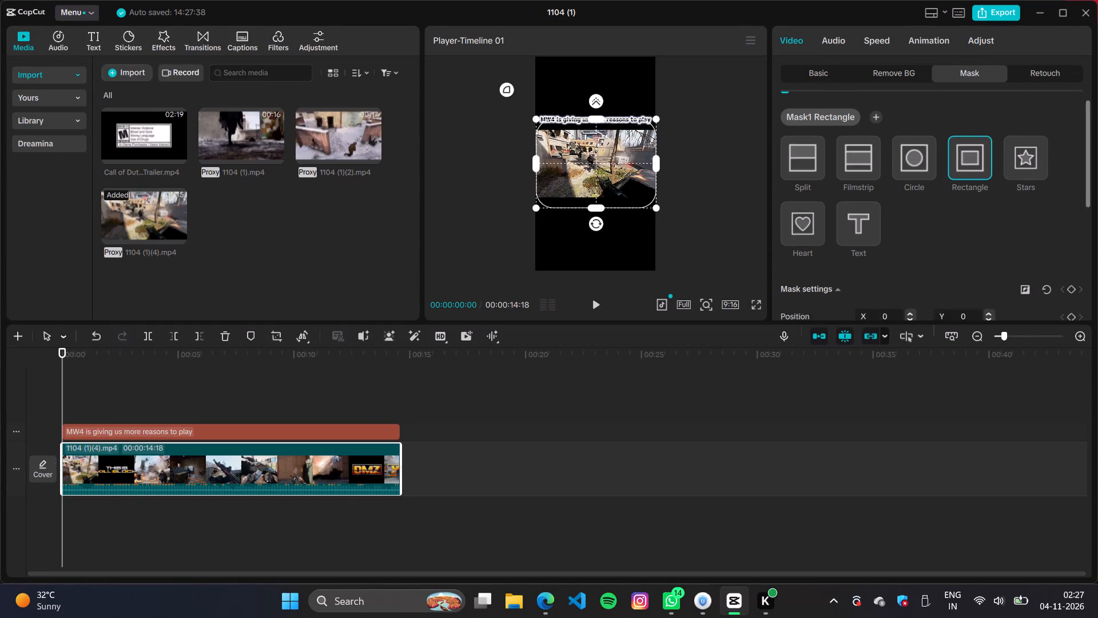
{"action": "scroll", "coordinate": [877, 199], "scroll_direction": "down", "scroll_amount": 3}
{"action": "left_click", "coordinate": [894, 248]}
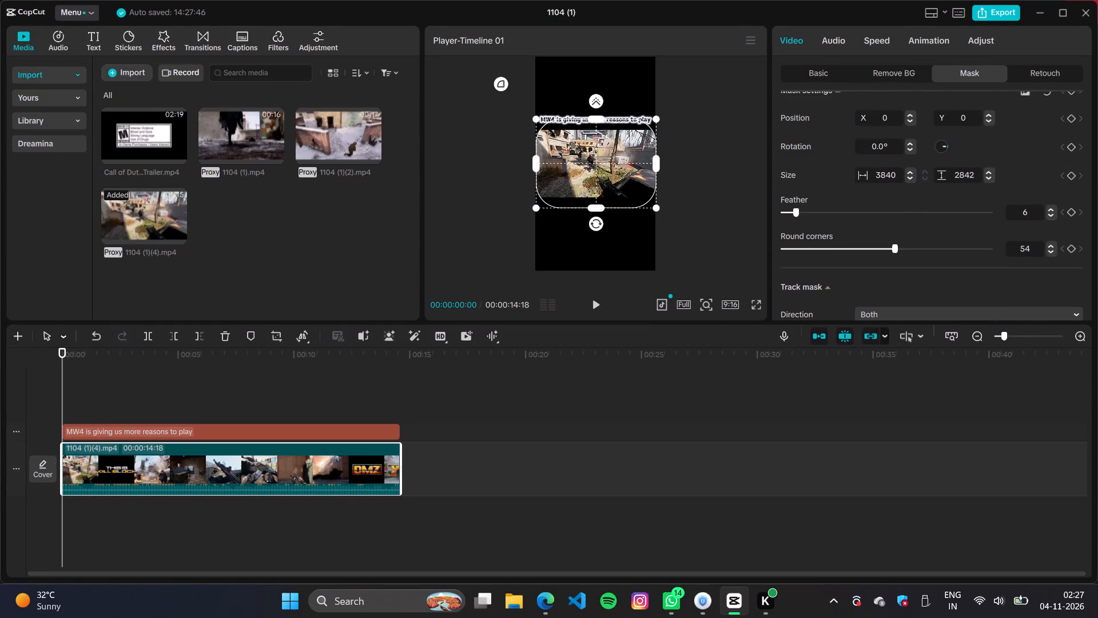
{"action": "left_click", "coordinate": [919, 260]}
{"action": "left_click", "coordinate": [929, 260]}
{"action": "left_click", "coordinate": [924, 250]}
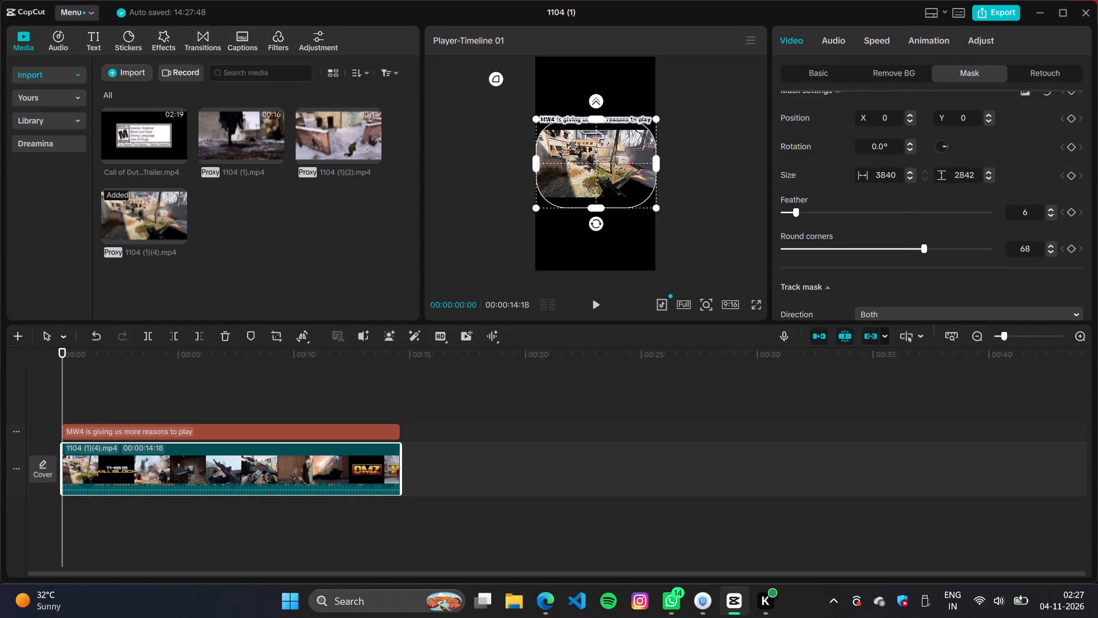
{"action": "left_click", "coordinate": [907, 252]}
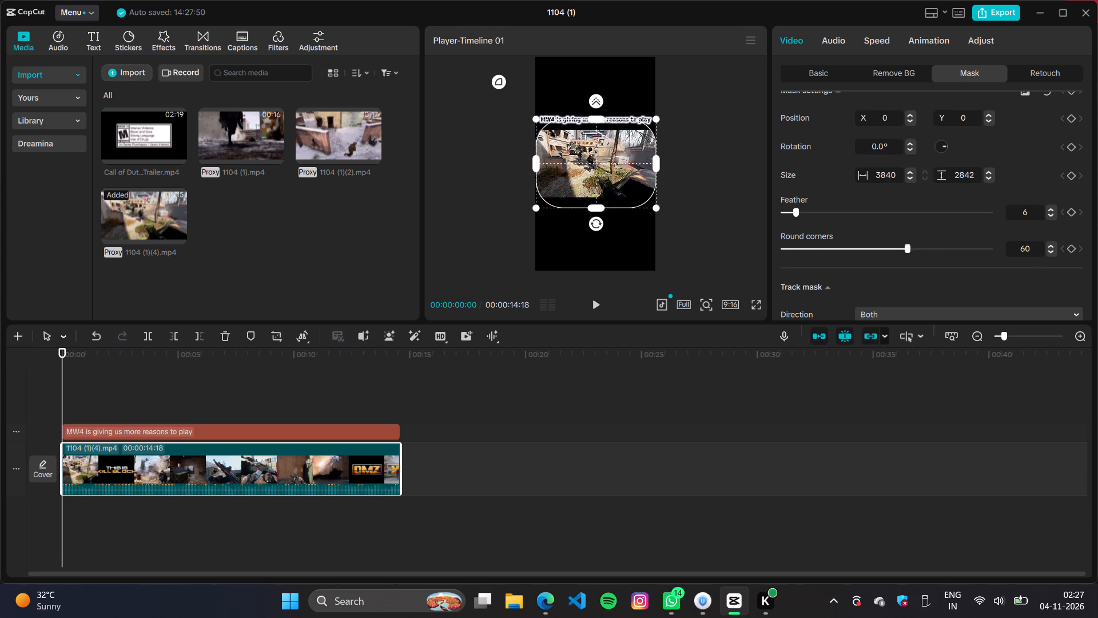
{"action": "left_click", "coordinate": [745, 255]}
Apply a Curve with a strength of 15° to the caption "MW4 is giving us more reasons to play".
{"action": "left_click", "coordinate": [311, 430]}
{"action": "scroll", "coordinate": [870, 205], "scroll_direction": "down", "scroll_amount": 12}
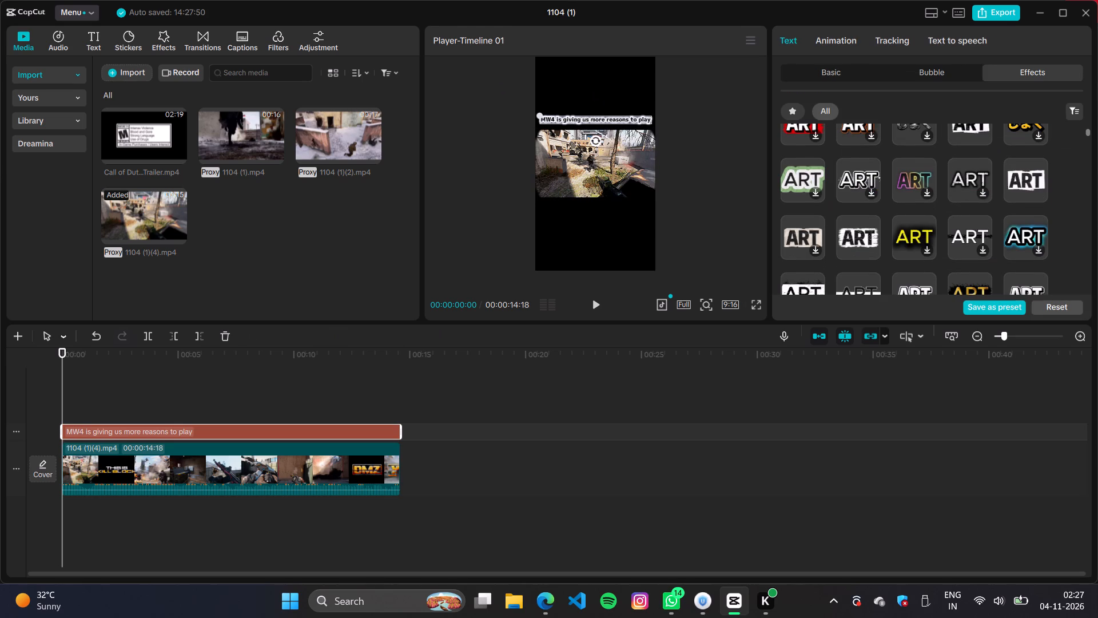
{"action": "left_click", "coordinate": [828, 76]}
{"action": "scroll", "coordinate": [823, 187], "scroll_direction": "down", "scroll_amount": 3}
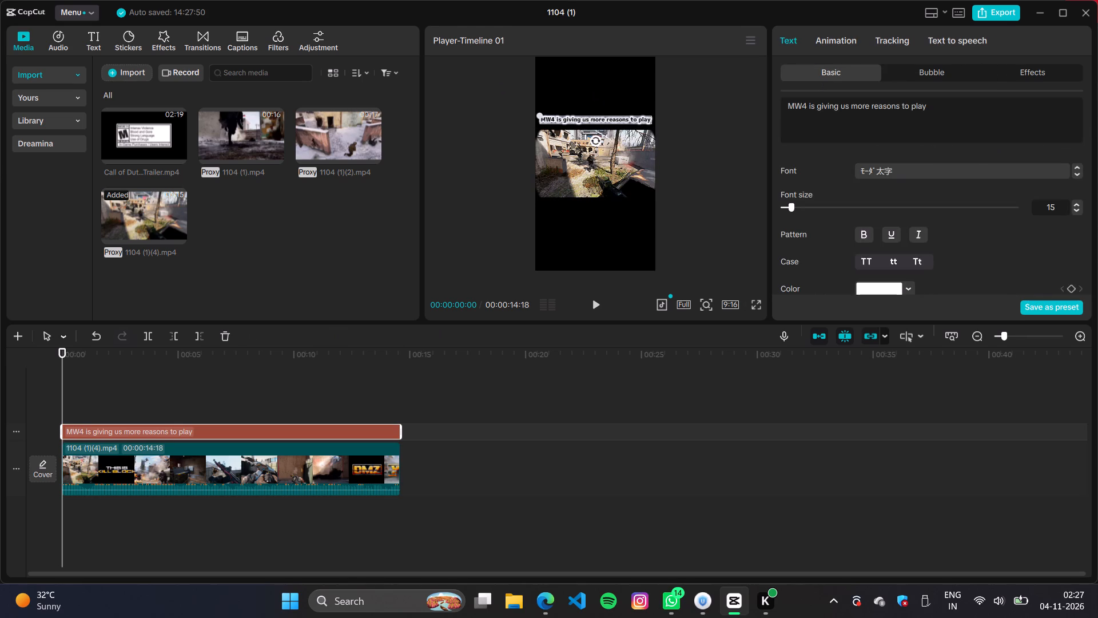
{"action": "scroll", "coordinate": [823, 190], "scroll_direction": "down", "scroll_amount": 16}
{"action": "scroll", "coordinate": [793, 248], "scroll_direction": "down", "scroll_amount": 6}
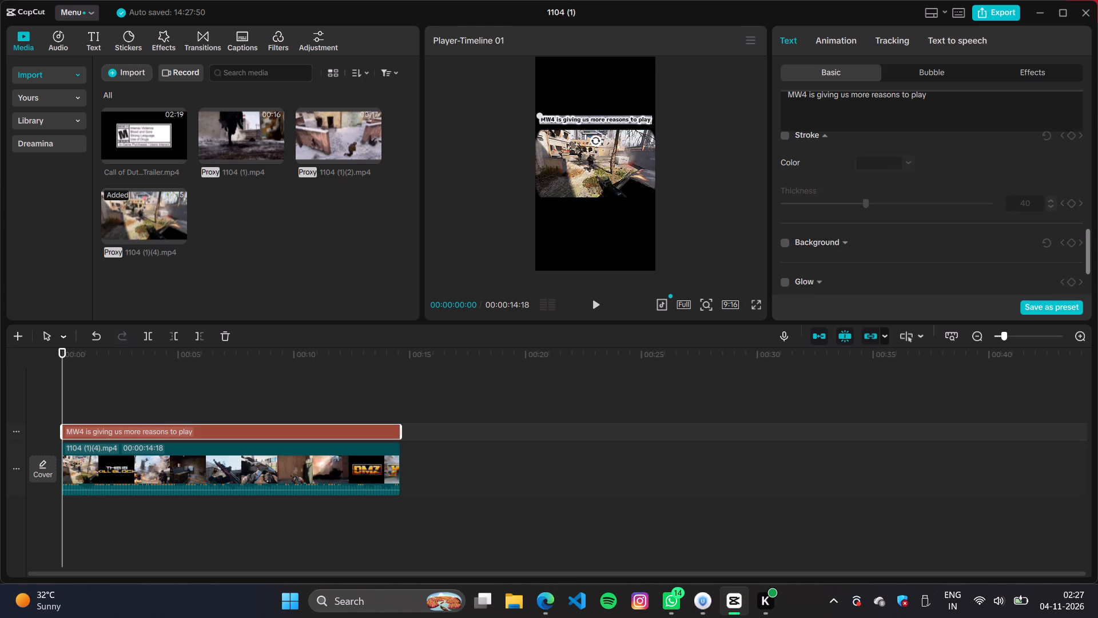
{"action": "scroll", "coordinate": [794, 239], "scroll_direction": "down", "scroll_amount": 6}
{"action": "left_click", "coordinate": [783, 278]}
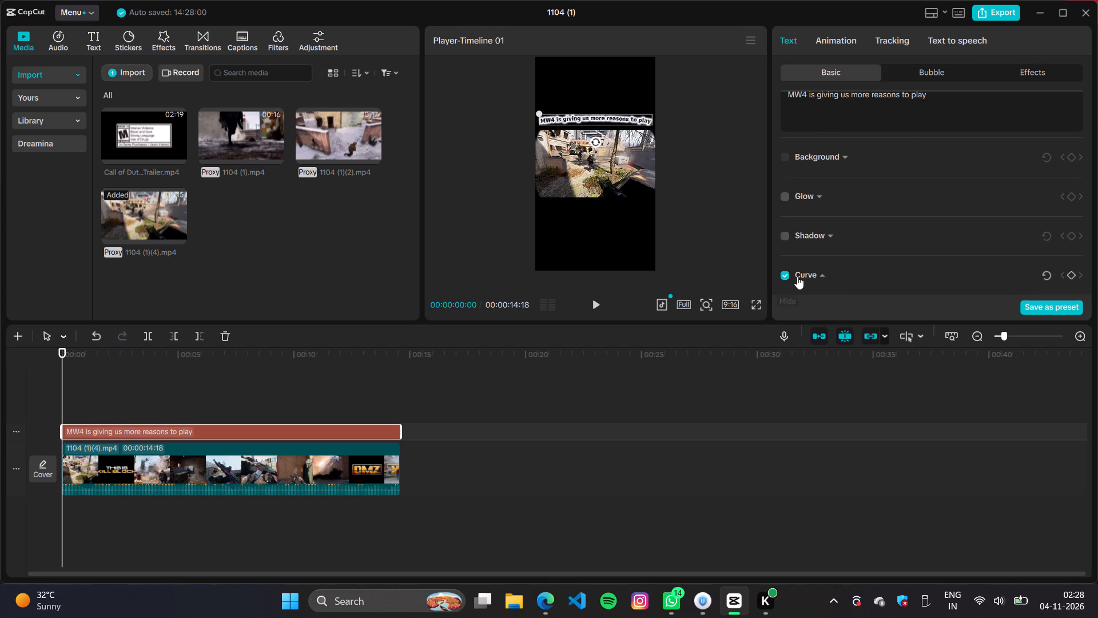
{"action": "scroll", "coordinate": [844, 251], "scroll_direction": "down", "scroll_amount": 4}
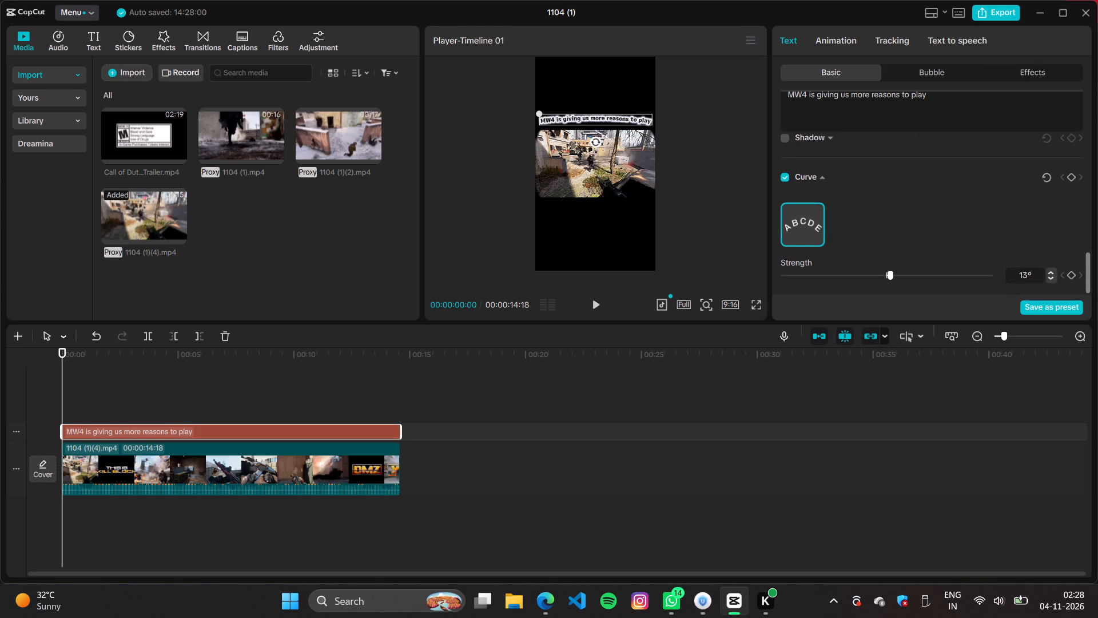
{"action": "left_click", "coordinate": [887, 274]}
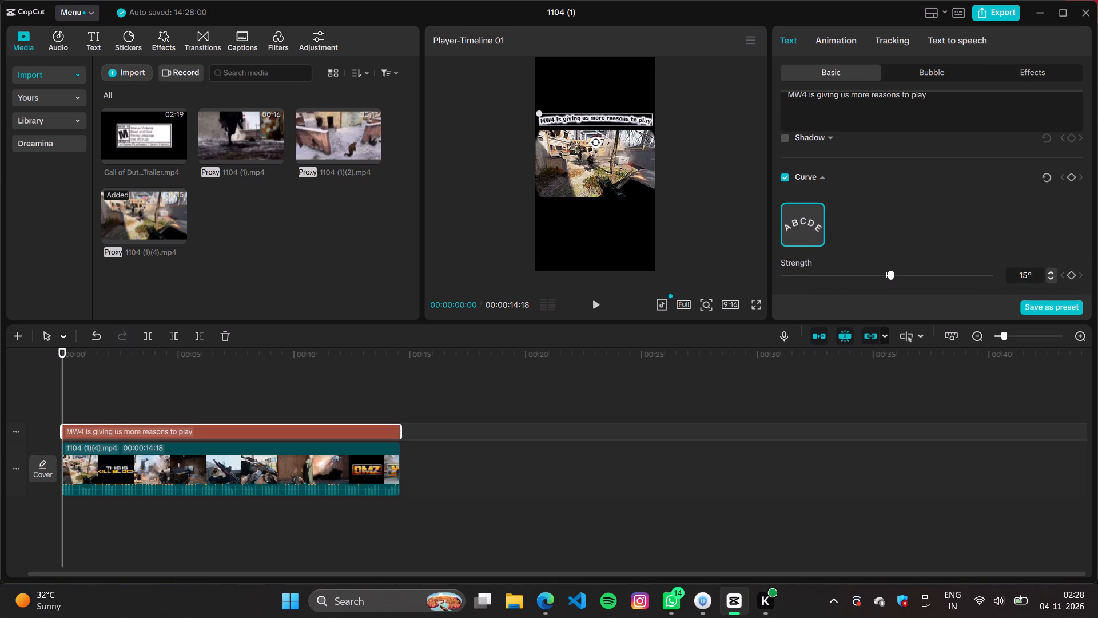
{"action": "left_click", "coordinate": [725, 257]}
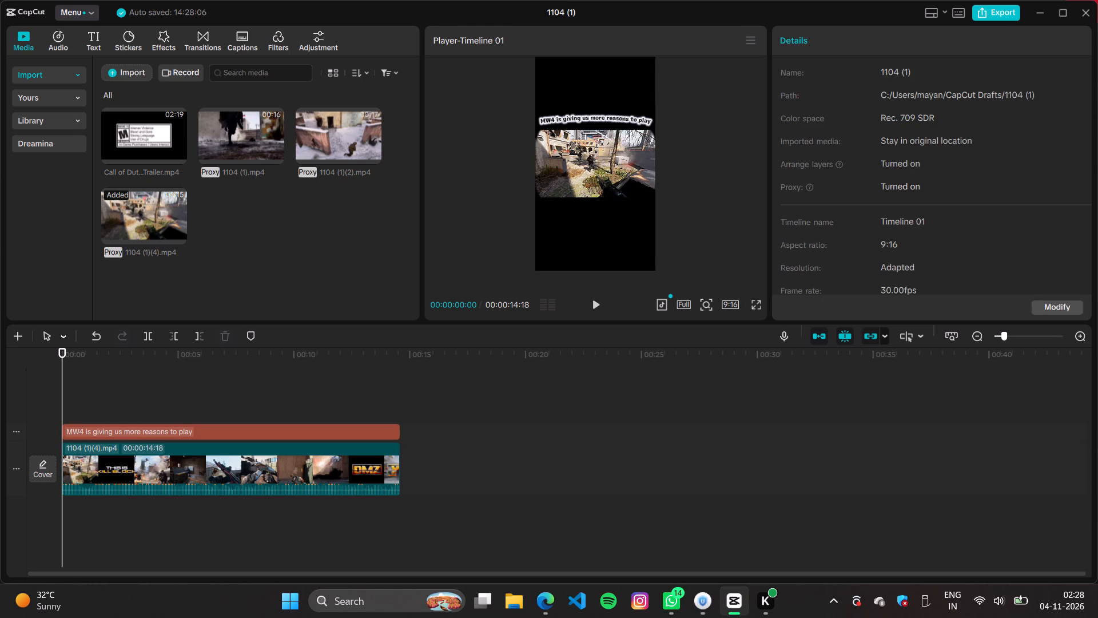
Export the captioned vertical video 1104 (1) to the computer and dismiss the sharing options without posting.
{"action": "left_click", "coordinate": [326, 389]}
{"action": "left_click", "coordinate": [1007, 11]}
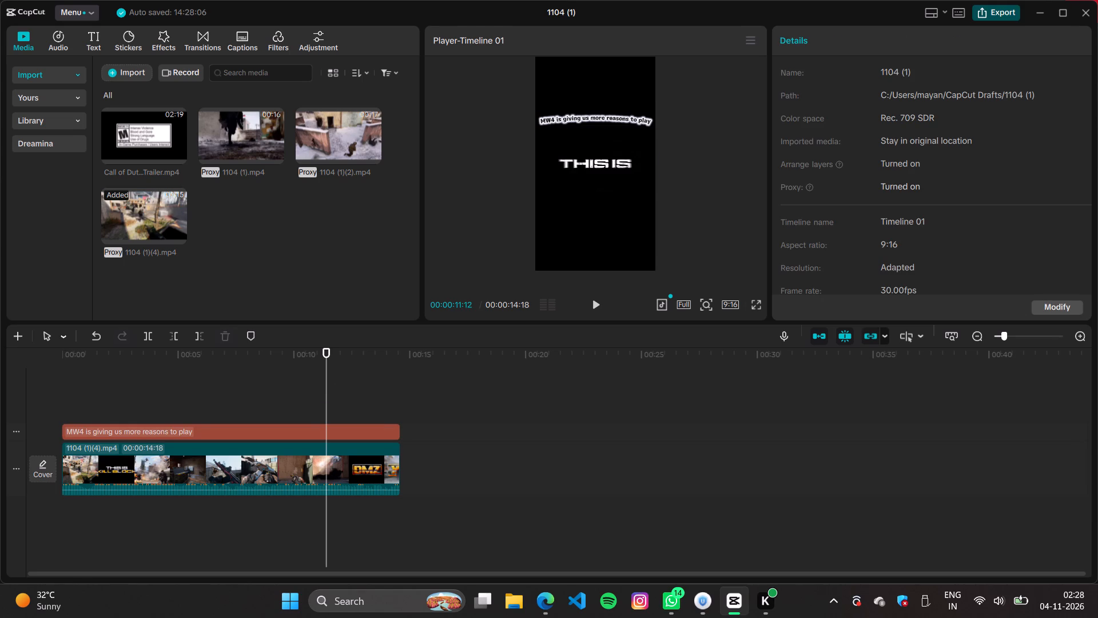
{"action": "left_click", "coordinate": [696, 505]}
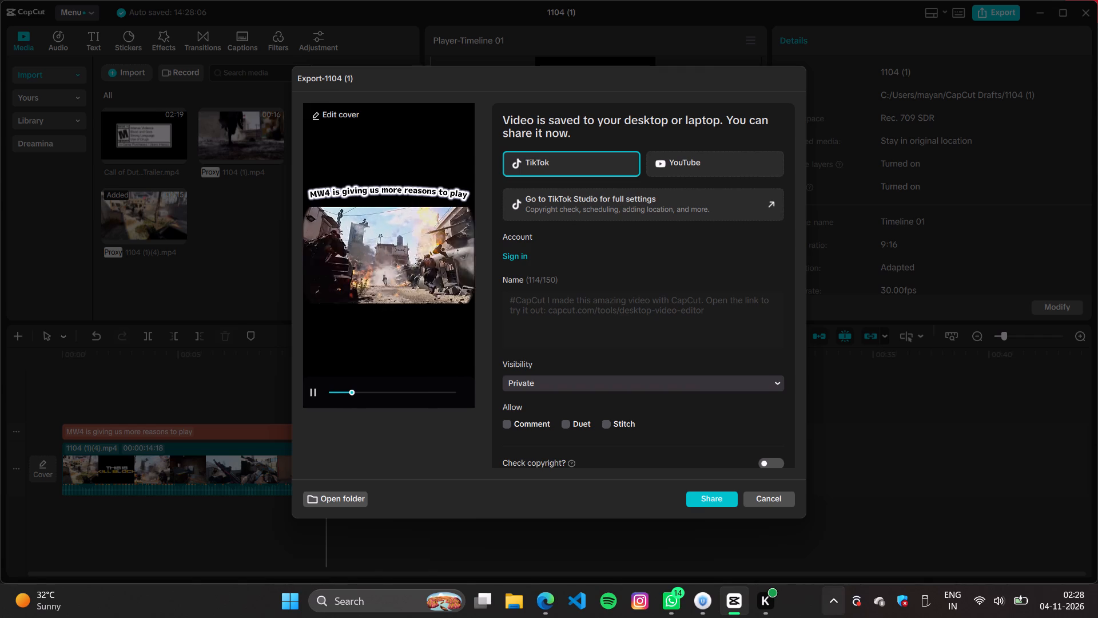
{"action": "left_click", "coordinate": [781, 496]}
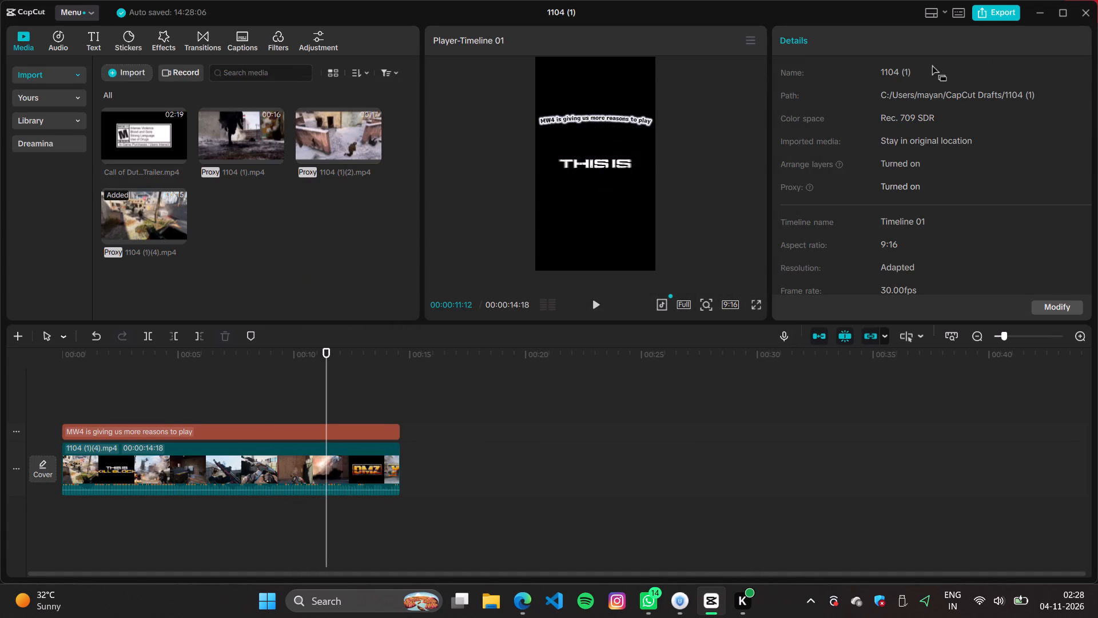
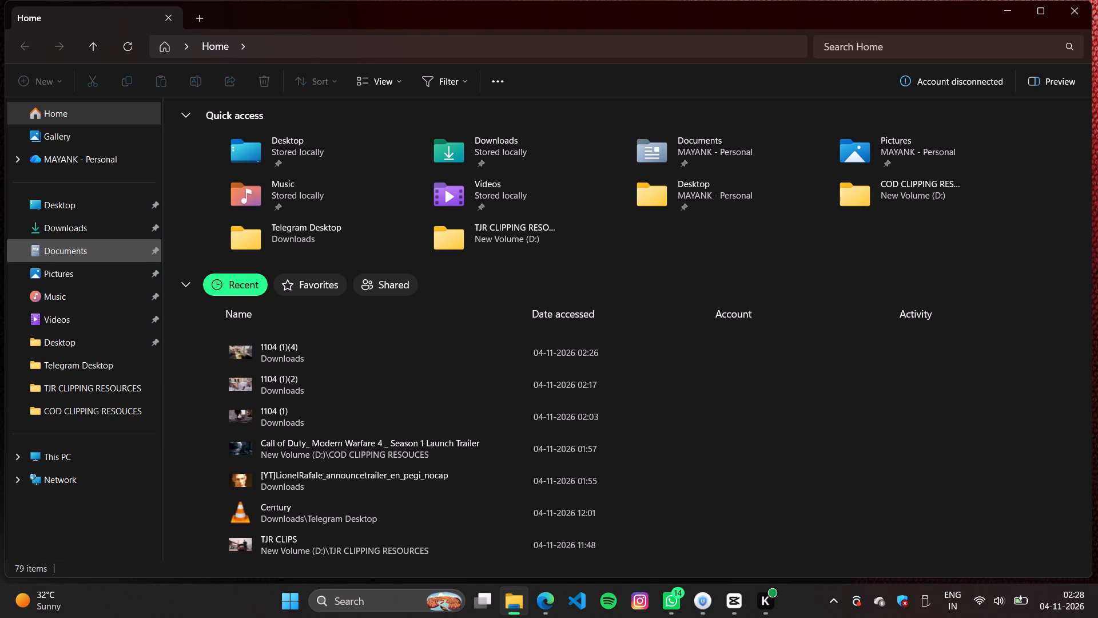
Select the videos 1104 (1)(4), 1104 (1)(2) and 1104 (1) in Downloads and delete them, skipping 1104 (1)(4).
{"action": "left_click", "coordinate": [141, 228]}
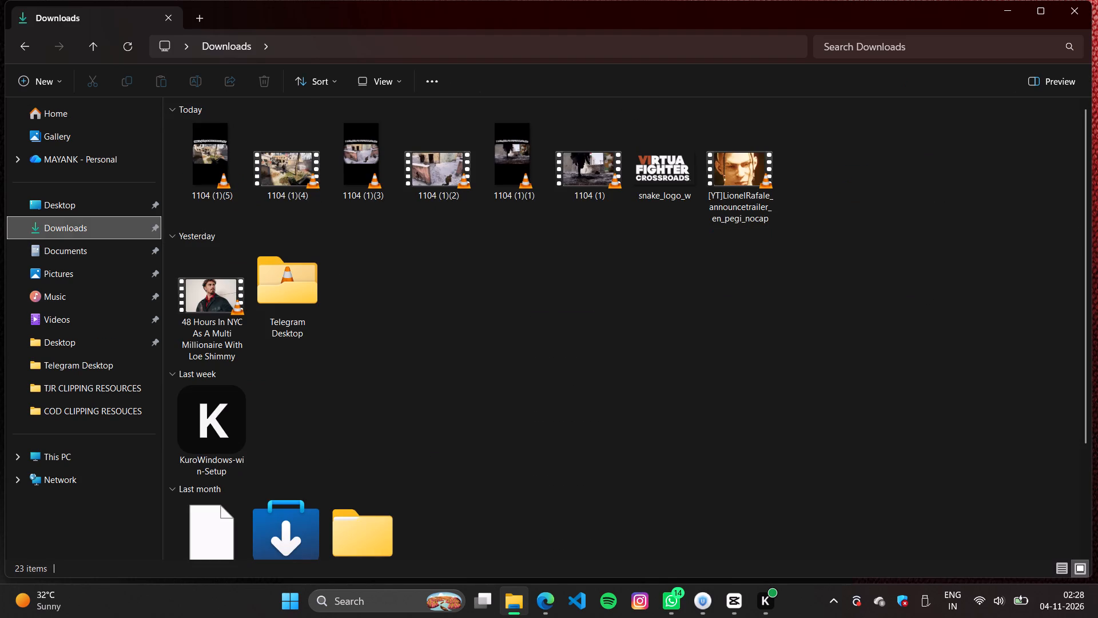
{"action": "left_click", "coordinate": [102, 46]}
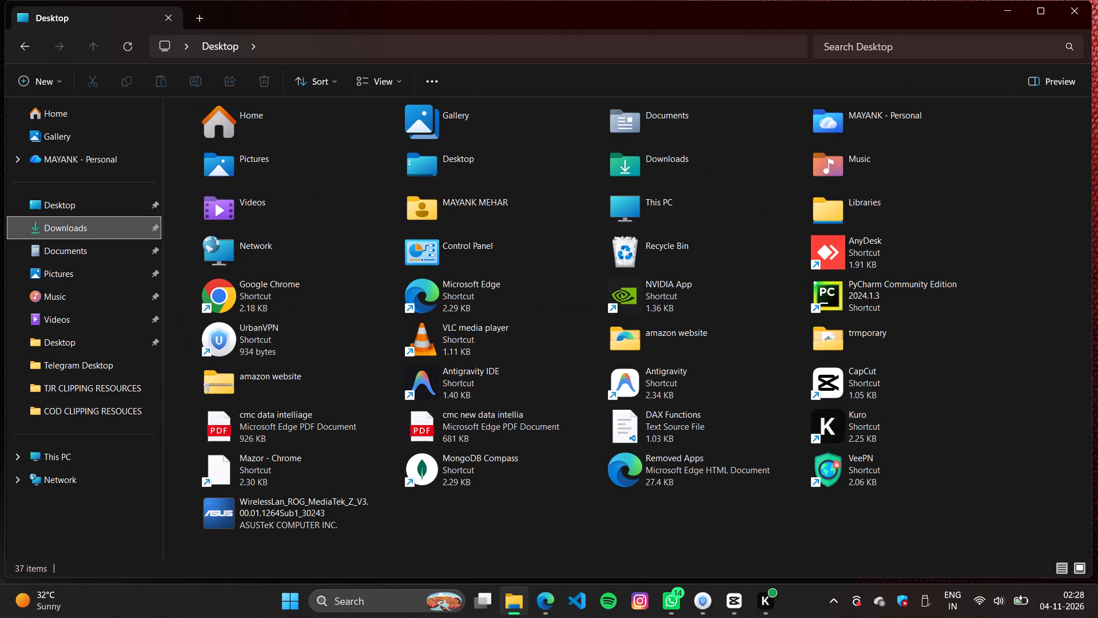
{"action": "left_click", "coordinate": [75, 217]}
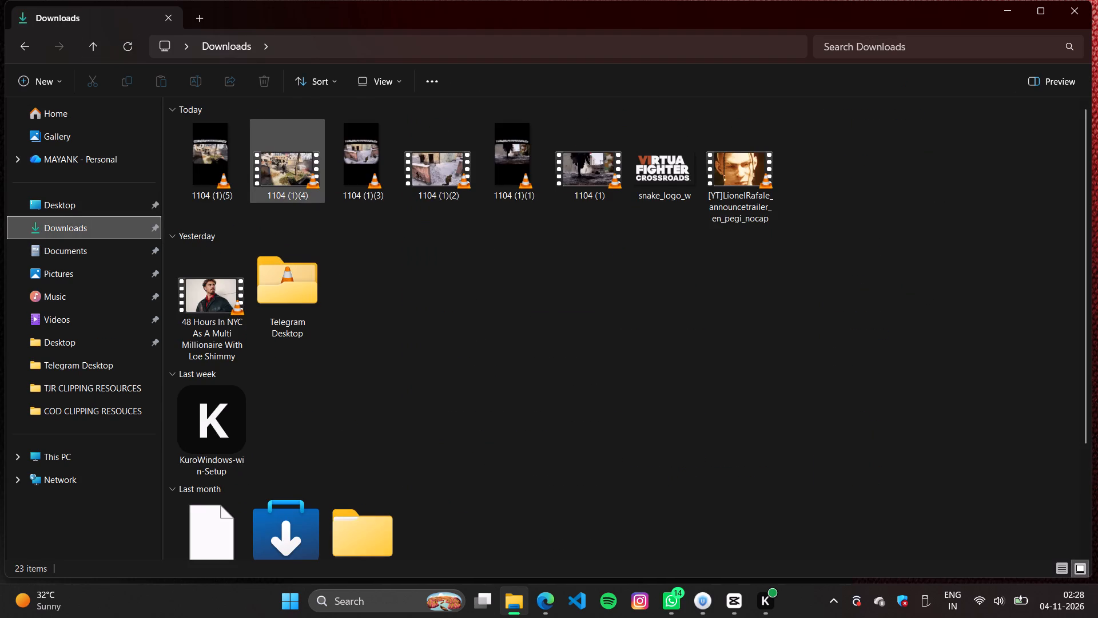
{"action": "left_click", "coordinate": [280, 146]}
{"action": "key", "text": "ctrl+c"}
{"action": "key", "text": "ctrl+c"}
{"action": "key", "text": "ctrl+c"}
{"action": "key", "text": "ctrl+c"}
{"action": "key", "text": "ctrl+c"}
{"action": "key", "text": "ctrl+c"}
{"action": "key", "text": "ctrl+c"}
{"action": "key", "text": "ctrl+c"}
{"action": "key", "text": "ctrl+c"}
{"action": "key", "text": "ctrl+c"}
{"action": "key", "text": "ctrl+c"}
{"action": "key", "text": "ctrl+c"}
{"action": "key", "text": "ctrl+c"}
{"action": "key", "text": "ctrl+c"}
{"action": "key", "text": "ctrl+c"}
{"action": "key", "text": "ctrl+c"}
{"action": "key", "text": "ctrl+c"}
{"action": "key", "text": "ctrl+c"}
{"action": "key", "text": "ctrl+c"}
{"action": "key", "text": "ctrl+c"}
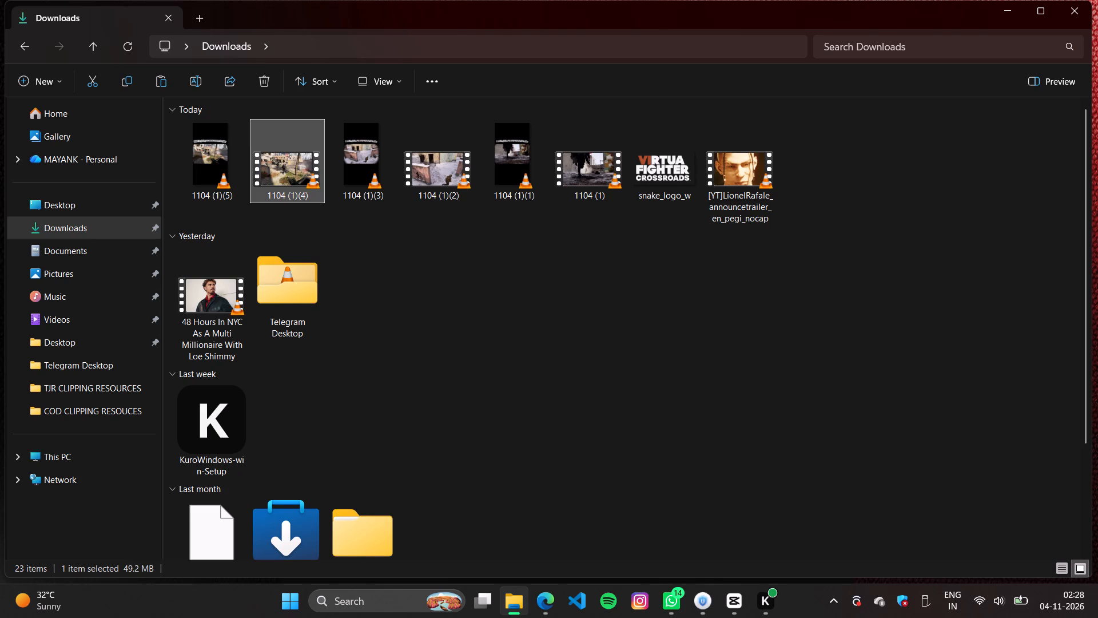
{"action": "left_click", "coordinate": [466, 174], "text": "ctrl"}
{"action": "left_click", "coordinate": [578, 174], "text": "ctrl"}
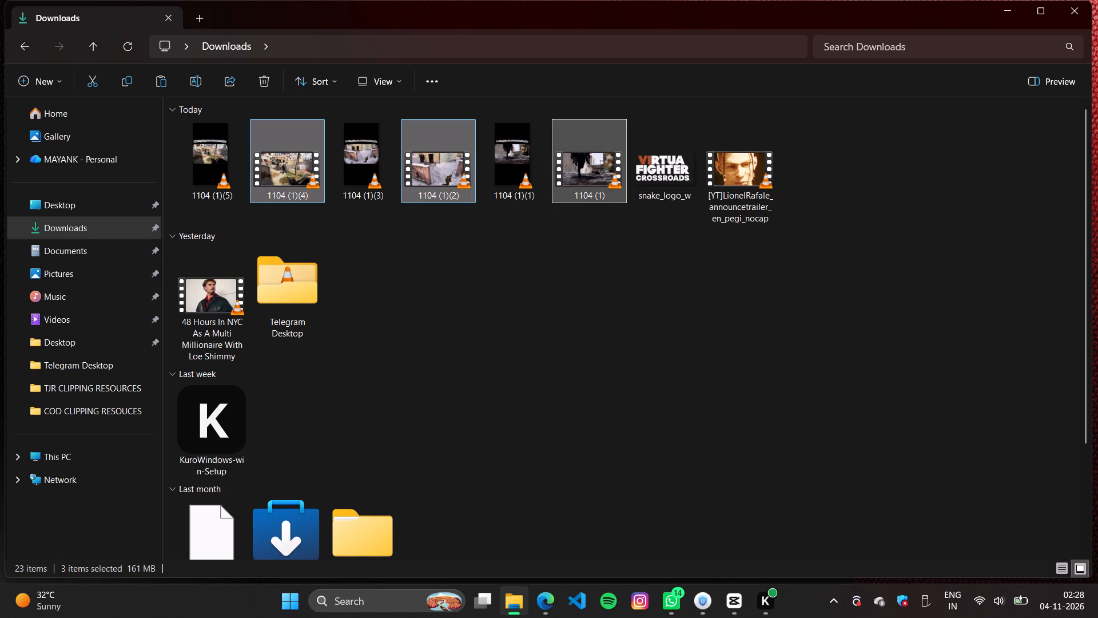
{"action": "key", "text": "Delete"}
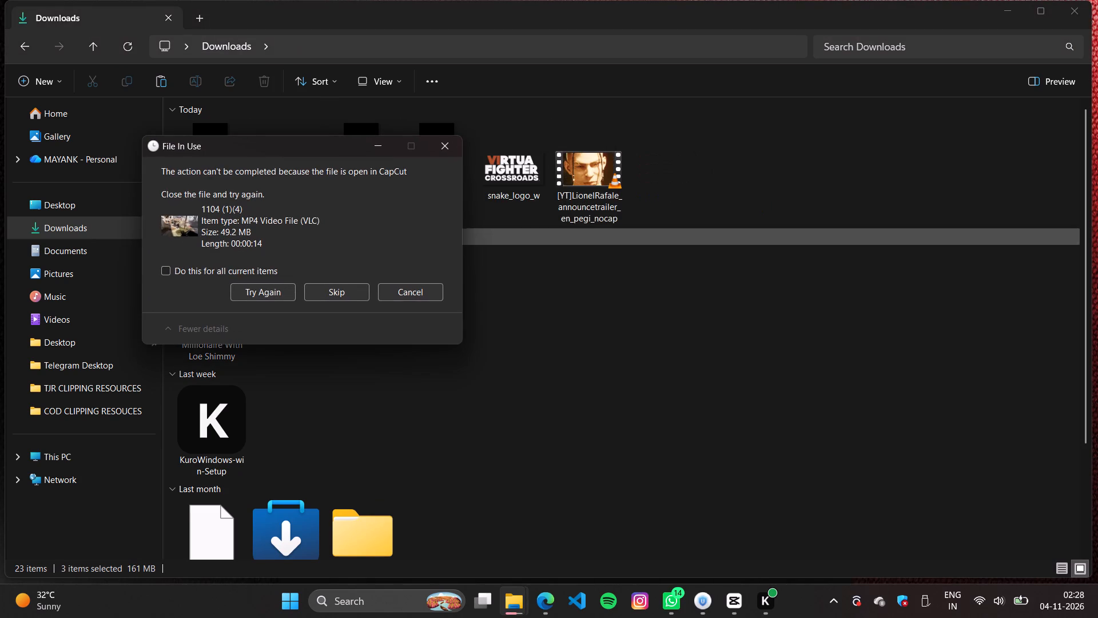
{"action": "left_click", "coordinate": [278, 298]}
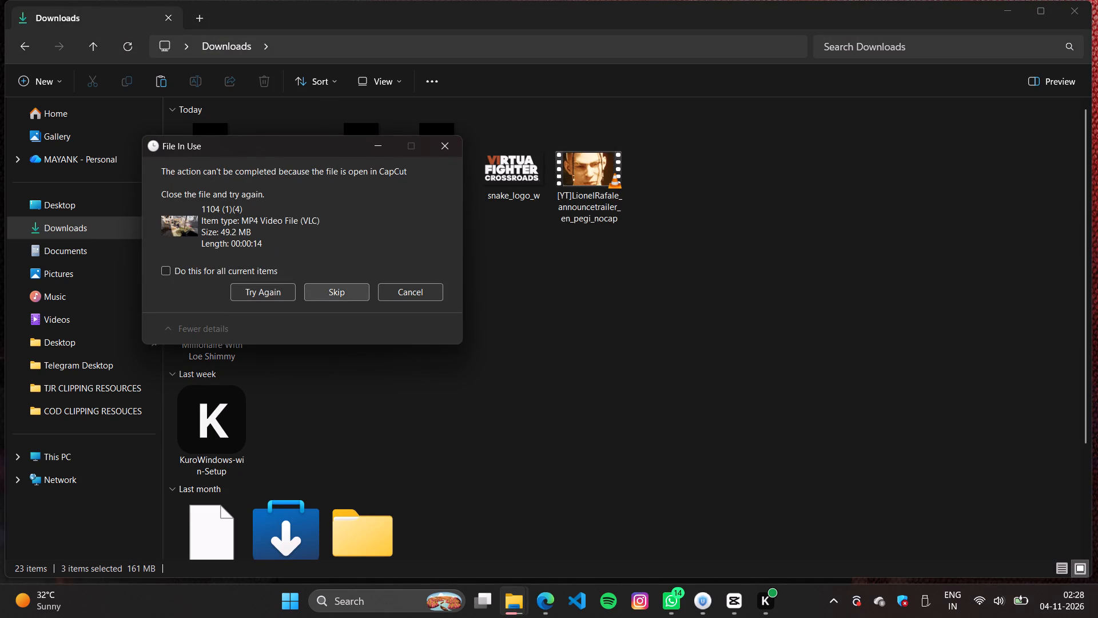
{"action": "left_click", "coordinate": [345, 288]}
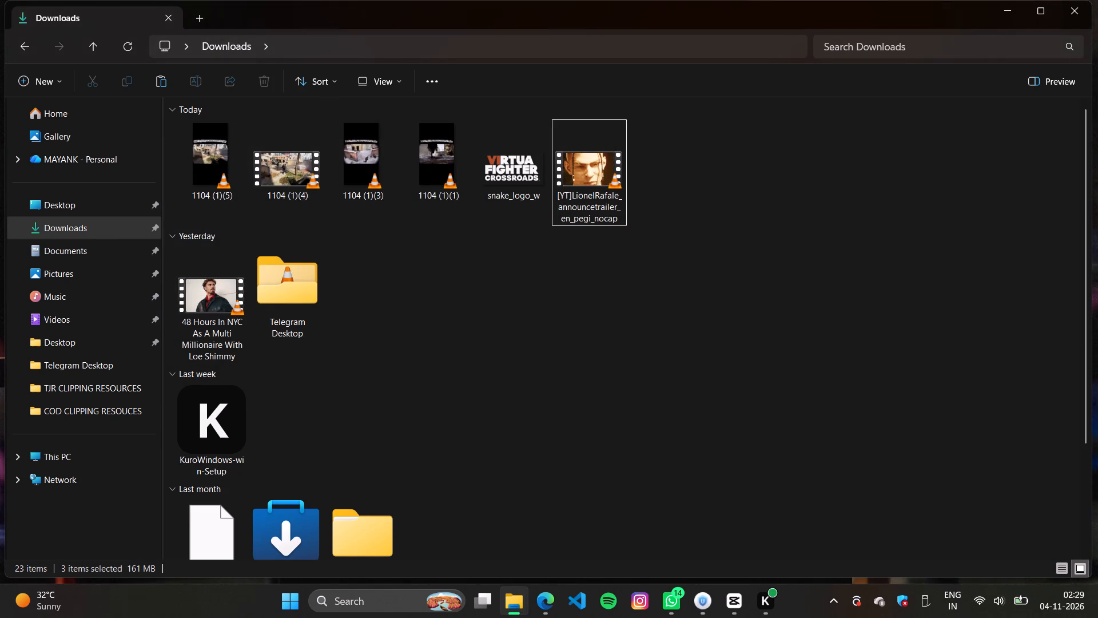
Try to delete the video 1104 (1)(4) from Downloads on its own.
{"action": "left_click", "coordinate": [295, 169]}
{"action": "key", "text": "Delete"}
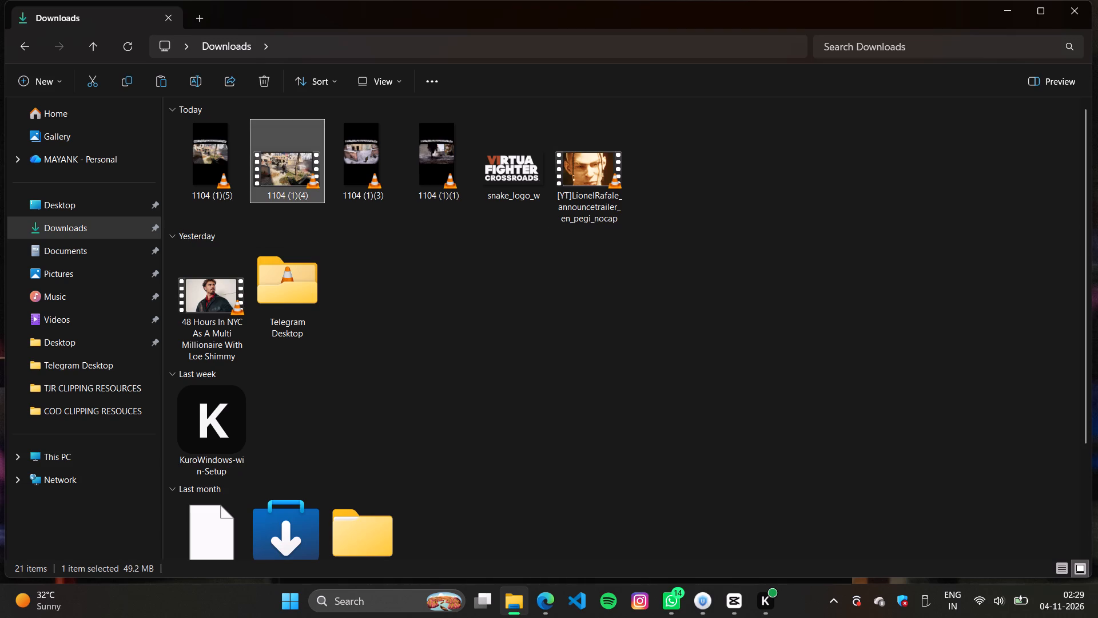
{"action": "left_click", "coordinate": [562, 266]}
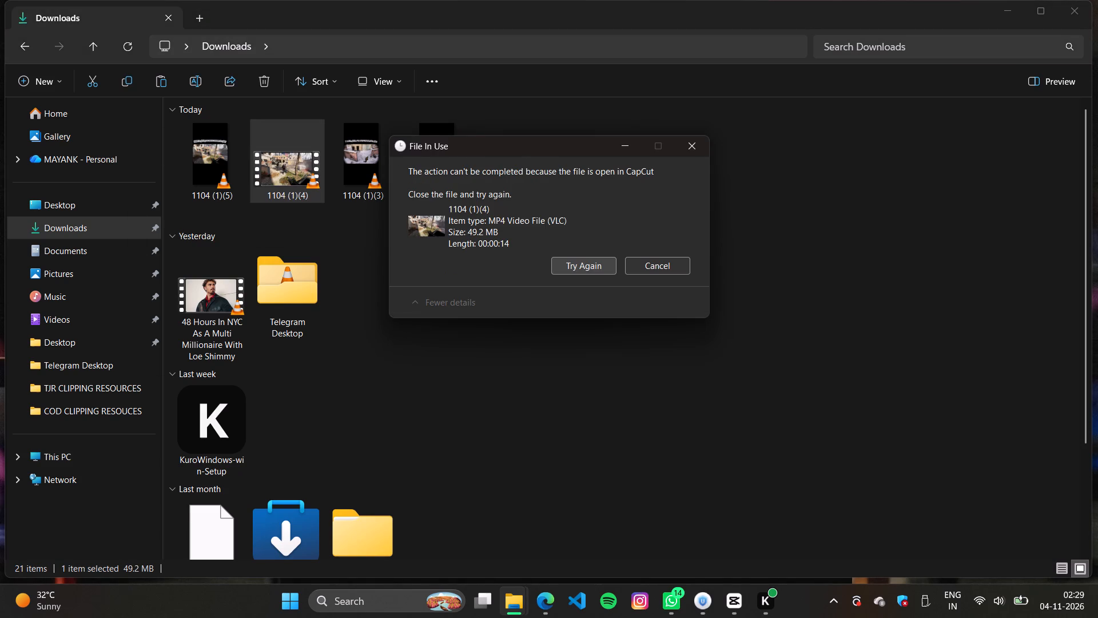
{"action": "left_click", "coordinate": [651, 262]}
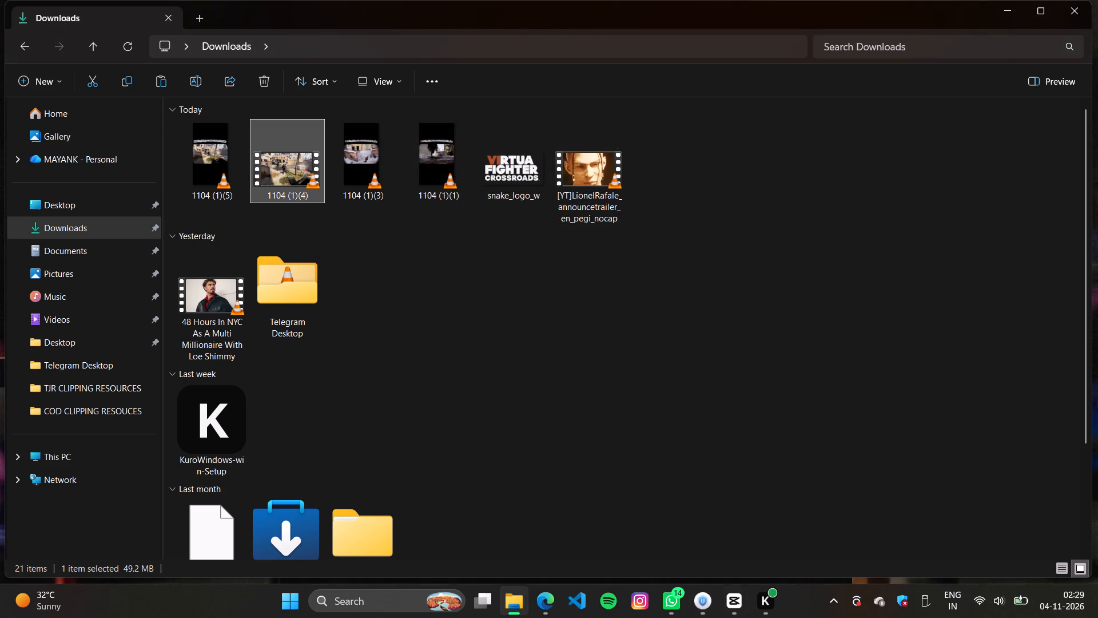
Switch to CapCut, close the project 1104 (1) and minimize the home window.
{"action": "left_click", "coordinate": [732, 608]}
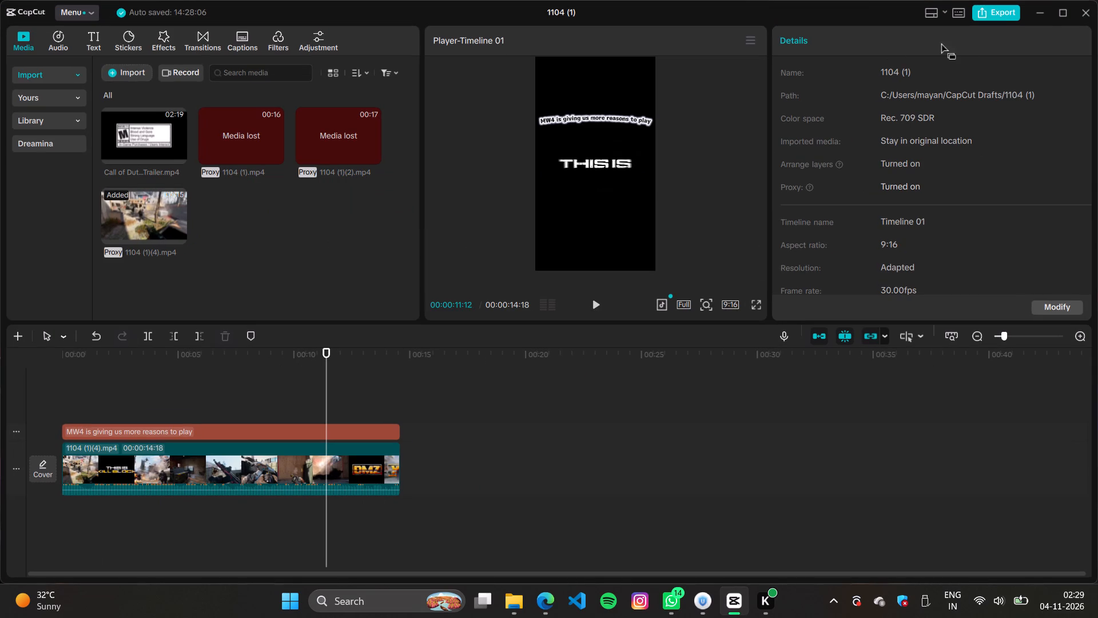
{"action": "left_click", "coordinate": [1092, 10]}
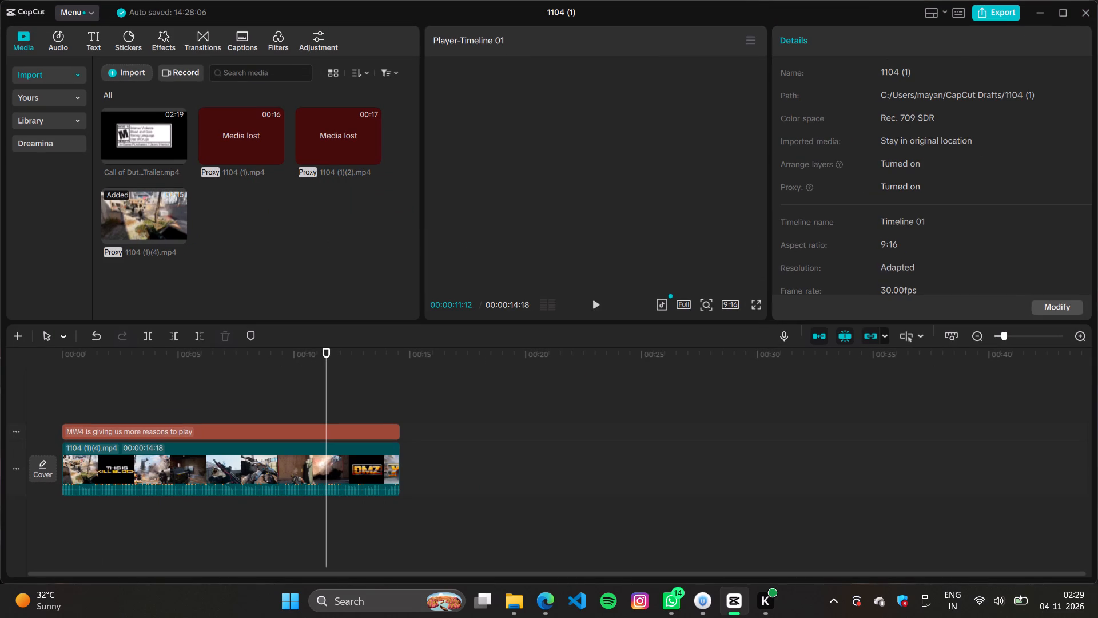
{"action": "left_click", "coordinate": [289, 170]}
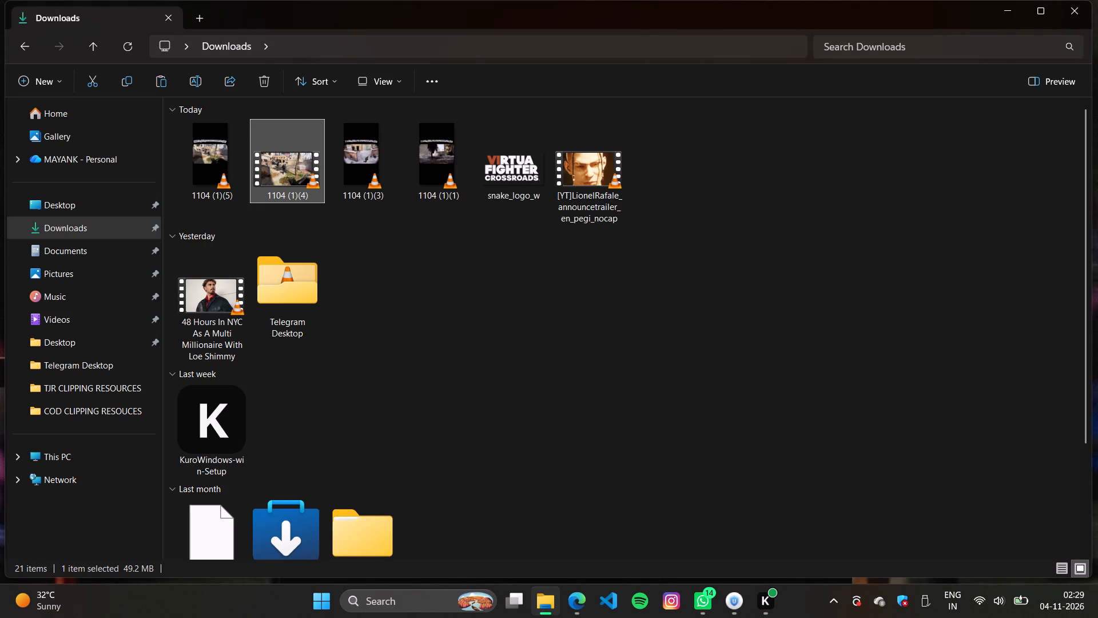
{"action": "left_click", "coordinate": [1028, 17]}
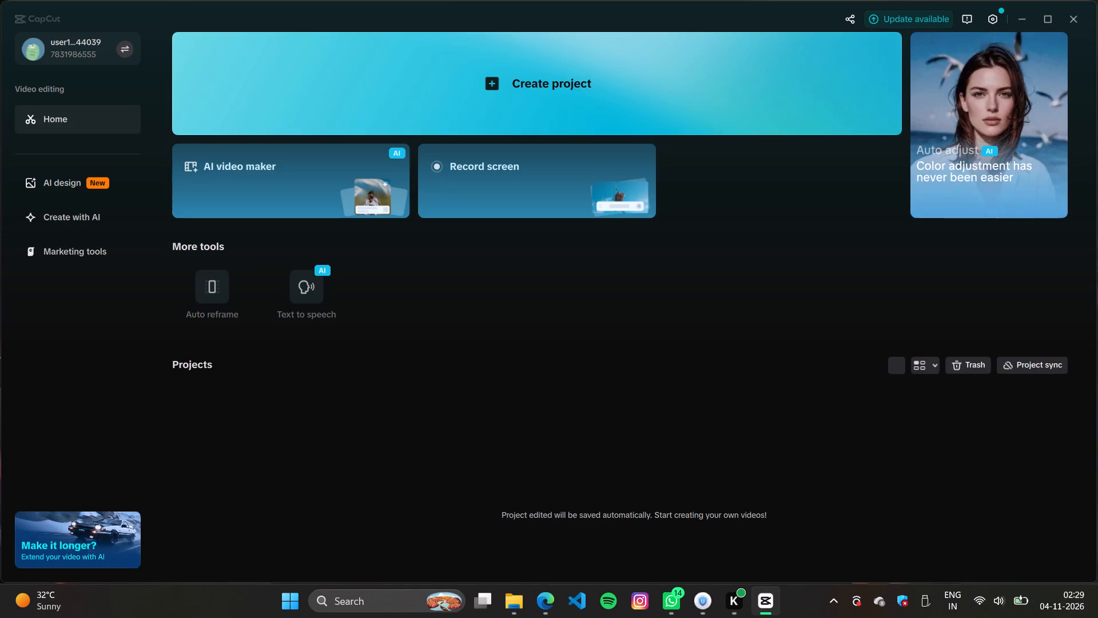
{"action": "left_click", "coordinate": [1029, 22]}
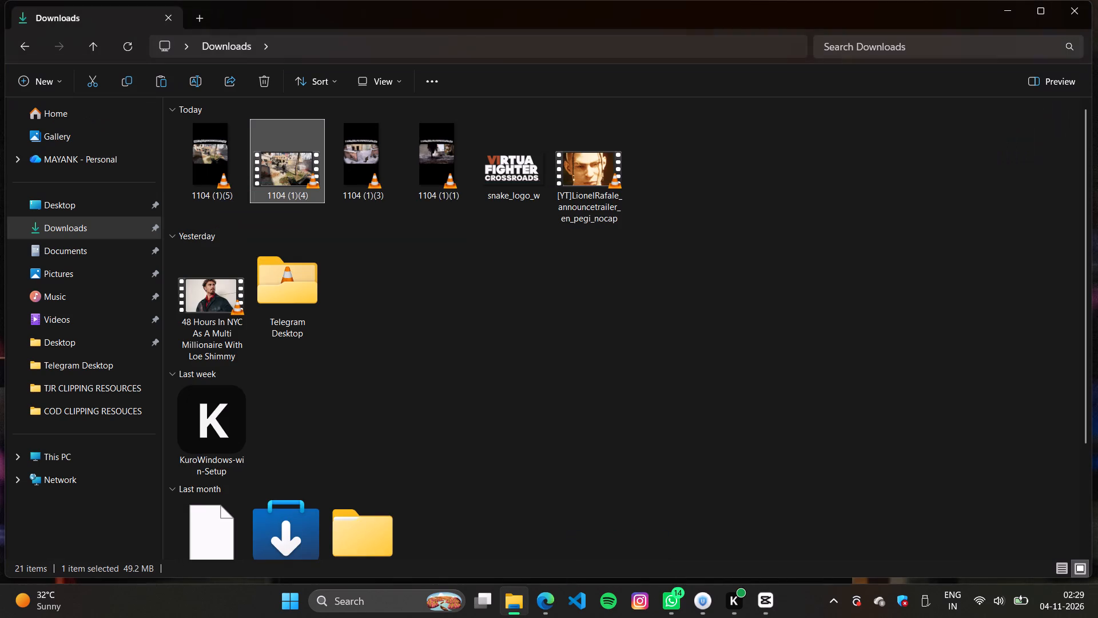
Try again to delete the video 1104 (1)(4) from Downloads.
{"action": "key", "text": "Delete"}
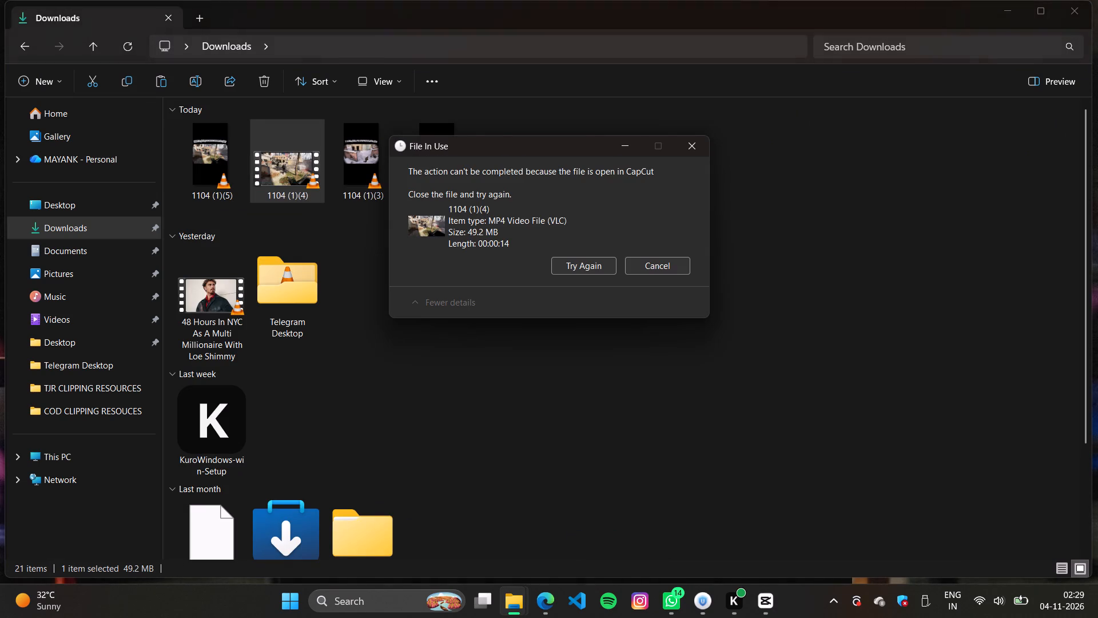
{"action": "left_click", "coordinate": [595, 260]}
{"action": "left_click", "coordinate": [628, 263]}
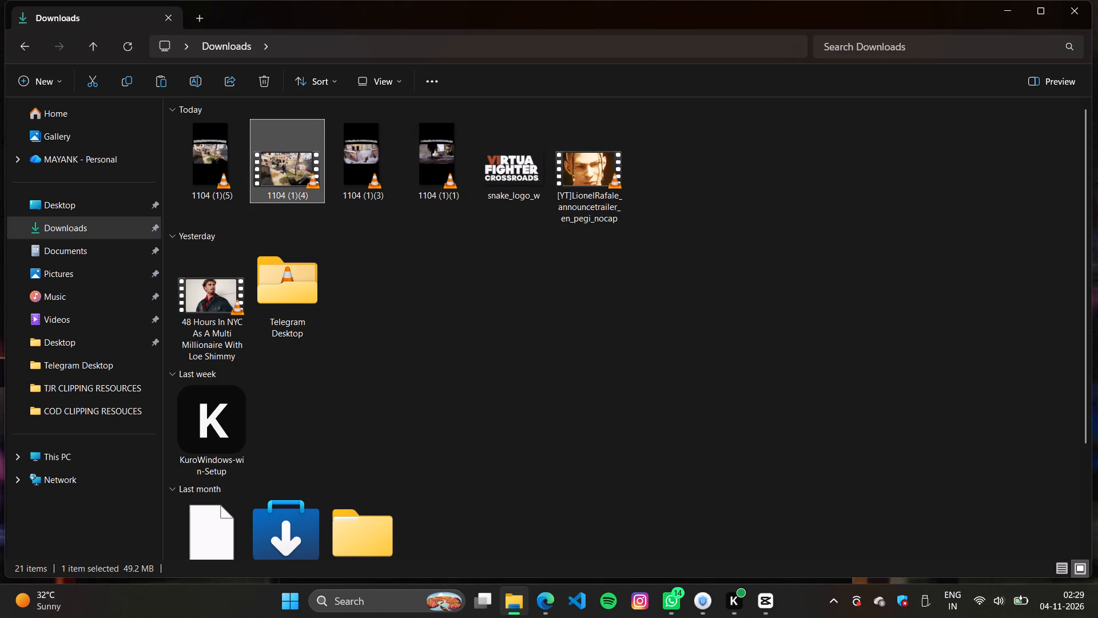
Quit CapCut and delete the video 1104 (1)(4) from Downloads.
{"action": "left_click", "coordinate": [758, 609]}
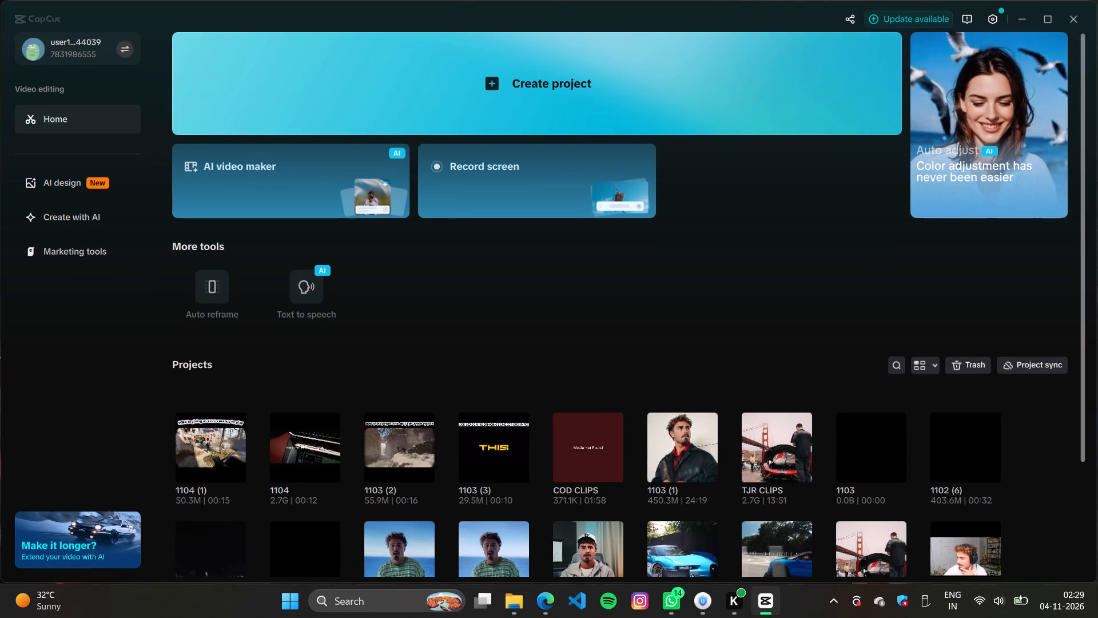
{"action": "left_click", "coordinate": [1076, 13]}
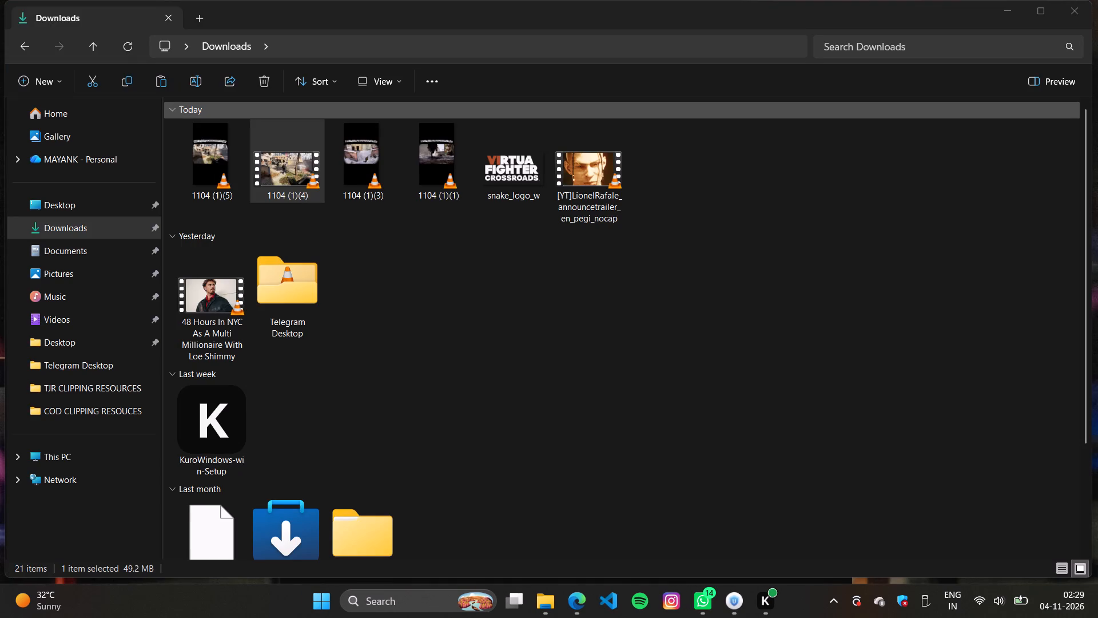
{"action": "left_click", "coordinate": [307, 192]}
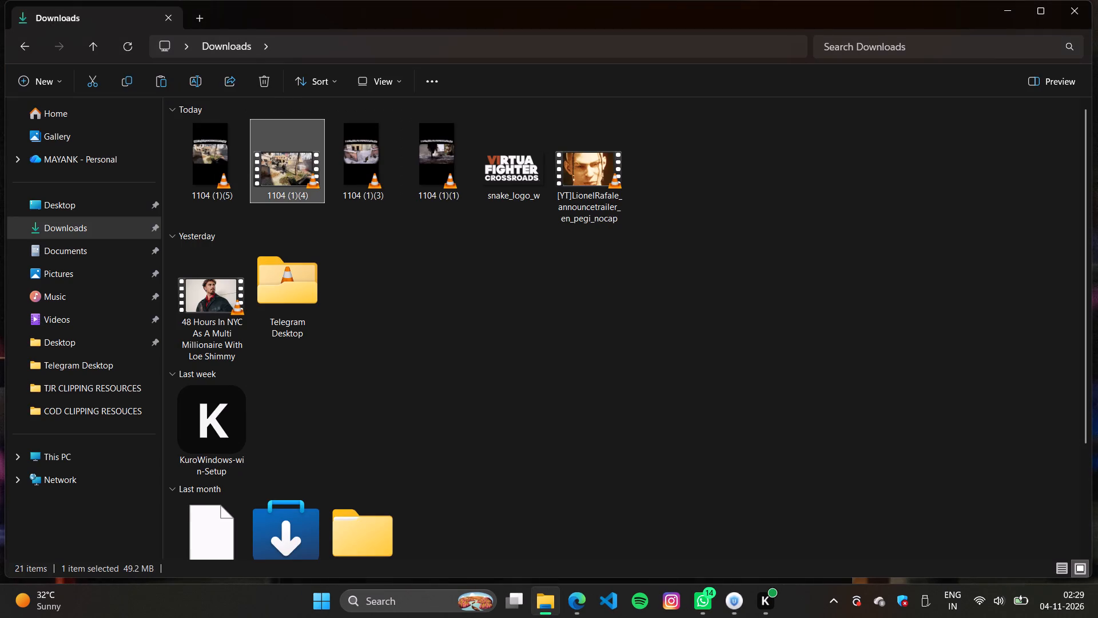
{"action": "key", "text": "Delete"}
{"action": "left_click", "coordinate": [586, 194]}
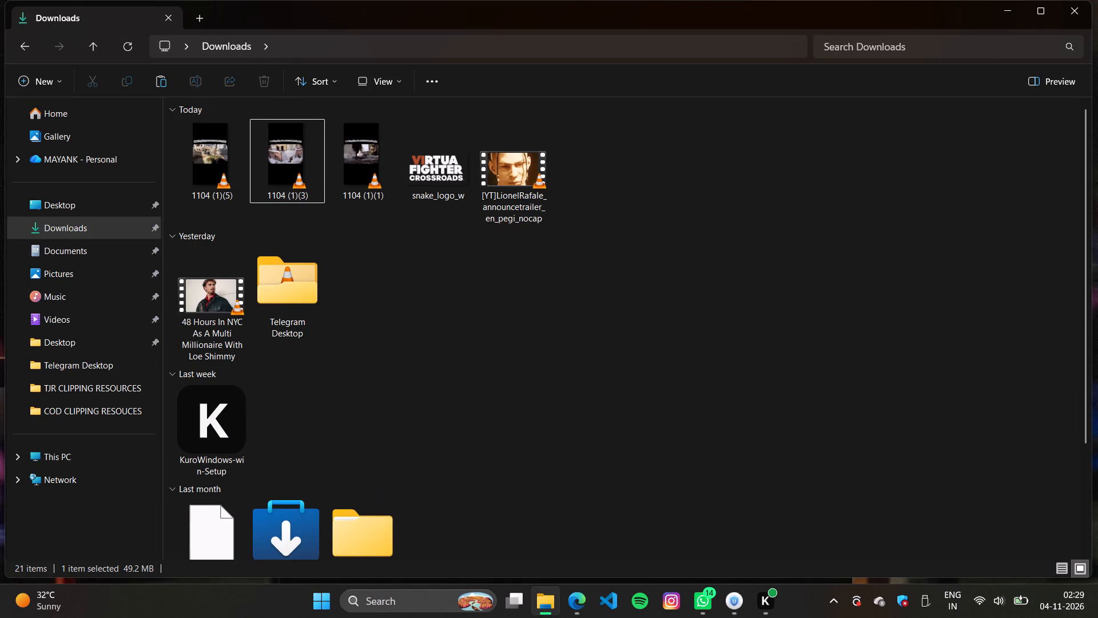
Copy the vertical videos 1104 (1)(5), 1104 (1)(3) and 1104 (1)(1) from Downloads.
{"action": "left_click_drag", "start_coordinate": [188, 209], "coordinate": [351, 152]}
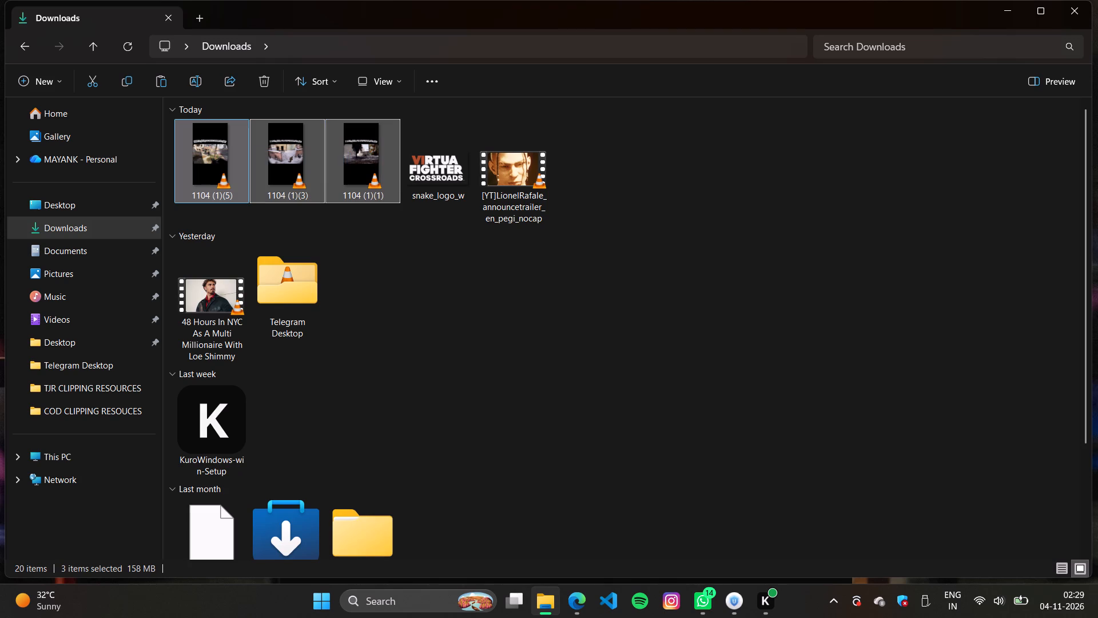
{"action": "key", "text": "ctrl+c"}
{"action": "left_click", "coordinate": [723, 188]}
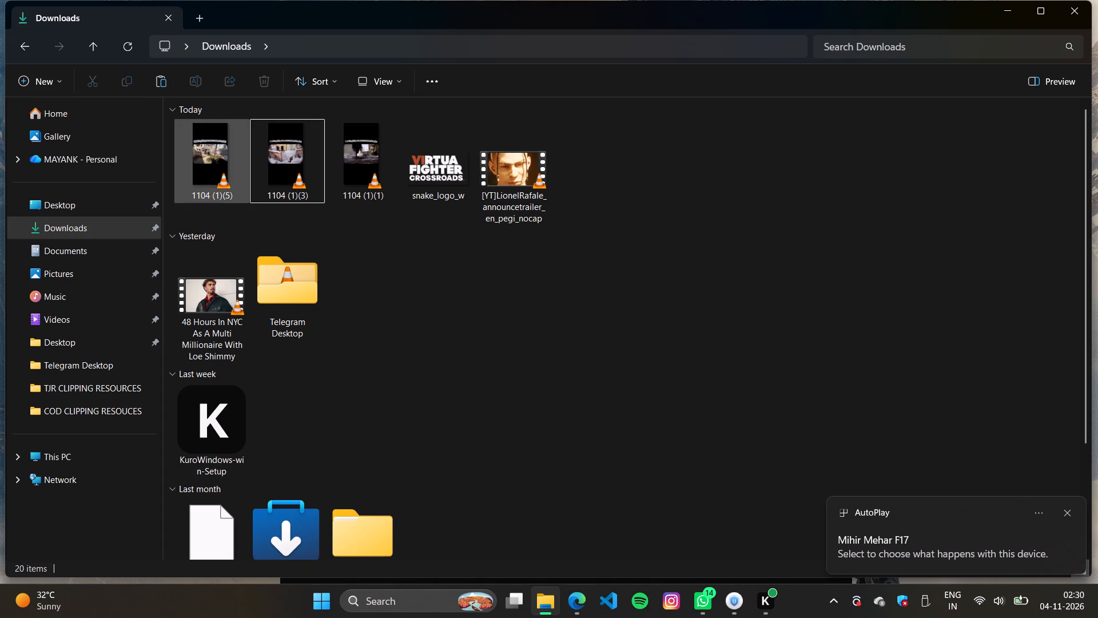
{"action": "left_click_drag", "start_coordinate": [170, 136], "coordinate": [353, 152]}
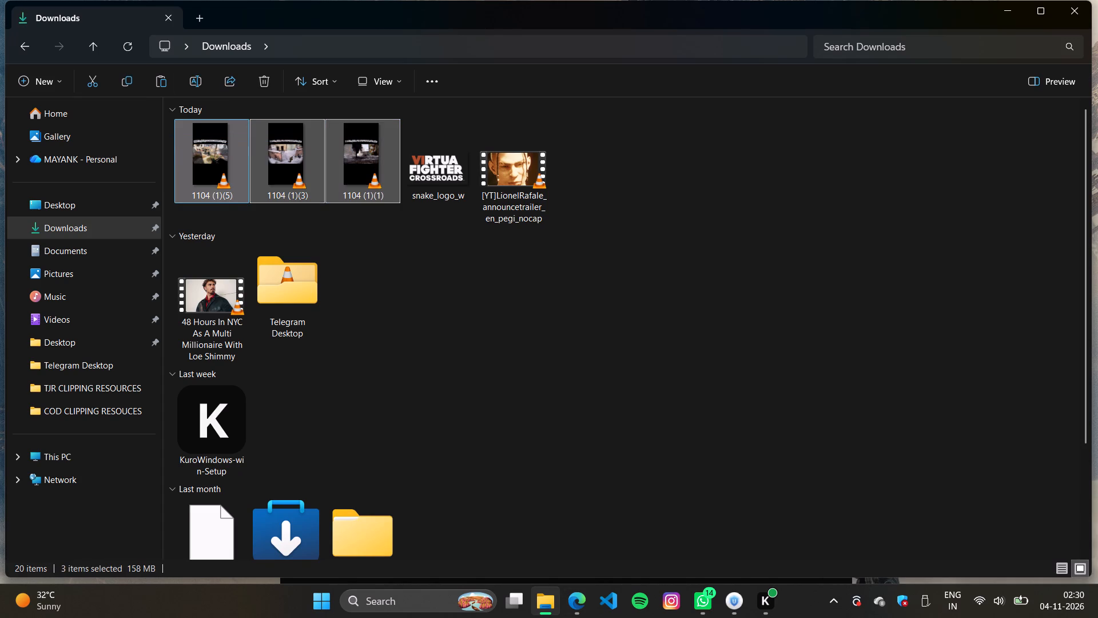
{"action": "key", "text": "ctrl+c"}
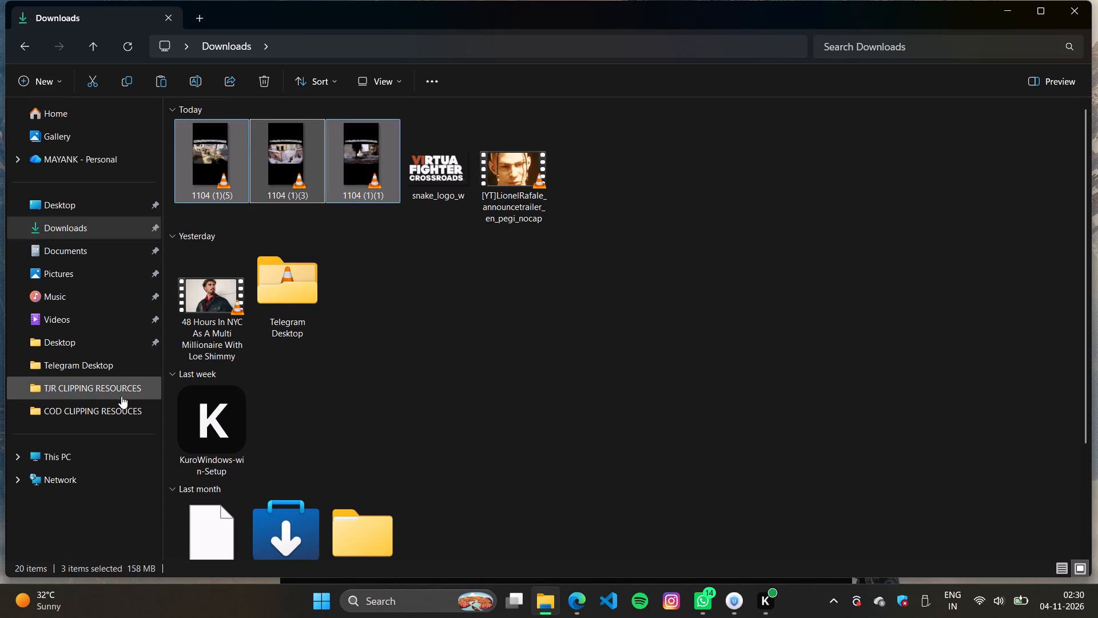
Copy the videos 1104(3), 1104(5) and 1104(6) from the TJR CLIPPING RESOURCES folder.
{"action": "left_click", "coordinate": [121, 389]}
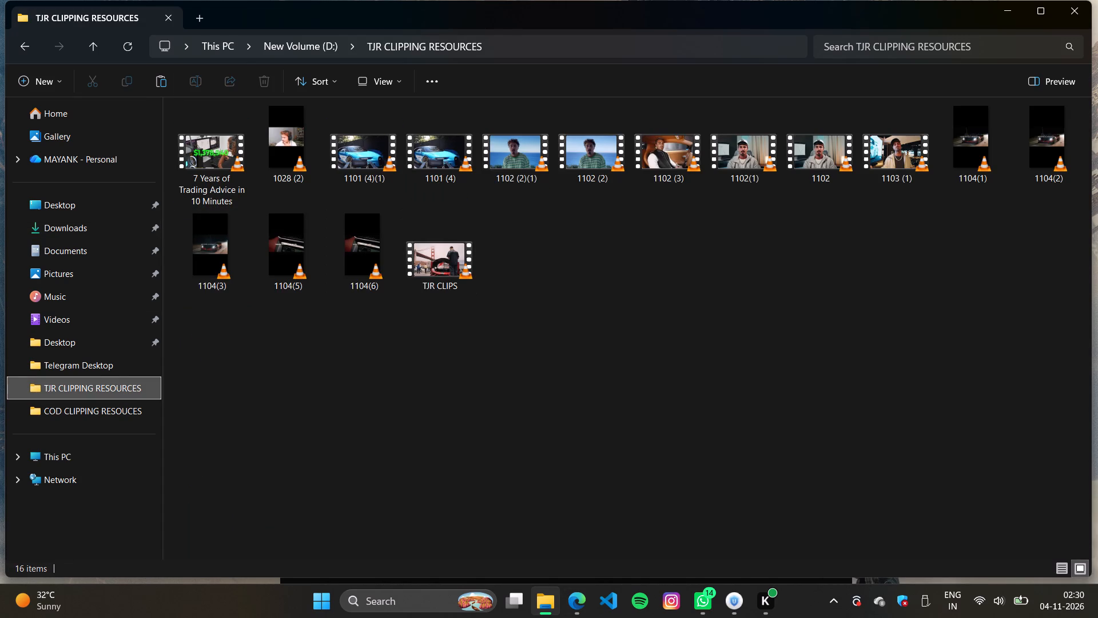
{"action": "left_click_drag", "start_coordinate": [957, 204], "coordinate": [1071, 134]}
{"action": "key", "text": "ctrl+c"}
{"action": "left_click_drag", "start_coordinate": [195, 329], "coordinate": [356, 224]}
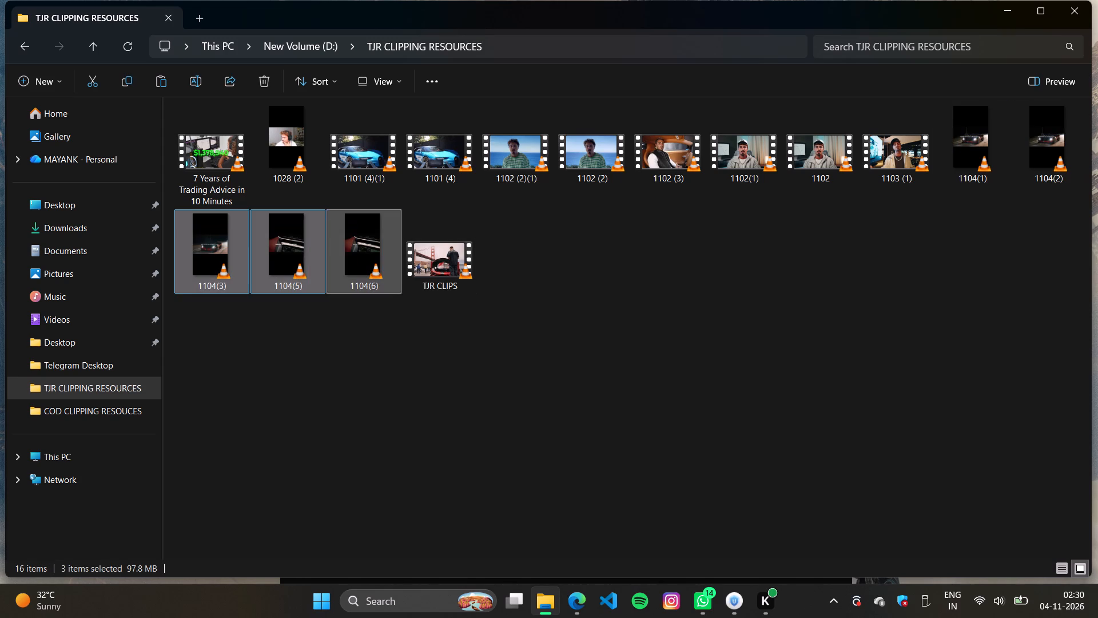
{"action": "key", "text": "ctrl+c"}
Paste the copied videos into the Download folder in the connected phone's internal storage.
{"action": "left_click", "coordinate": [102, 456]}
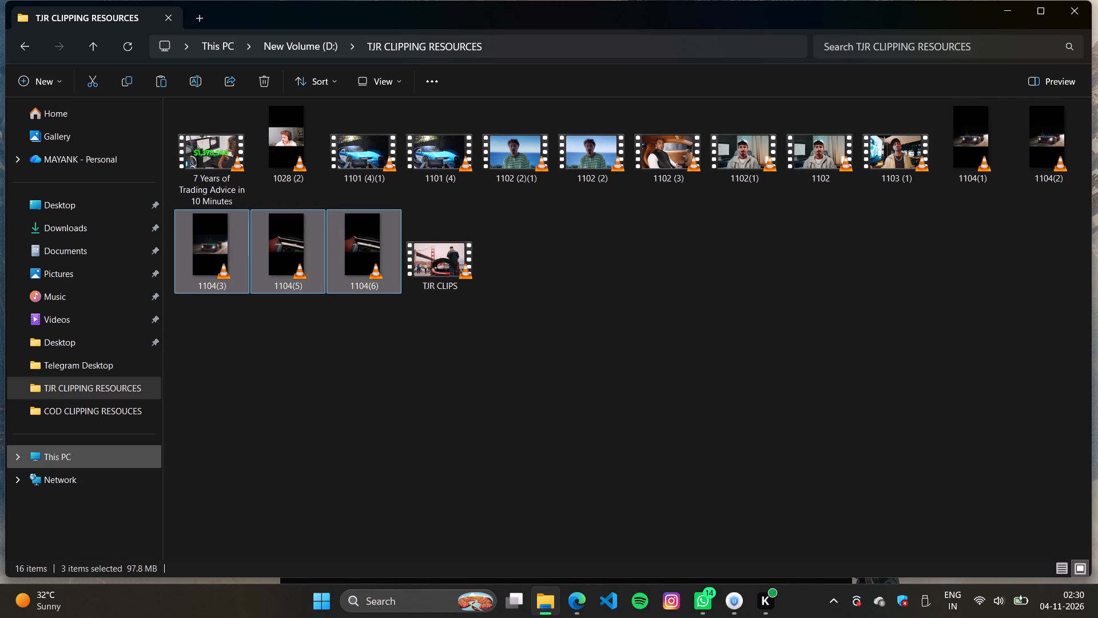
{"action": "double_click", "coordinate": [304, 148]}
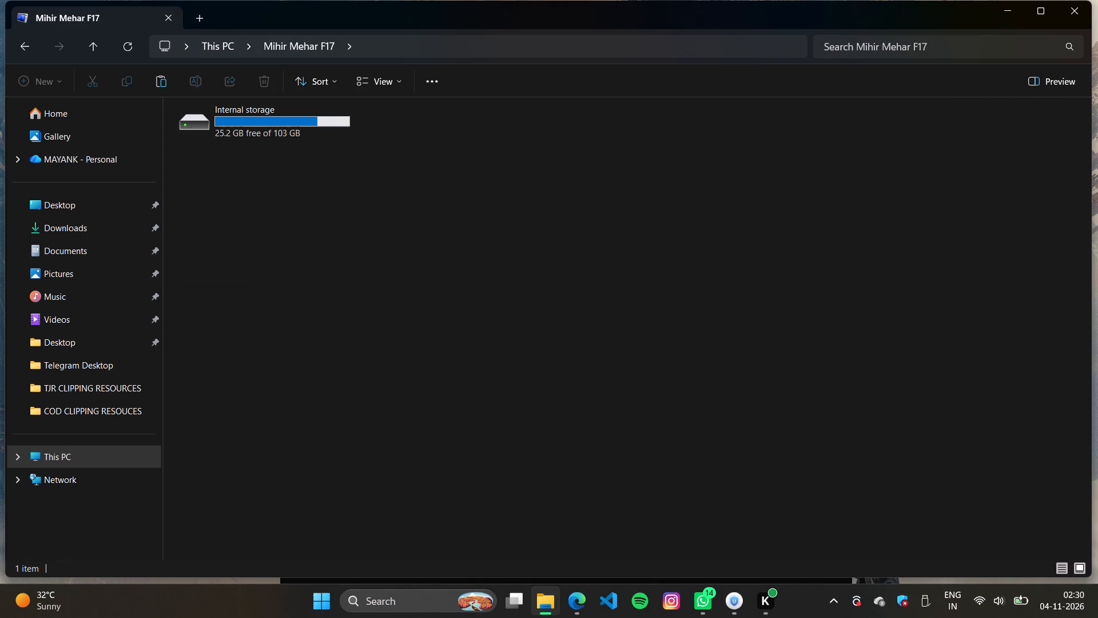
{"action": "double_click", "coordinate": [312, 124]}
{"action": "left_click", "coordinate": [312, 160]}
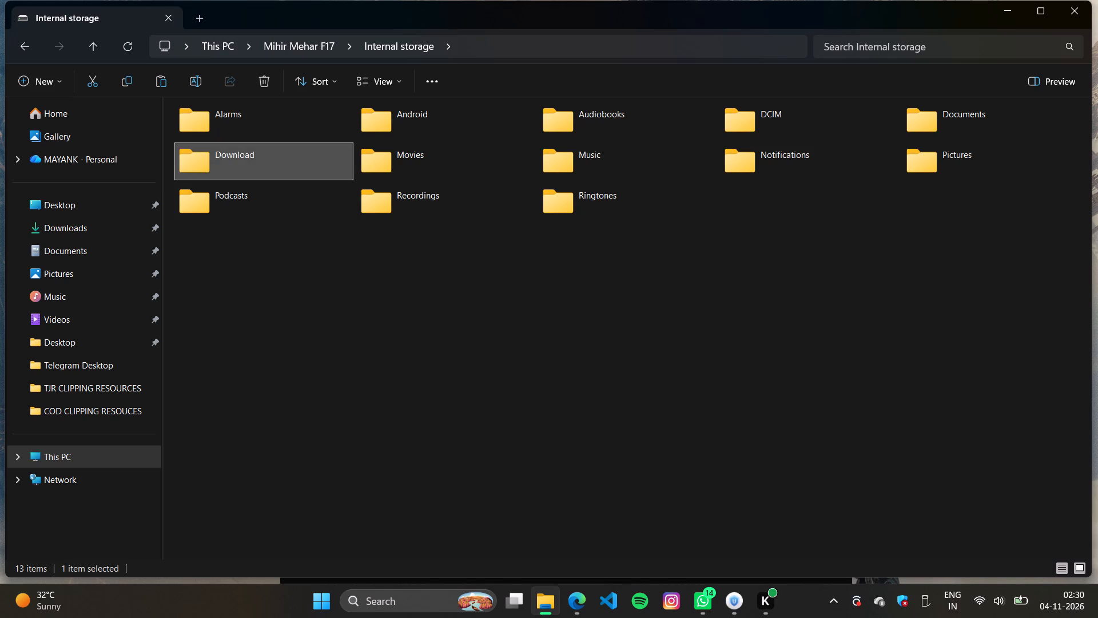
{"action": "double_click", "coordinate": [309, 159]}
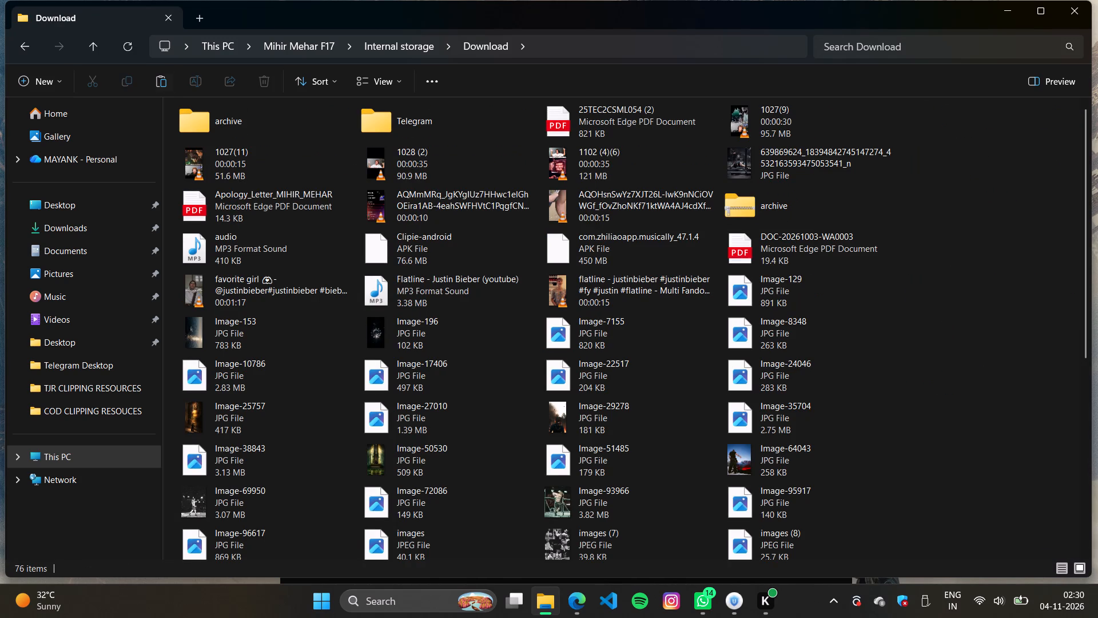
{"action": "left_click", "coordinate": [165, 85]}
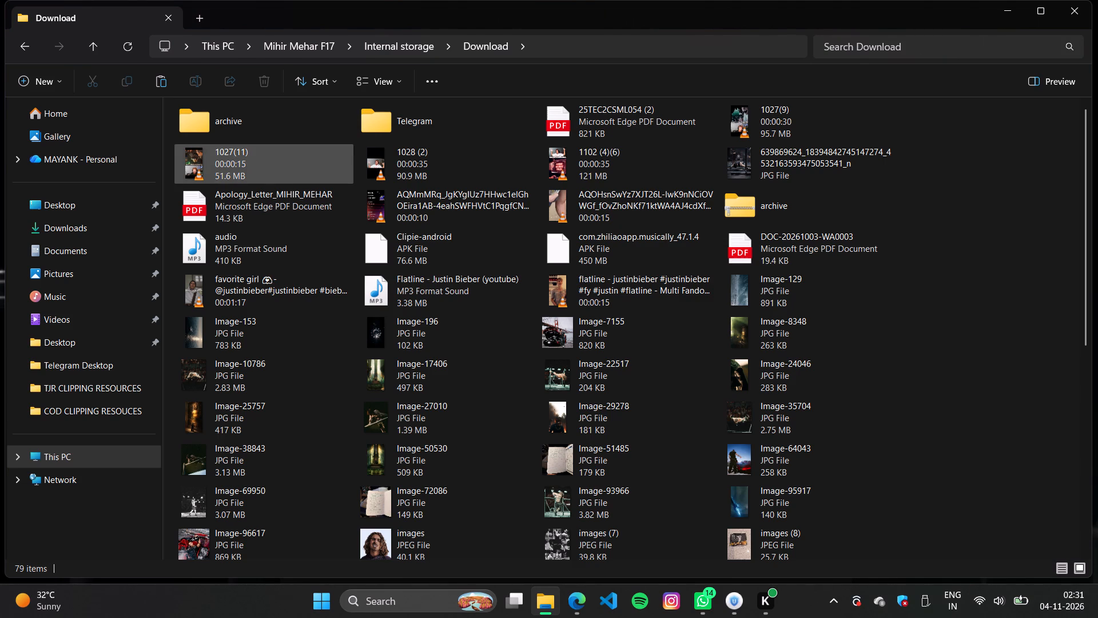
Copy the videos 1104(1), 1104(2), 1104(3), 1104(5) and 1104(6) from the TJR CLIPPING RESOURCES folder.
{"action": "left_click", "coordinate": [135, 381]}
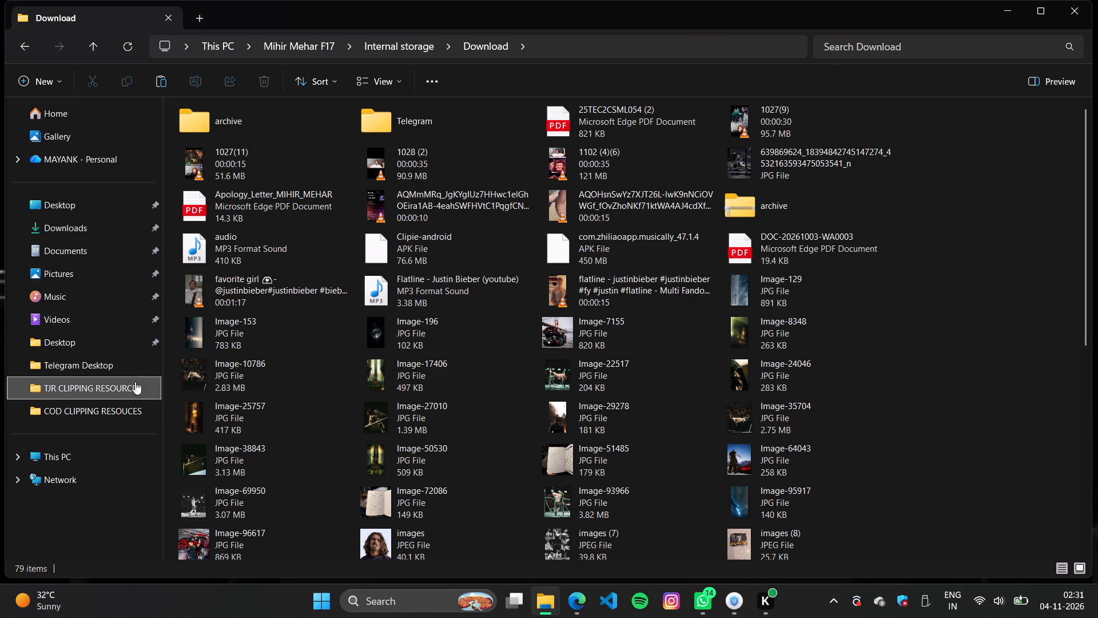
{"action": "left_click_drag", "start_coordinate": [212, 379], "coordinate": [367, 243]}
{"action": "key", "text": "ctrl+c"}
{"action": "key", "text": "ctrl+c"}
{"action": "key", "text": "ctrl+c"}
{"action": "key", "text": "ctrl+c"}
{"action": "key", "text": "ctrl+c"}
{"action": "key", "text": "ctrl+c"}
{"action": "key", "text": "ctrl+c"}
{"action": "key", "text": "ctrl+c"}
{"action": "key", "text": "ctrl+c"}
{"action": "key", "text": "ctrl+c"}
{"action": "key", "text": "ctrl+c"}
{"action": "key", "text": "ctrl+c"}
{"action": "key", "text": "ctrl+c"}
{"action": "key", "text": "ctrl+c"}
{"action": "key", "text": "ctrl+c"}
{"action": "key", "text": "ctrl+c"}
{"action": "key", "text": "ctrl+c"}
{"action": "key", "text": "ctrl+c"}
{"action": "key", "text": "ctrl+c"}
{"action": "key", "text": "ctrl+c"}
{"action": "left_click_drag", "start_coordinate": [1002, 232], "coordinate": [994, 220], "text": "ctrl"}
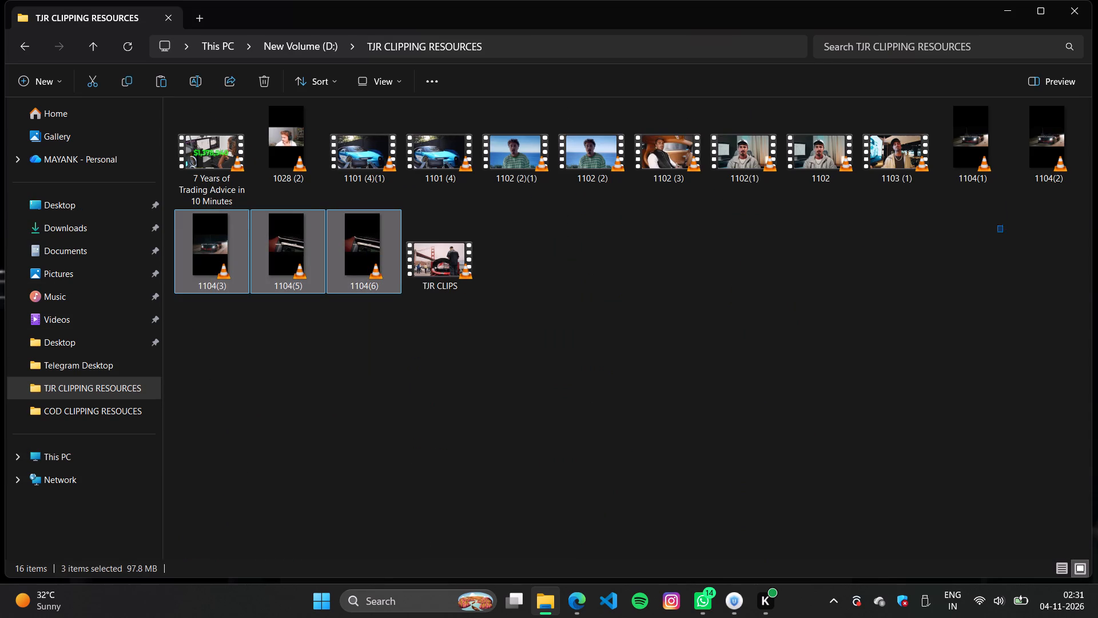
{"action": "left_click_drag", "start_coordinate": [994, 220], "coordinate": [1067, 101], "text": "ctrl"}
{"action": "key", "text": "ctrl+c"}
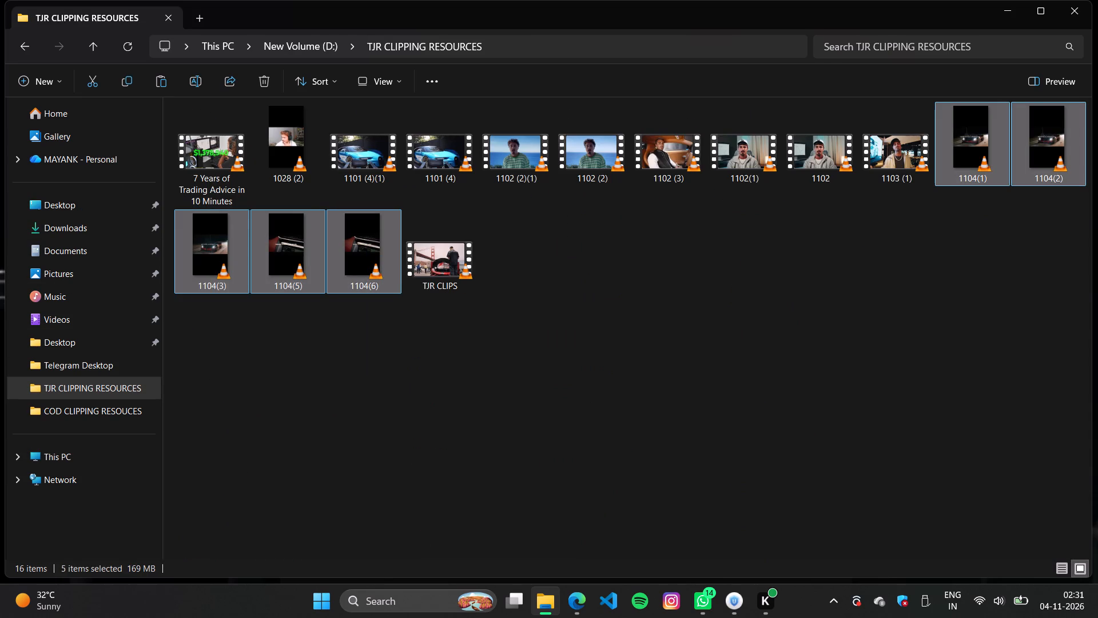
Paste the copied TJR videos into the Download folder in the connected phone's internal storage.
{"action": "left_click", "coordinate": [91, 454]}
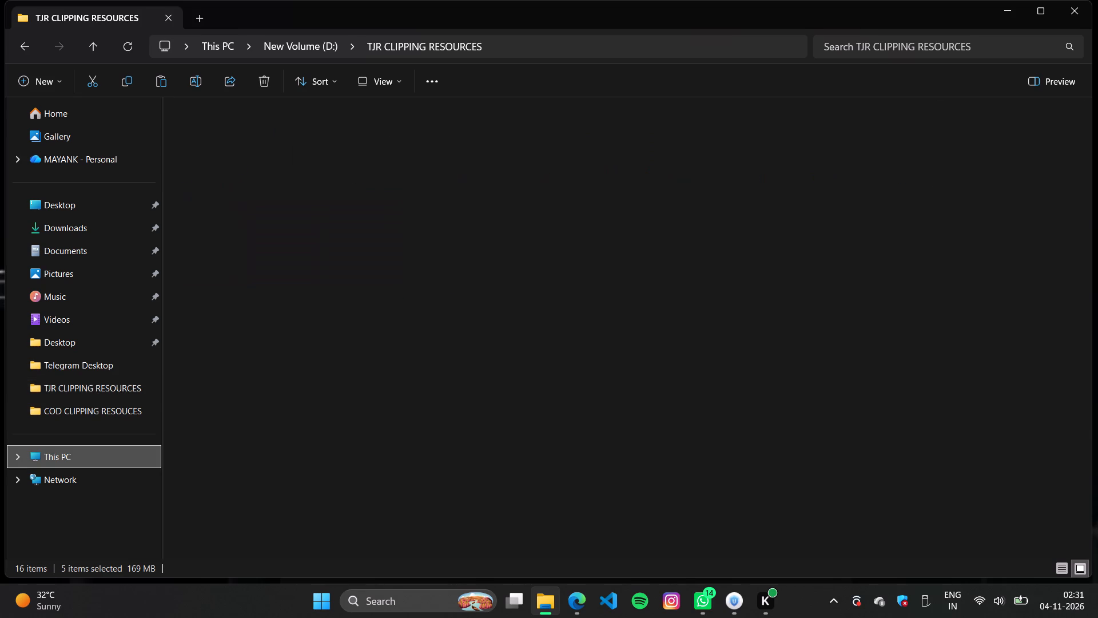
{"action": "double_click", "coordinate": [264, 128]}
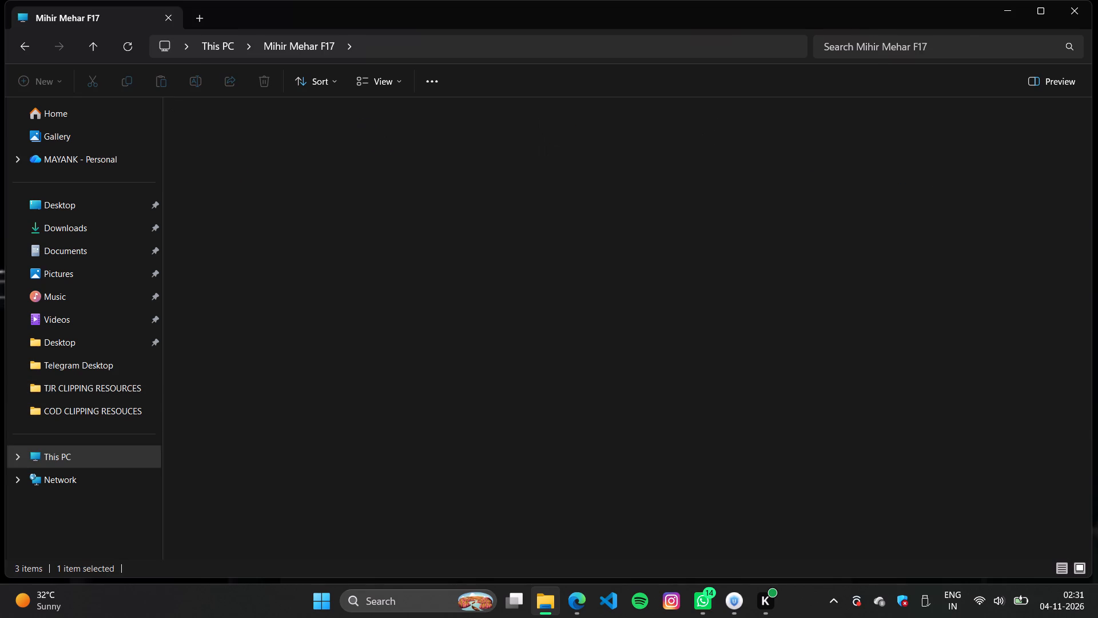
{"action": "double_click", "coordinate": [260, 133]}
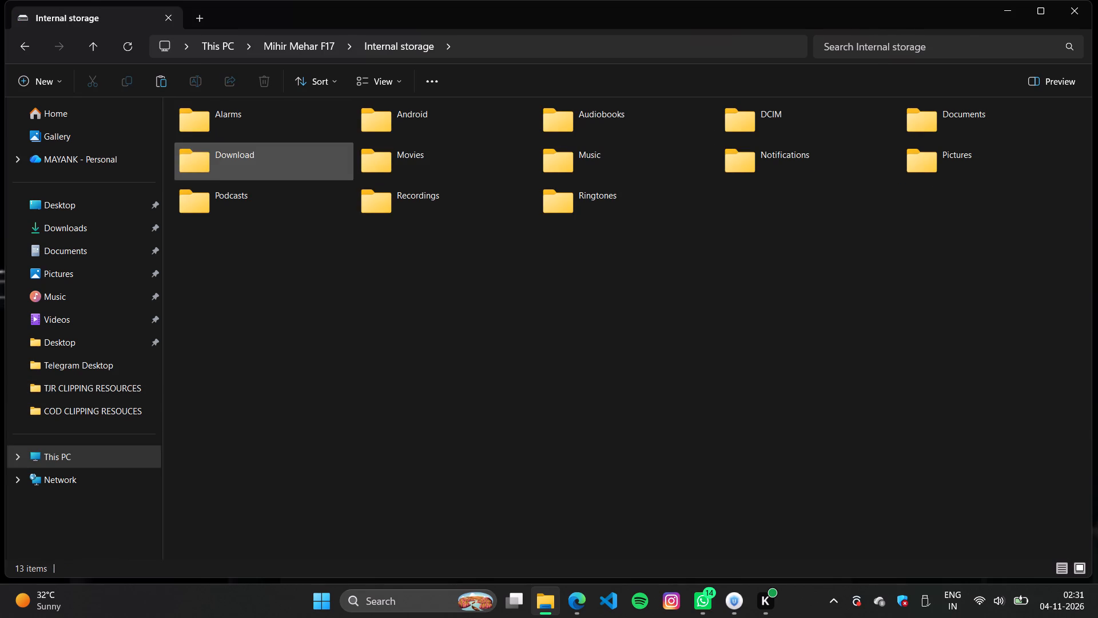
{"action": "double_click", "coordinate": [242, 175]}
{"action": "left_click", "coordinate": [169, 87]}
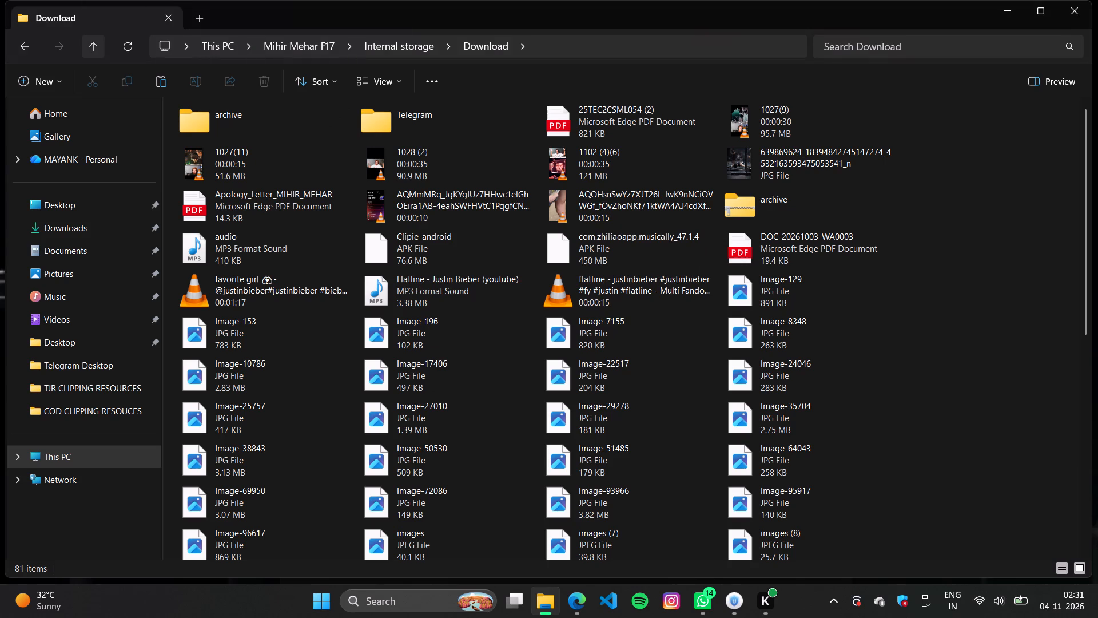
Copy the vertical videos 1104 (1)(5), 1104 (1)(3) and 1104 (1)(1) from the computer's Downloads folder.
{"action": "left_click", "coordinate": [113, 411]}
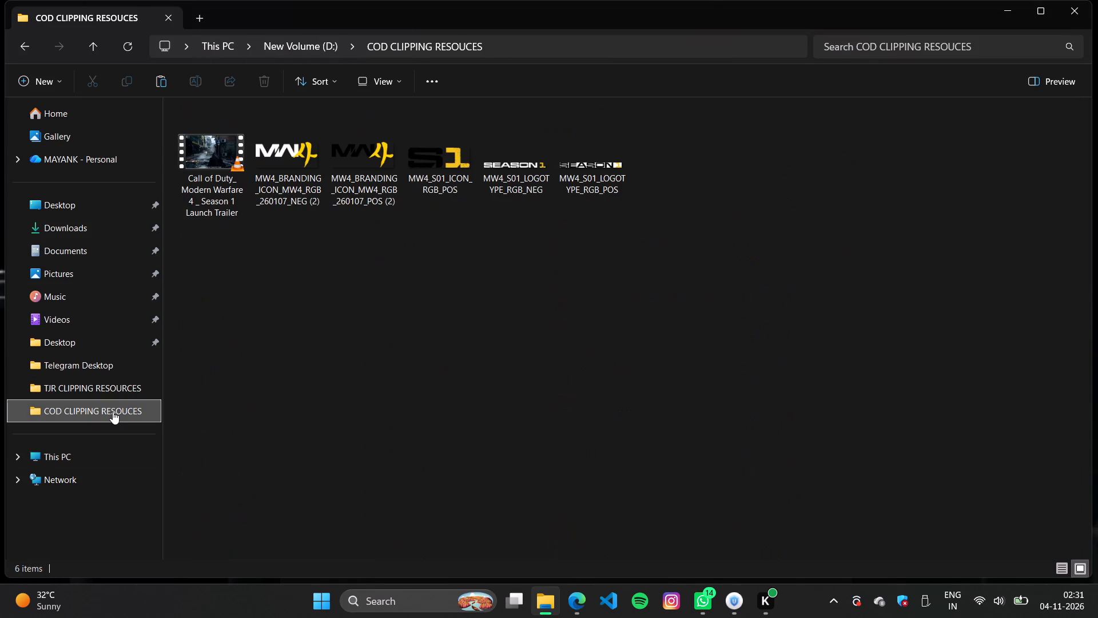
{"action": "left_click", "coordinate": [88, 229]}
{"action": "left_click_drag", "start_coordinate": [191, 217], "coordinate": [305, 201]}
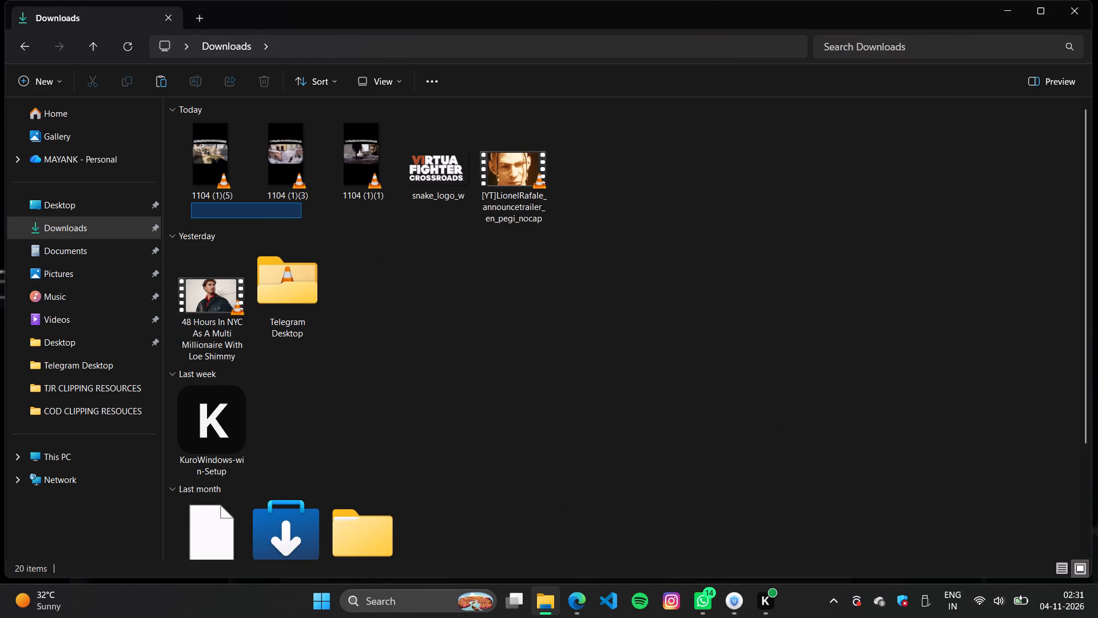
{"action": "left_click_drag", "start_coordinate": [305, 201], "coordinate": [385, 172]}
{"action": "key", "text": "ctrl+c"}
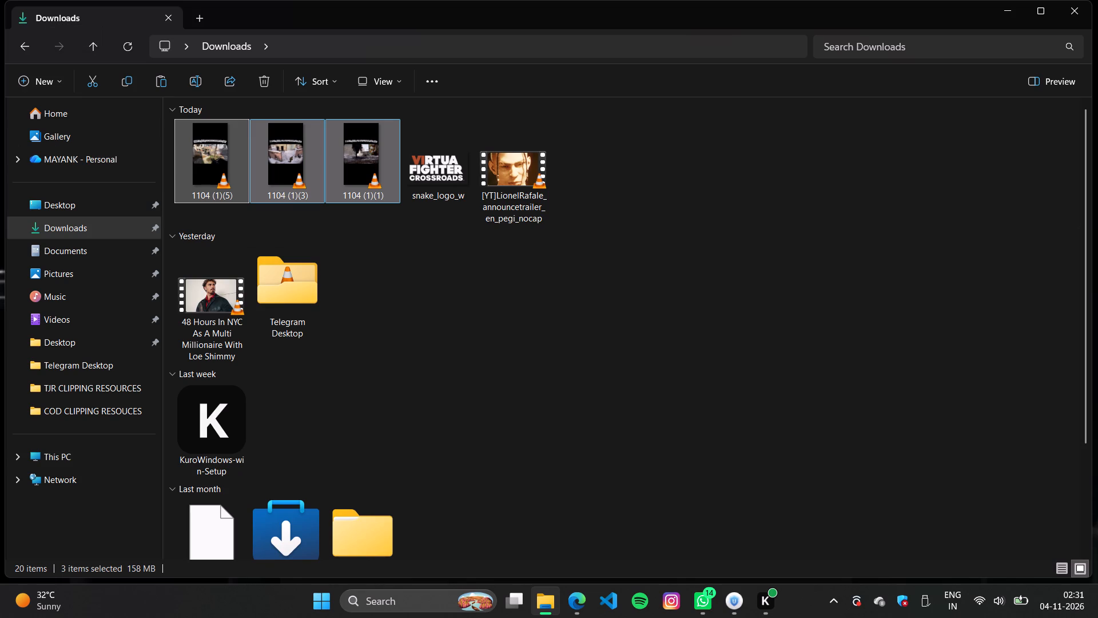
Play the video 1104 (1)(5) briefly in VLC to check it, close the player and clear the file selection.
{"action": "left_click", "coordinate": [342, 241]}
{"action": "double_click", "coordinate": [199, 156]}
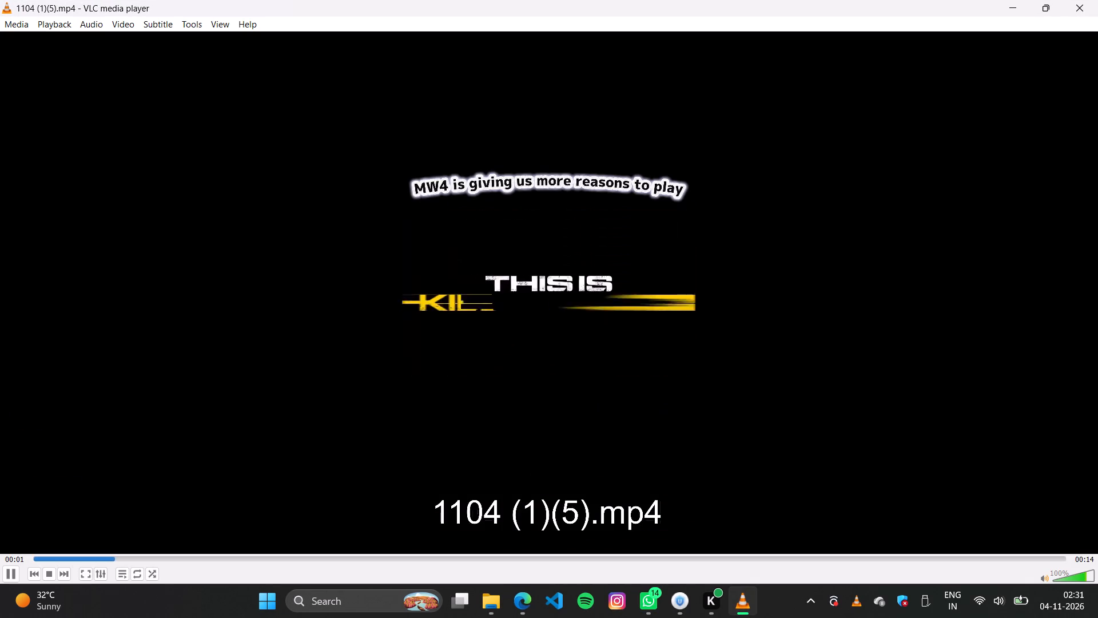
{"action": "left_click", "coordinate": [1081, 3]}
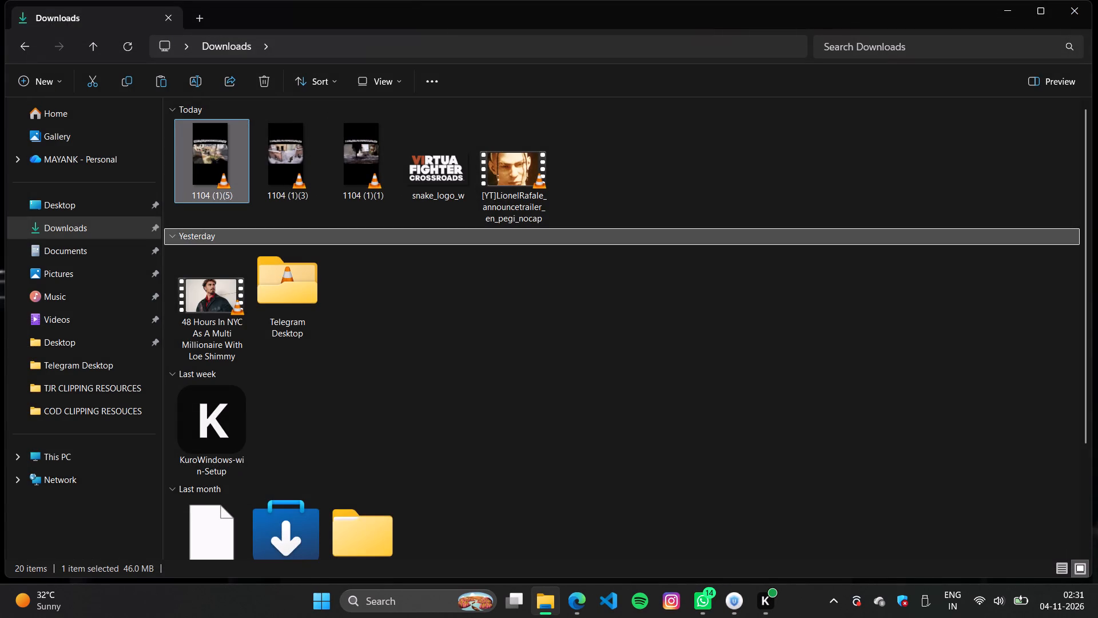
{"action": "left_click", "coordinate": [631, 188]}
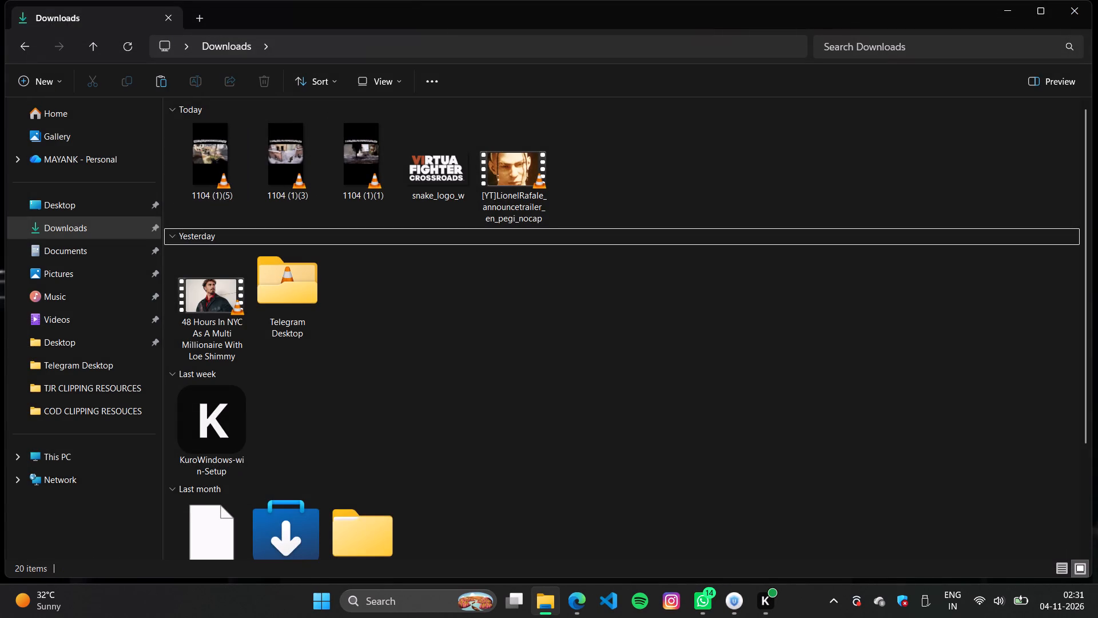